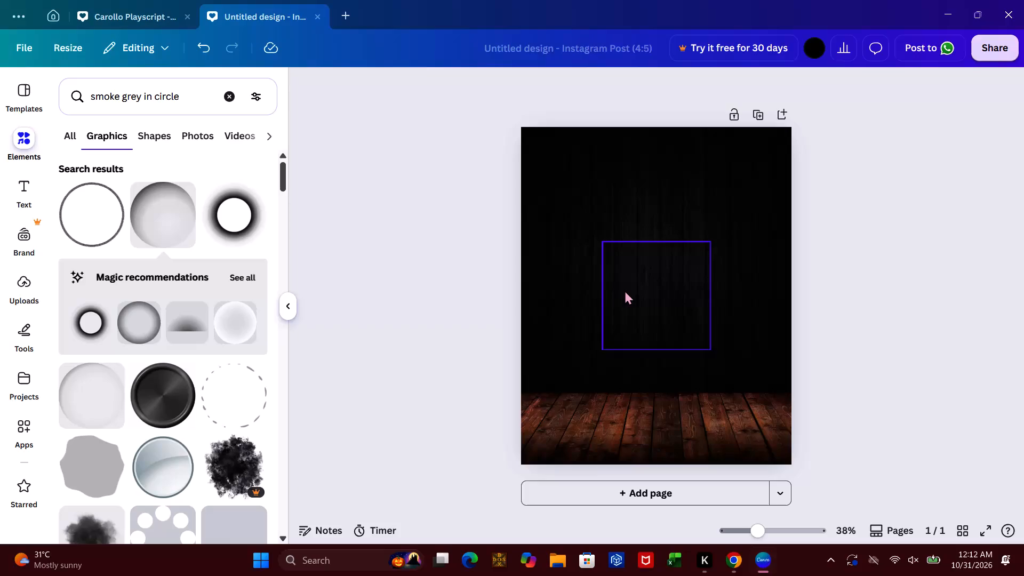
Reposition the dark shaded circle graphic on the wooden-stage page and delete it.
click(626, 292)
drag(636, 255, 499, 231)
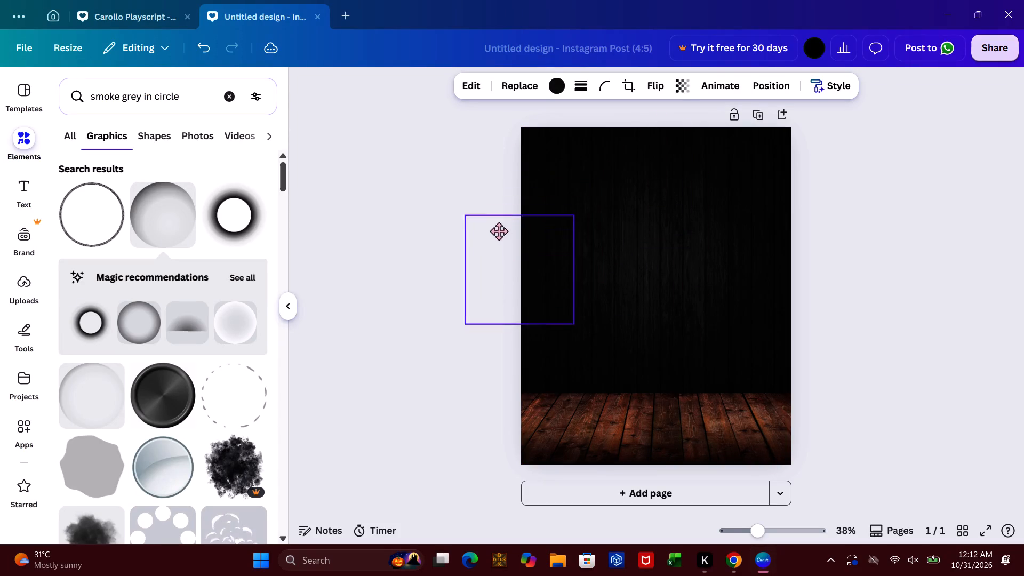
drag(499, 231, 622, 241)
drag(622, 241, 611, 254)
click(611, 254)
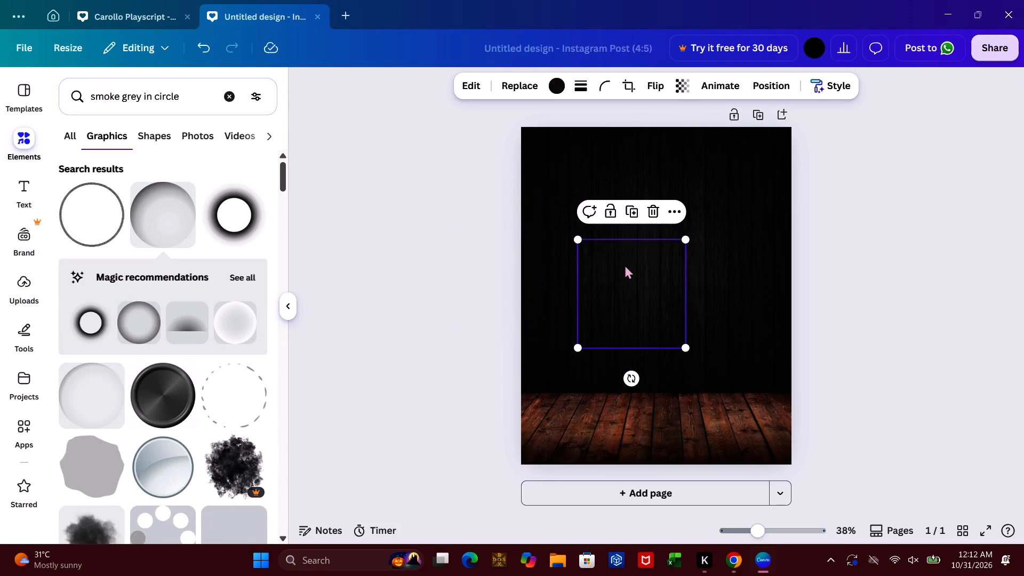
click(656, 237)
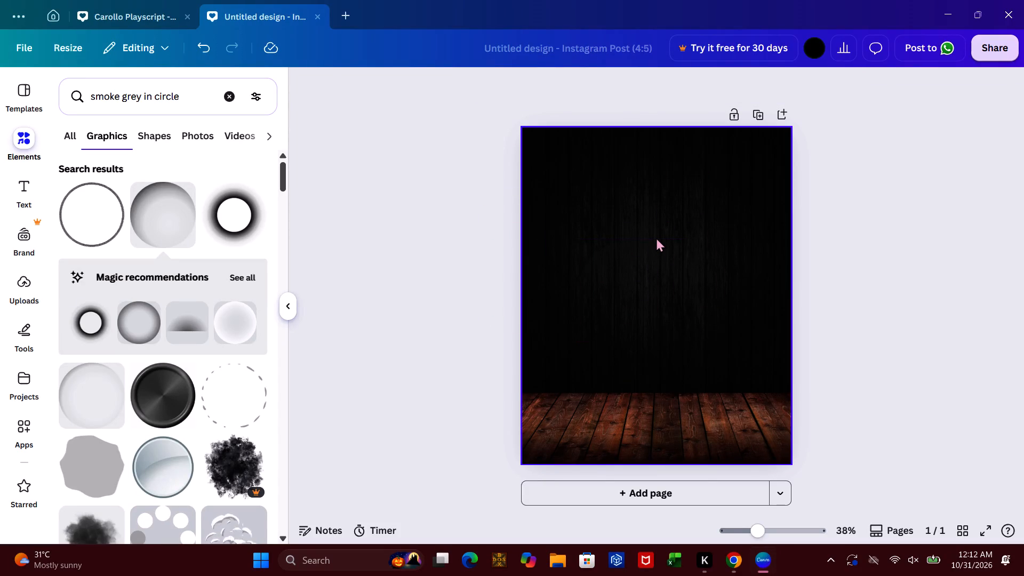
click(650, 259)
click(653, 213)
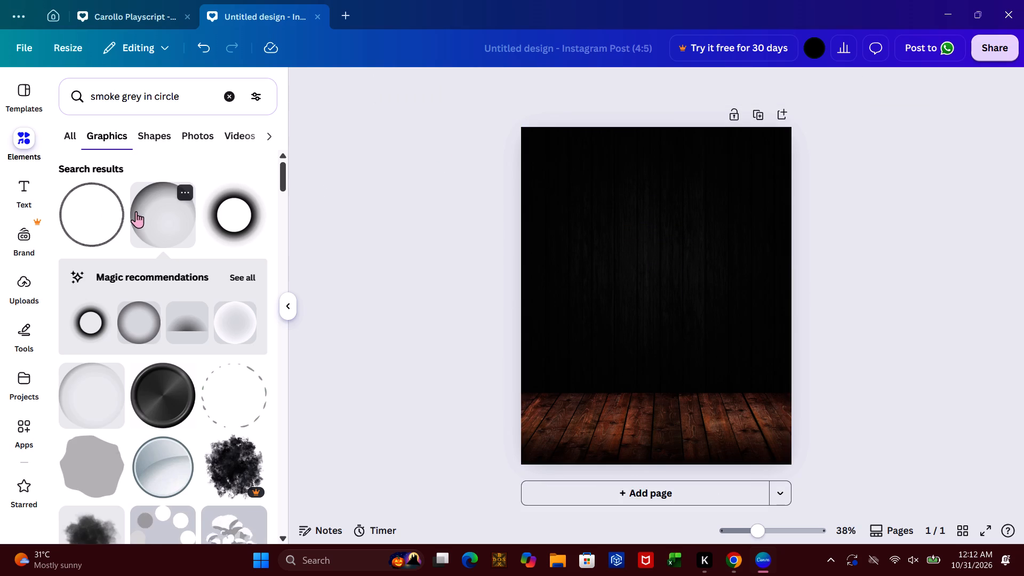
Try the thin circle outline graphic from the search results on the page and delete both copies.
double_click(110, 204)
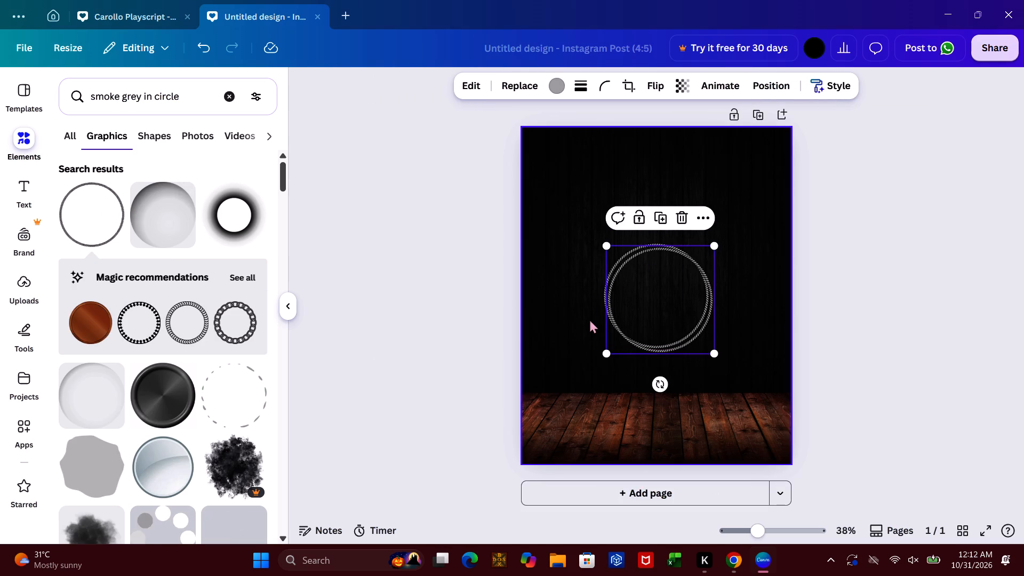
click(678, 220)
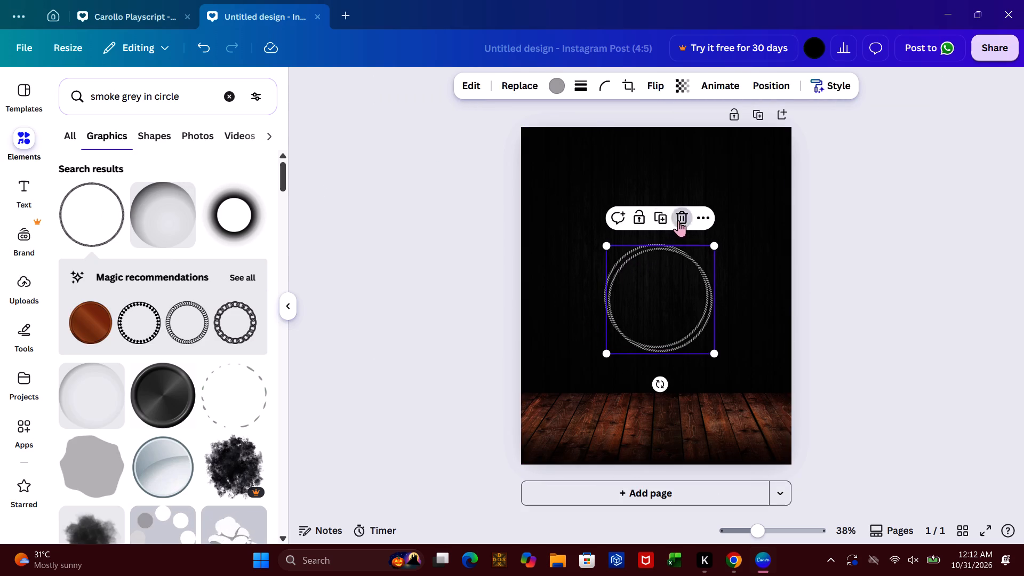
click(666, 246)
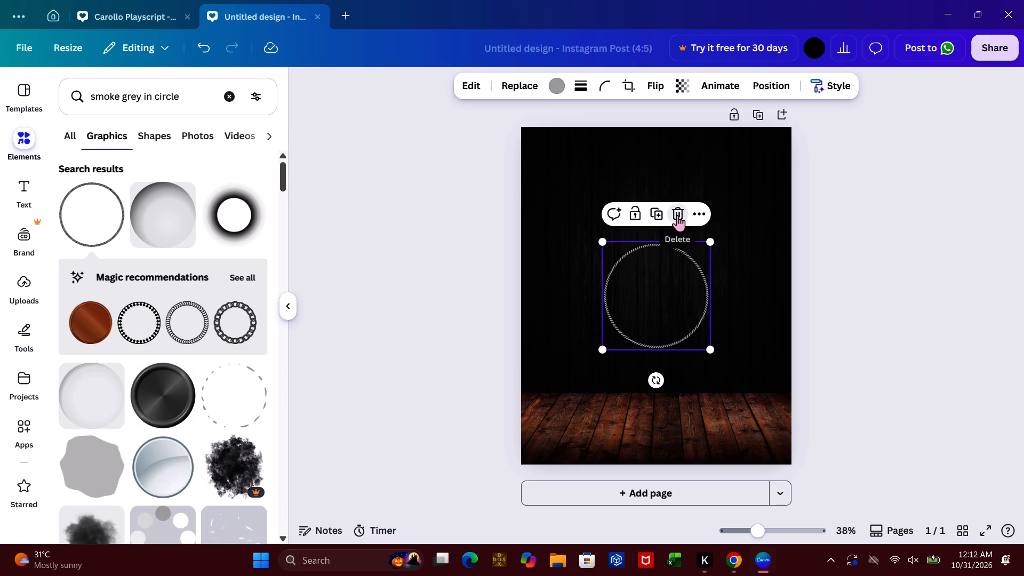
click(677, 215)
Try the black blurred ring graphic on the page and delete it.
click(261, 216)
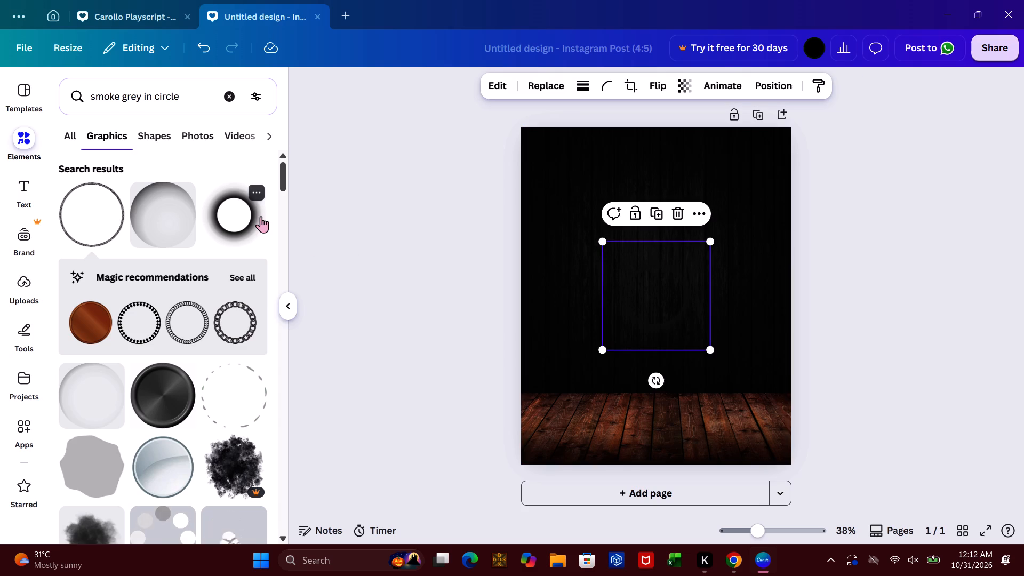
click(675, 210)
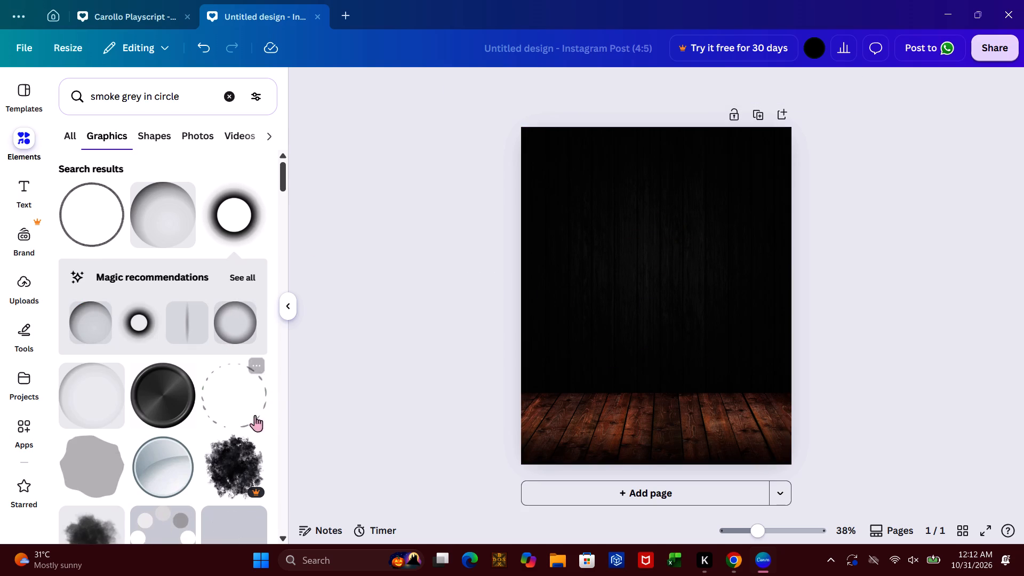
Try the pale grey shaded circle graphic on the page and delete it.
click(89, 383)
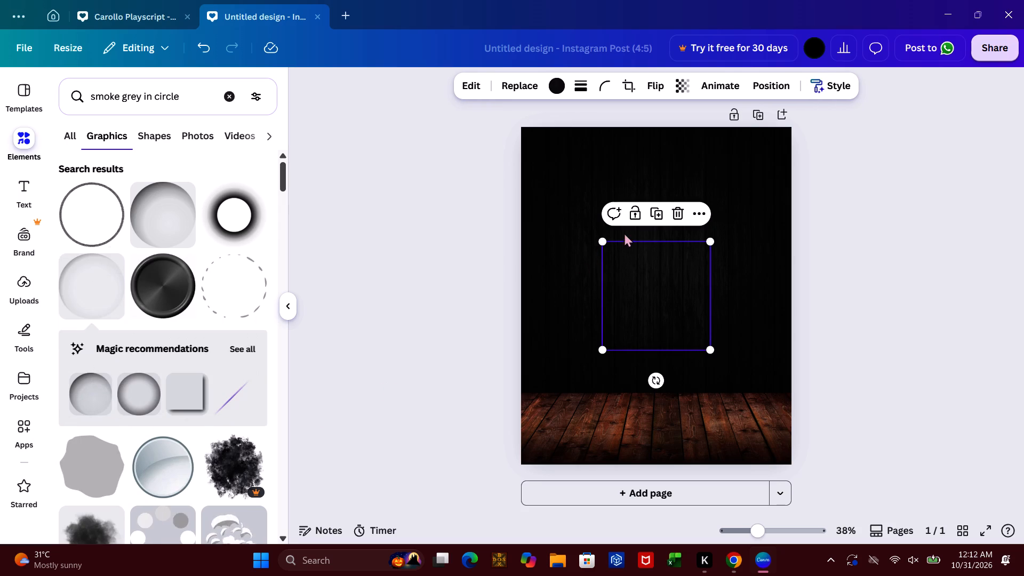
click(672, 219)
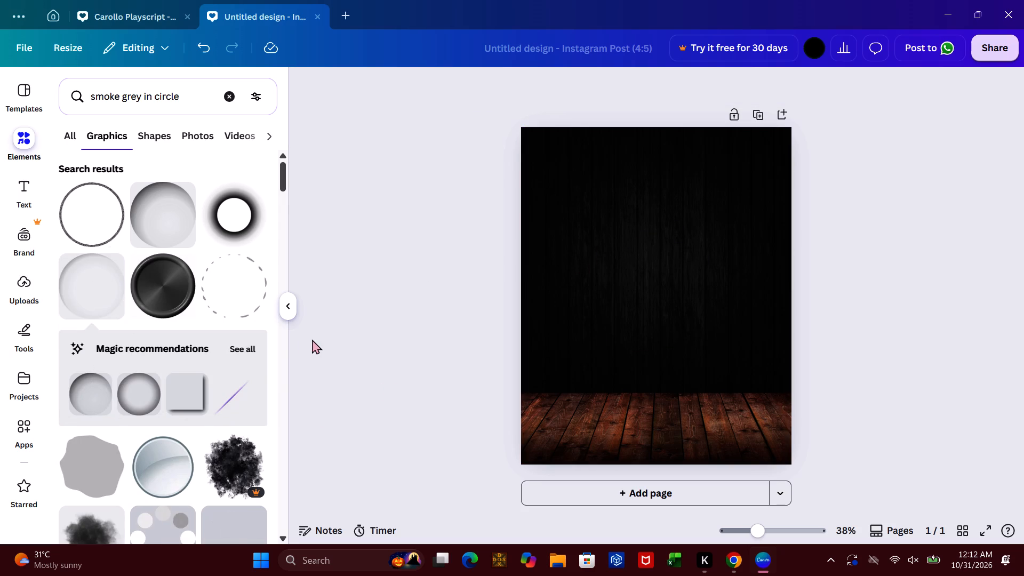
Browse the graphics results for "smoke grey in circle" for a smoky grey circle graphic that suits the dark wooden-stage page.
click(283, 412)
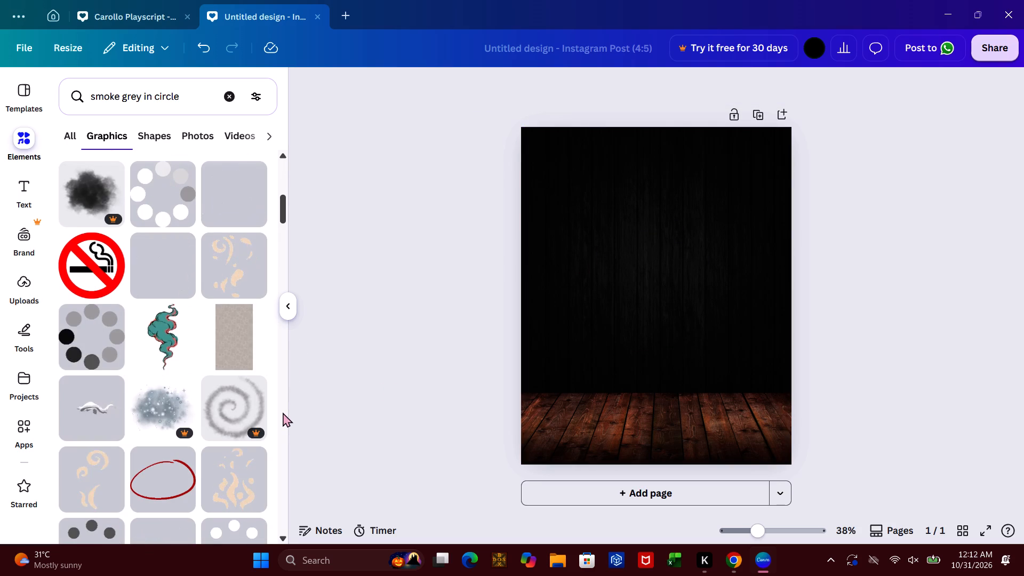
click(282, 442)
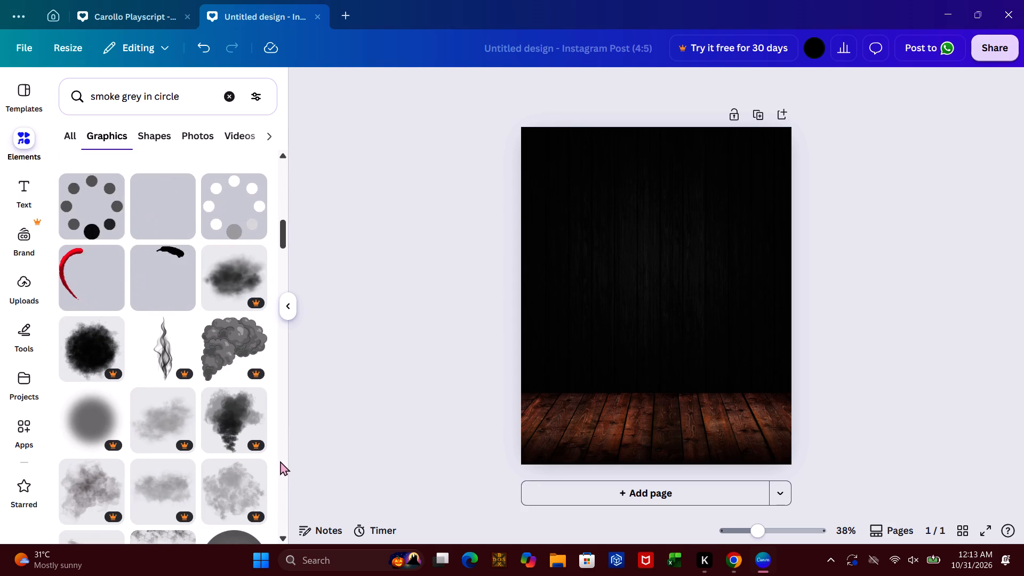
click(280, 461)
click(280, 461)
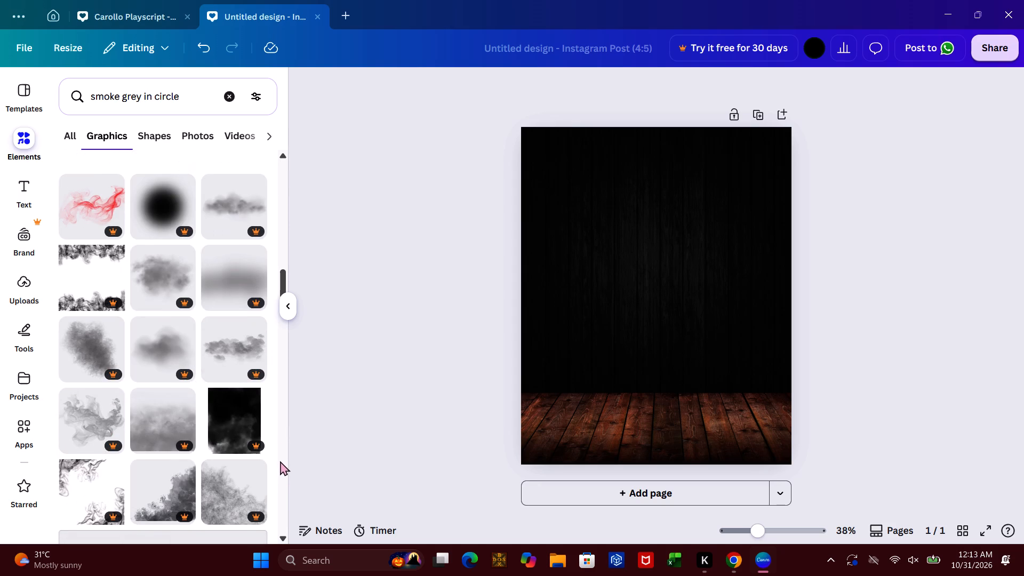
click(280, 461)
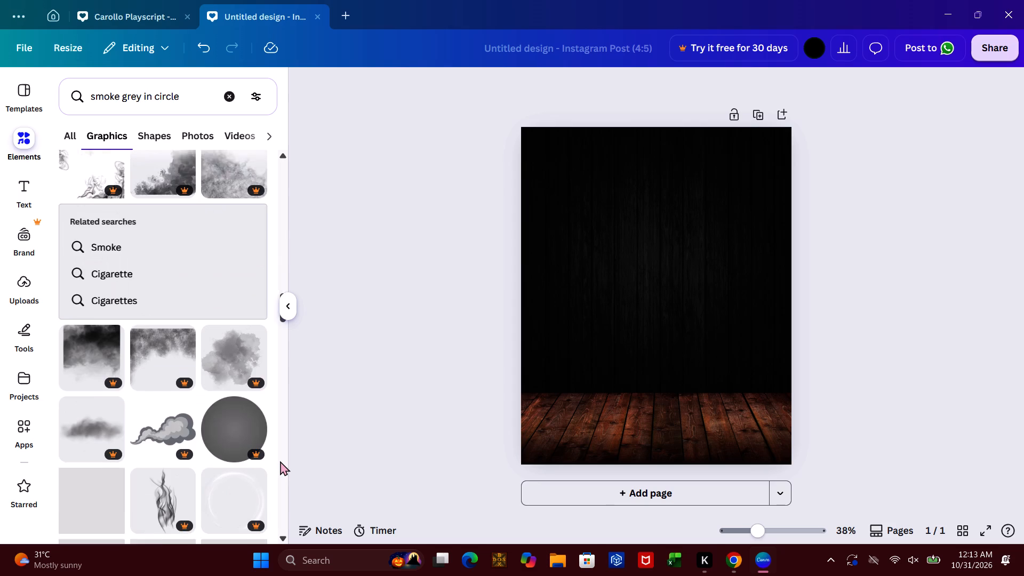
click(280, 461)
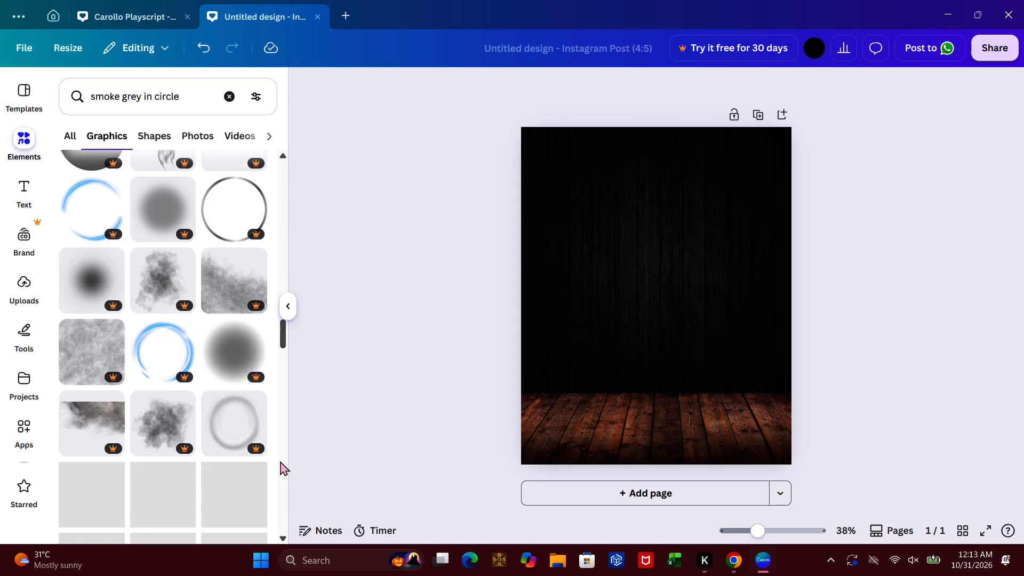
click(280, 461)
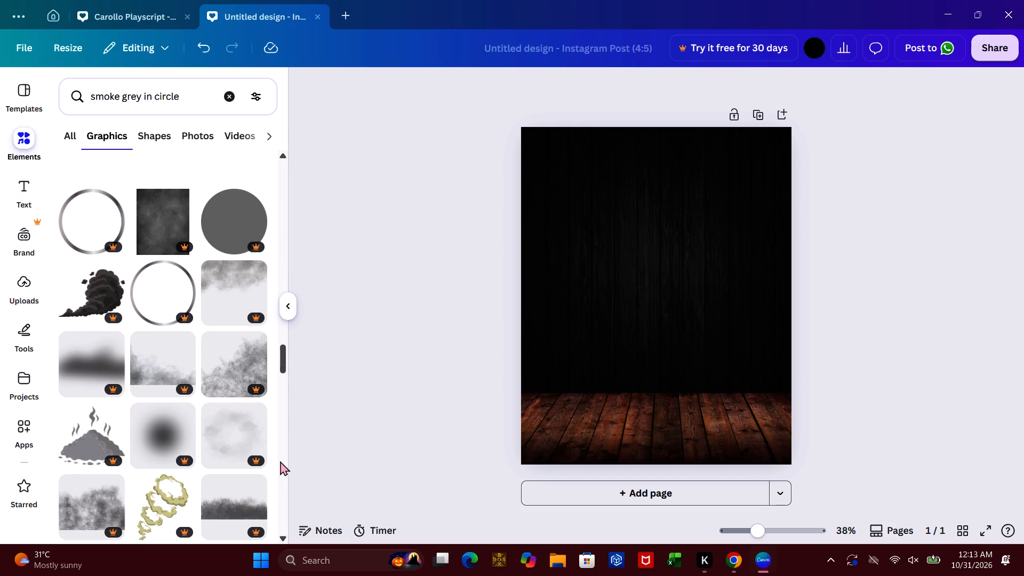
click(280, 461)
click(280, 461)
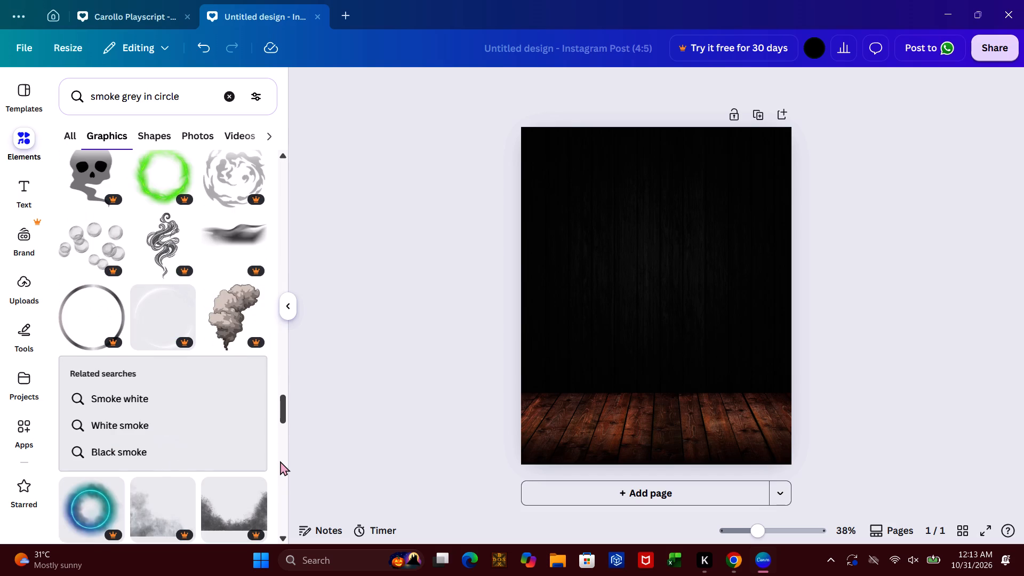
click(280, 461)
click(280, 461)
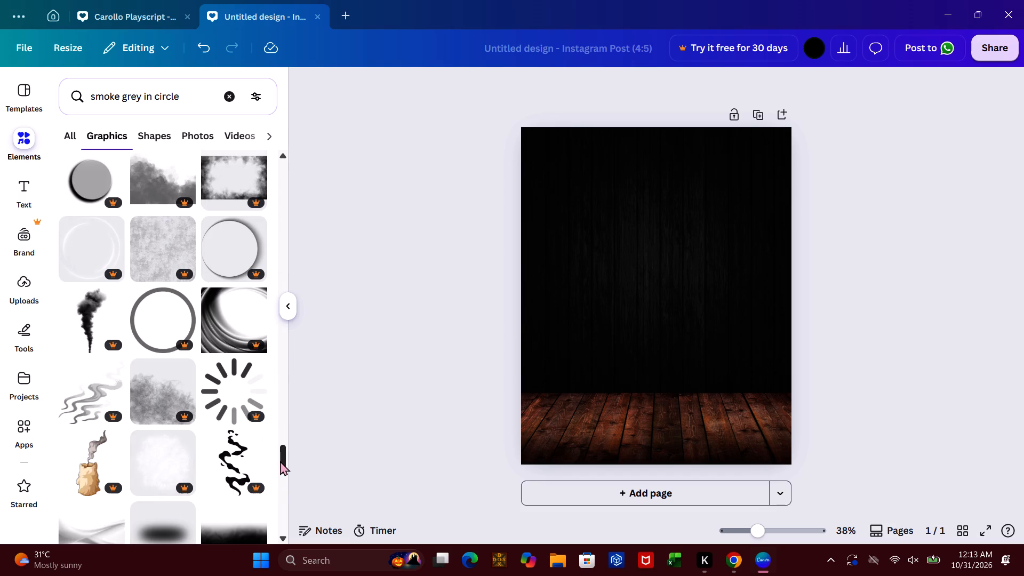
click(285, 514)
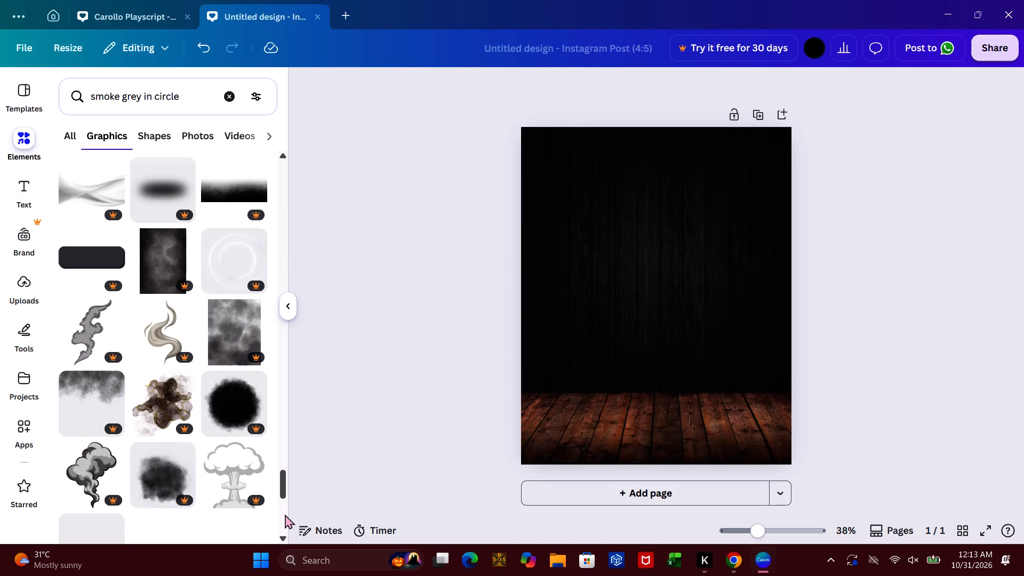
triple_click(285, 514)
click(285, 514)
drag(285, 514, 282, 531)
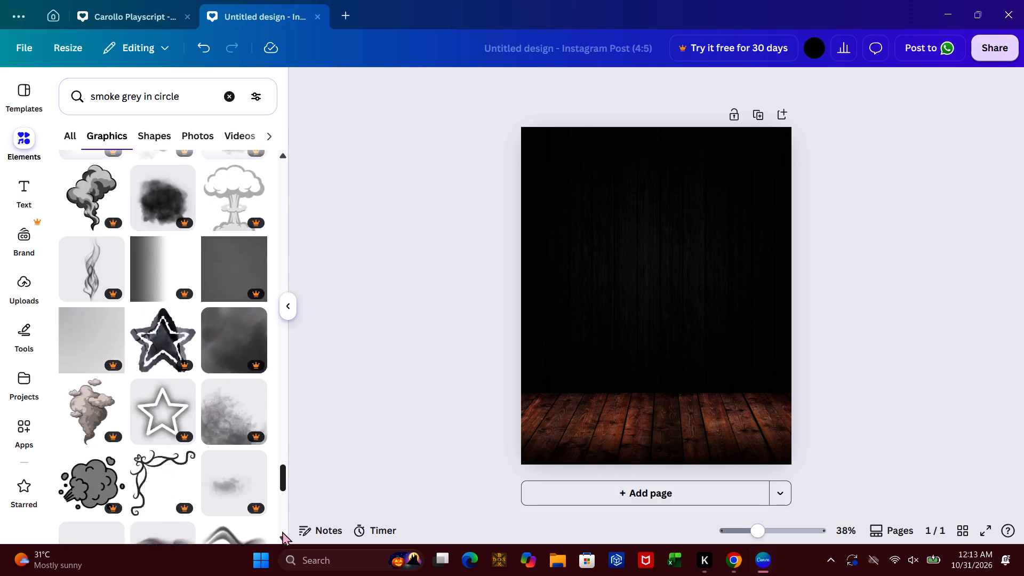
drag(282, 531, 284, 527)
click(284, 527)
click(284, 527)
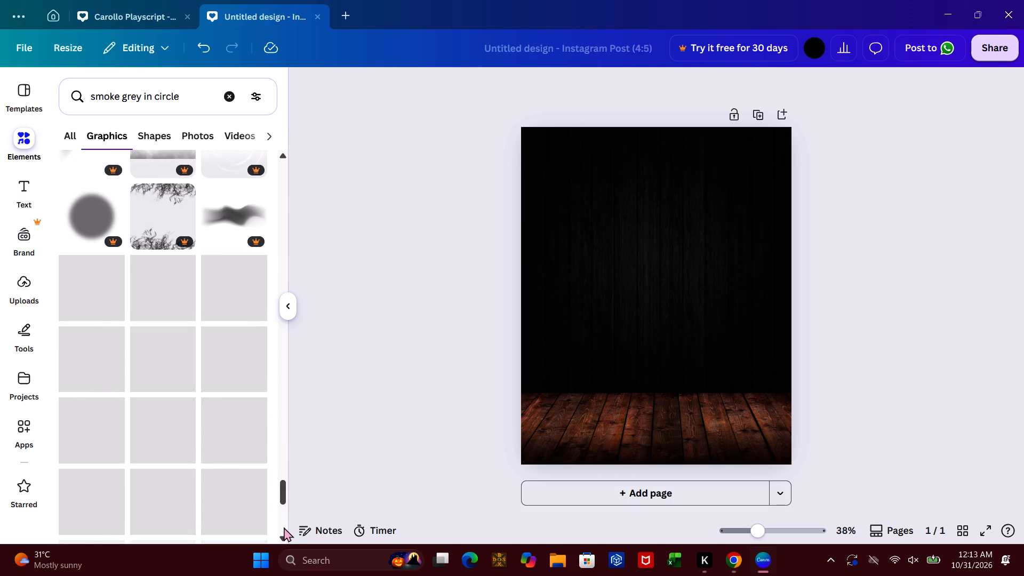
click(284, 527)
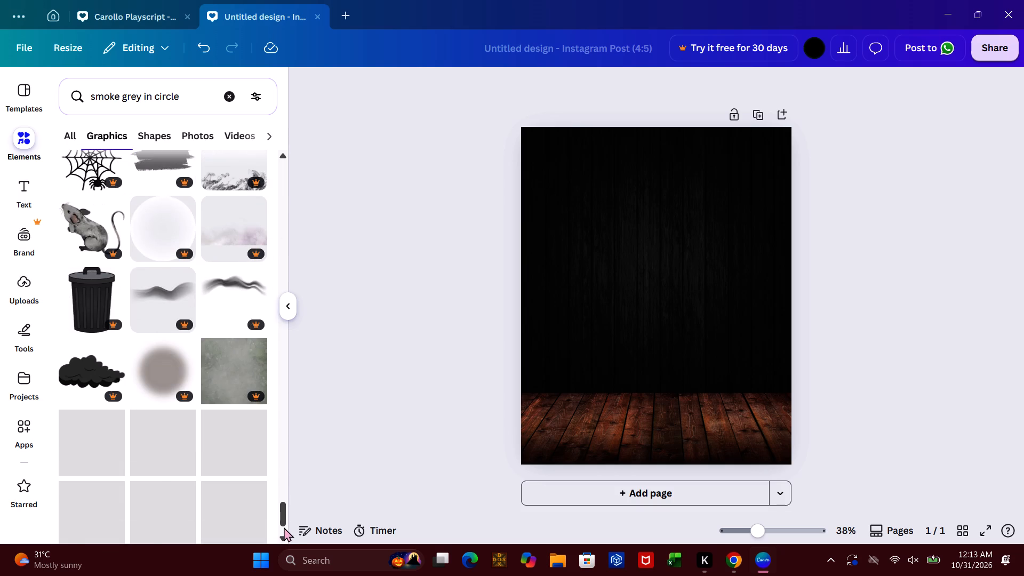
click(284, 527)
click(284, 527)
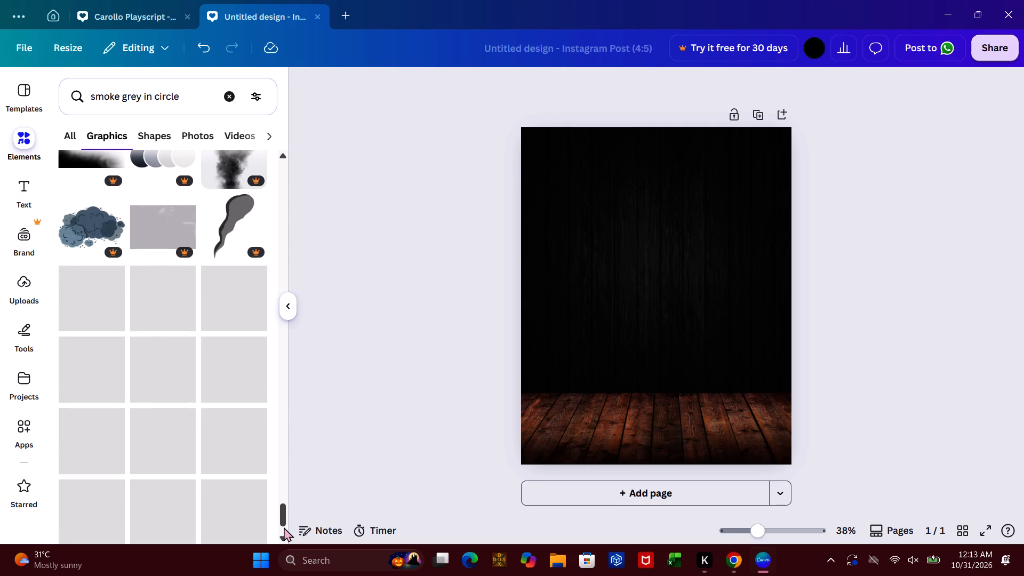
click(284, 527)
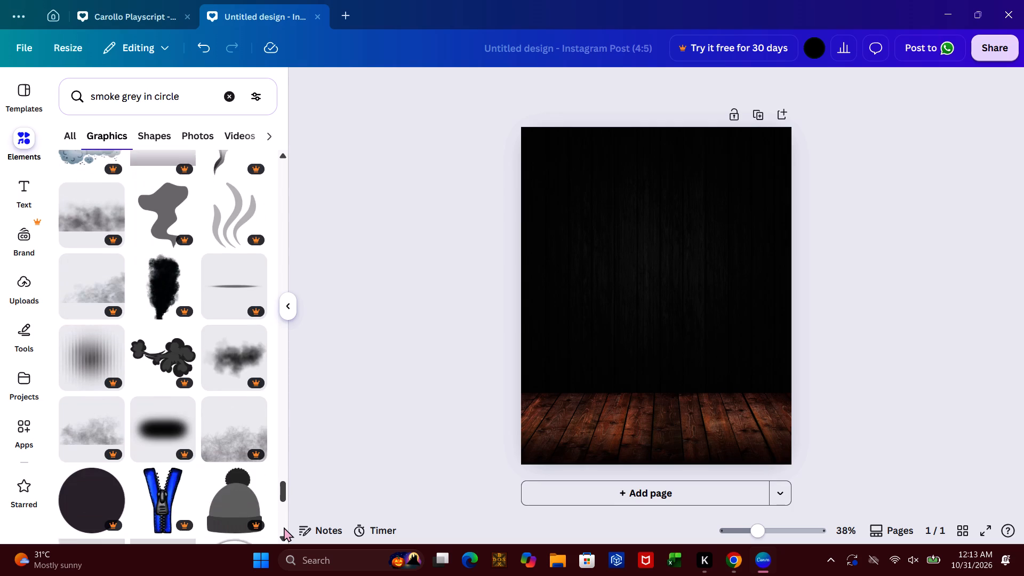
click(284, 527)
click(284, 527)
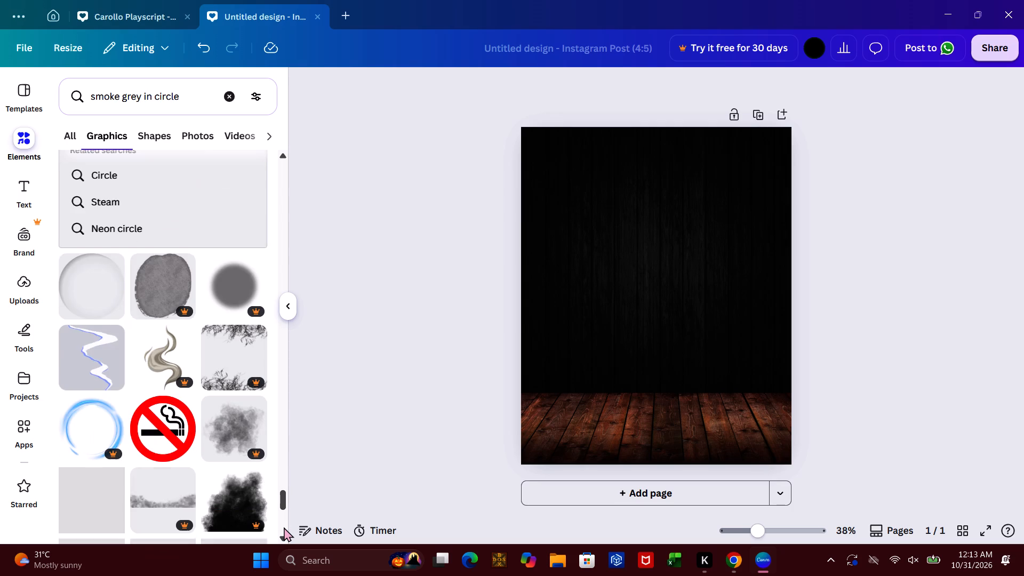
click(284, 527)
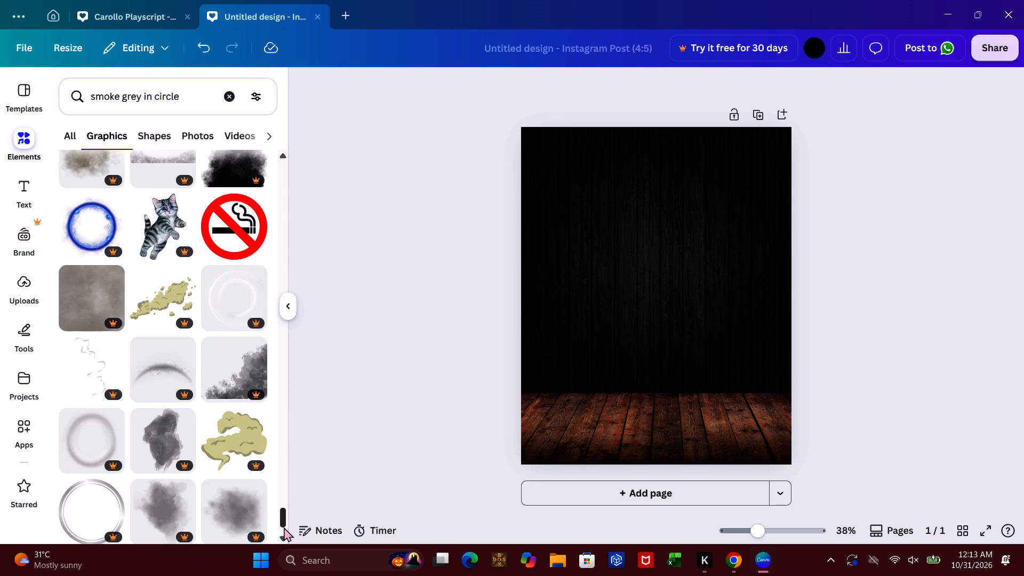
click(284, 527)
click(284, 527)
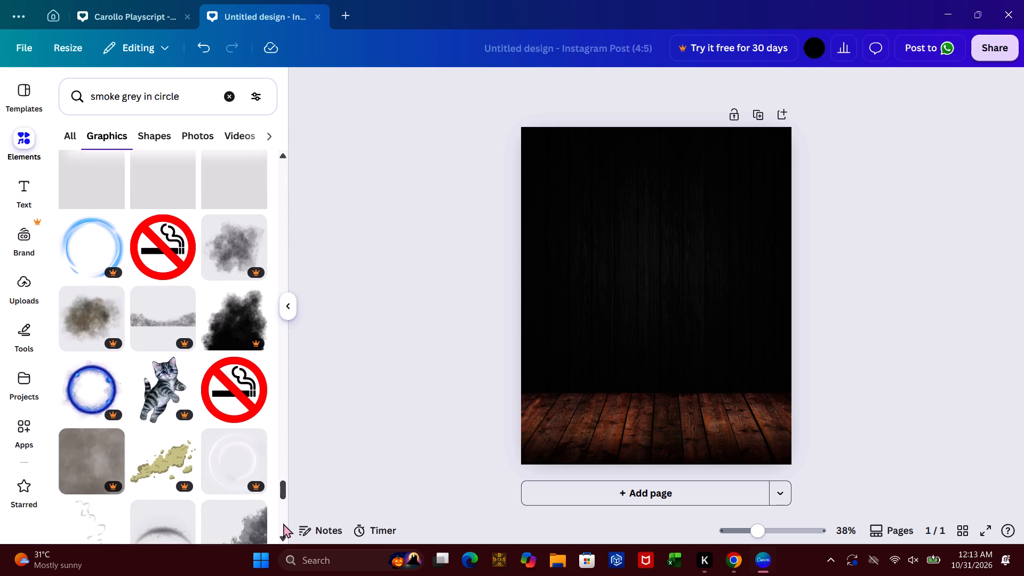
click(283, 523)
click(283, 523)
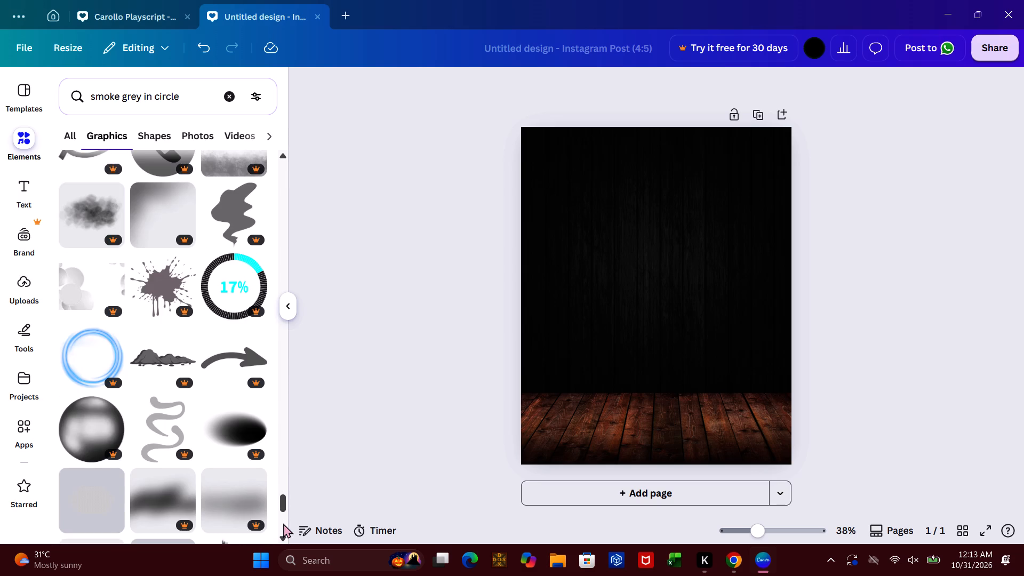
click(283, 523)
click(283, 523)
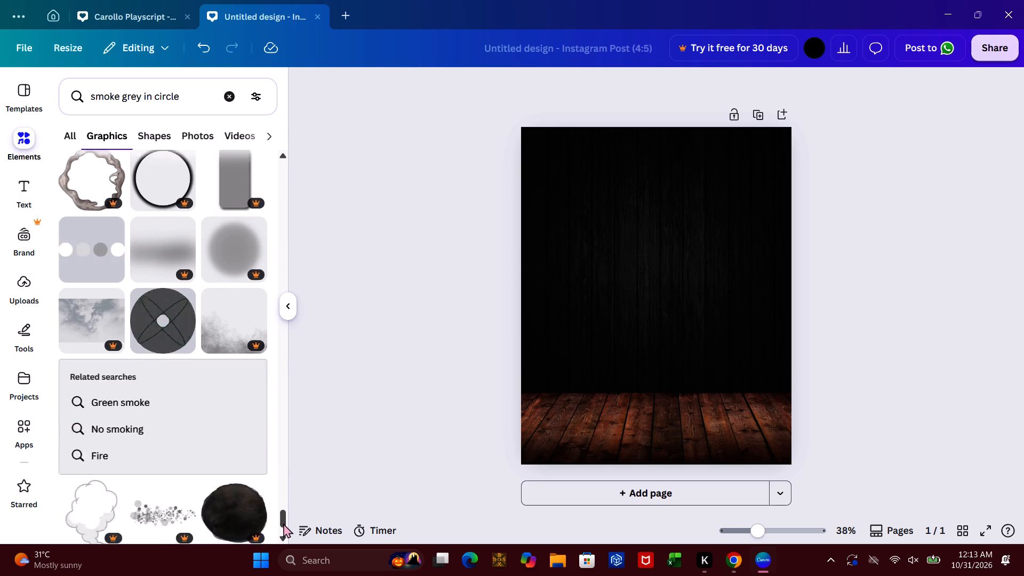
click(283, 523)
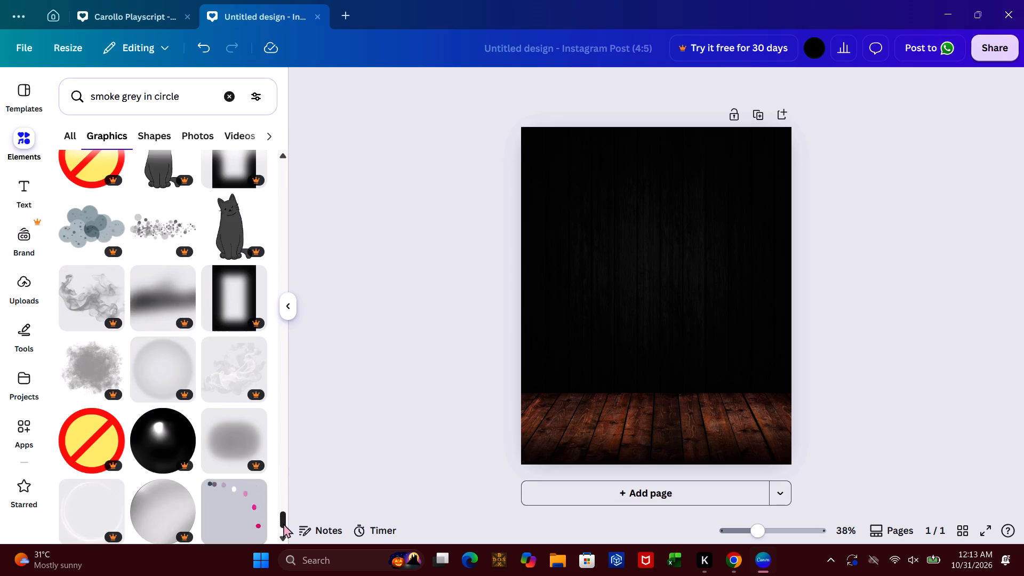
click(283, 523)
drag(283, 523, 283, 537)
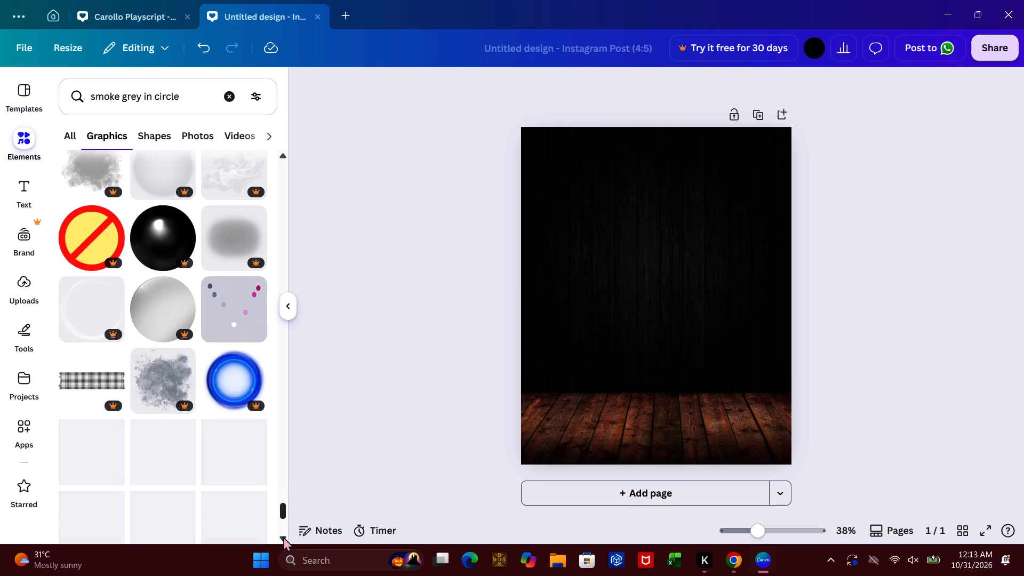
drag(283, 537, 283, 532)
click(283, 532)
triple_click(283, 532)
triple_click(283, 532)
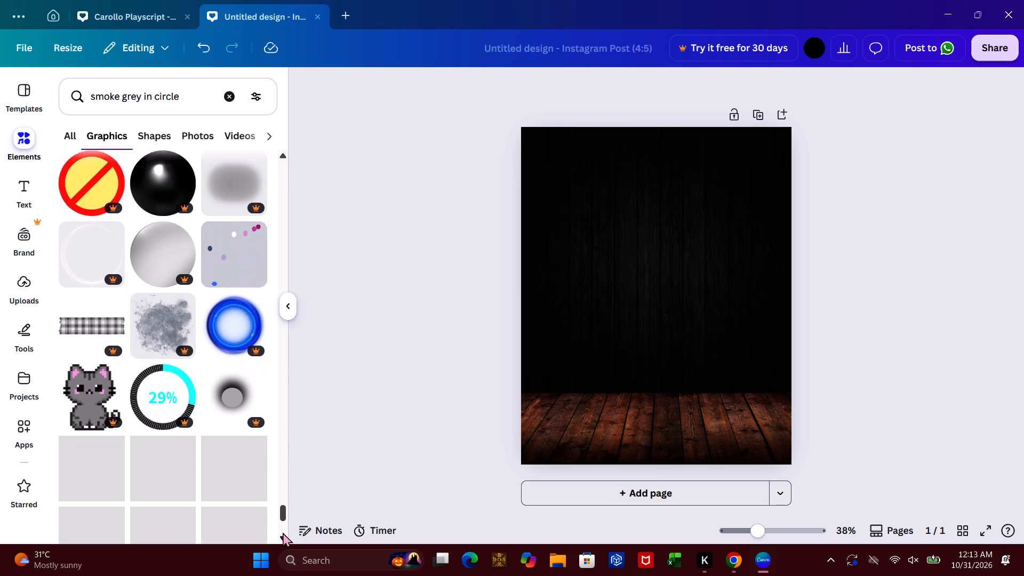
triple_click(283, 532)
triple_click(283, 532)
click(283, 532)
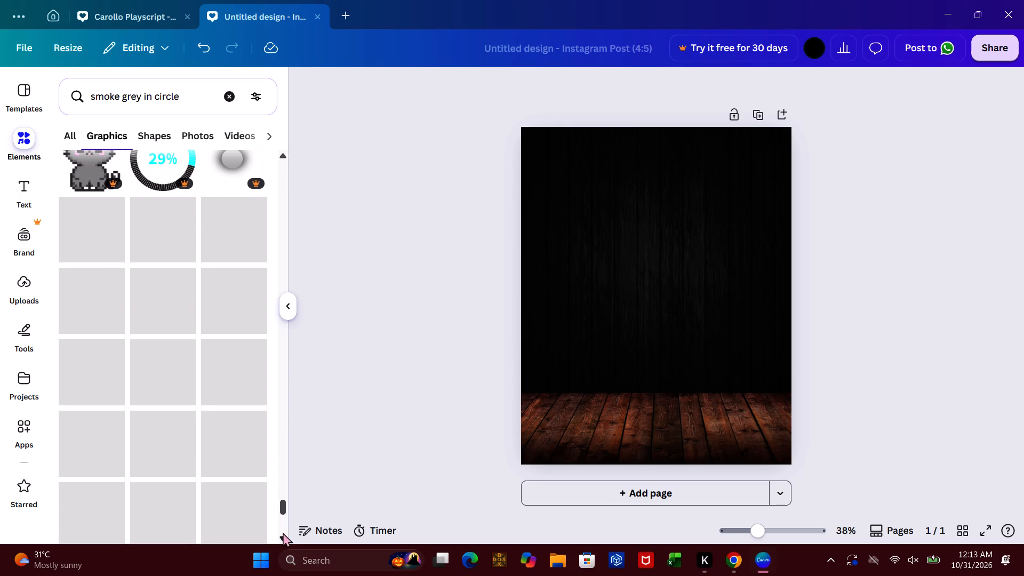
click(283, 532)
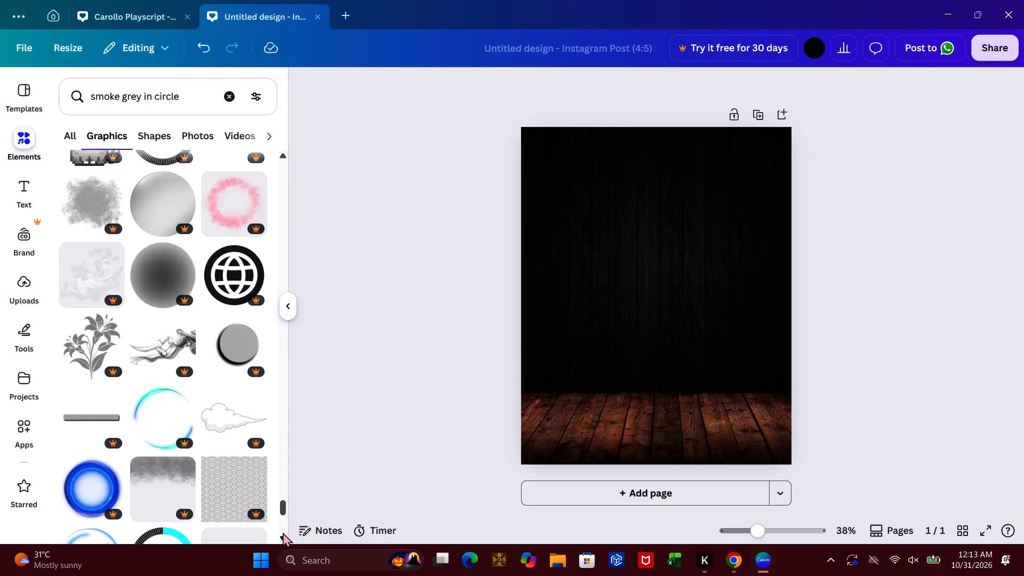
triple_click(283, 532)
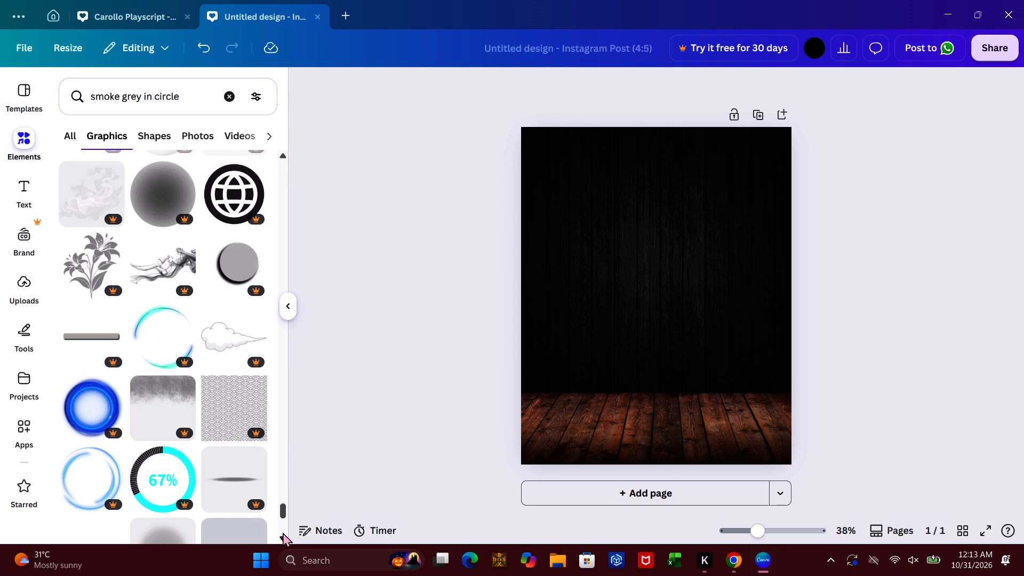
triple_click(283, 532)
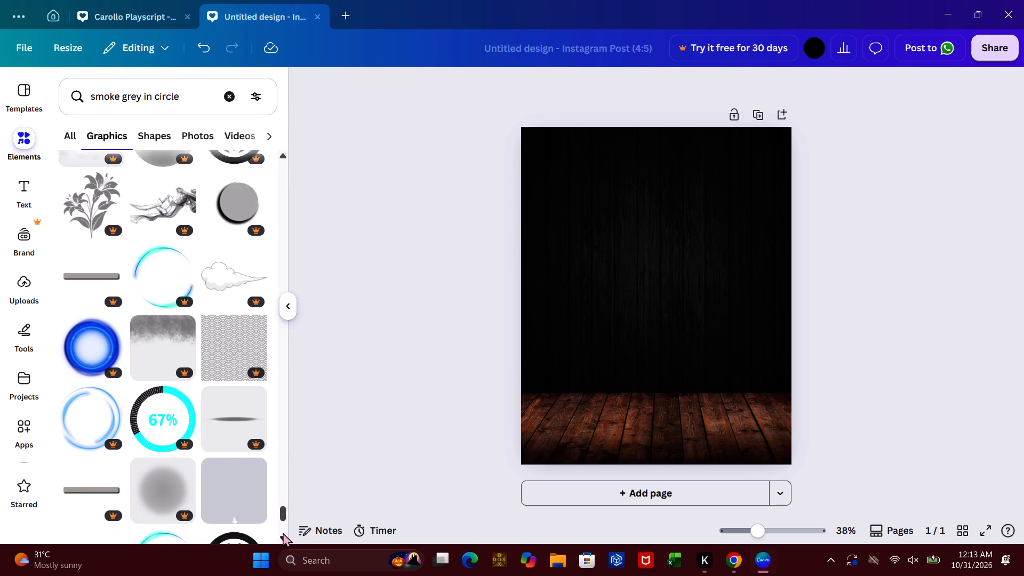
triple_click(283, 532)
triple_click(283, 532)
triple_click(283, 532)
triple_click(283, 532)
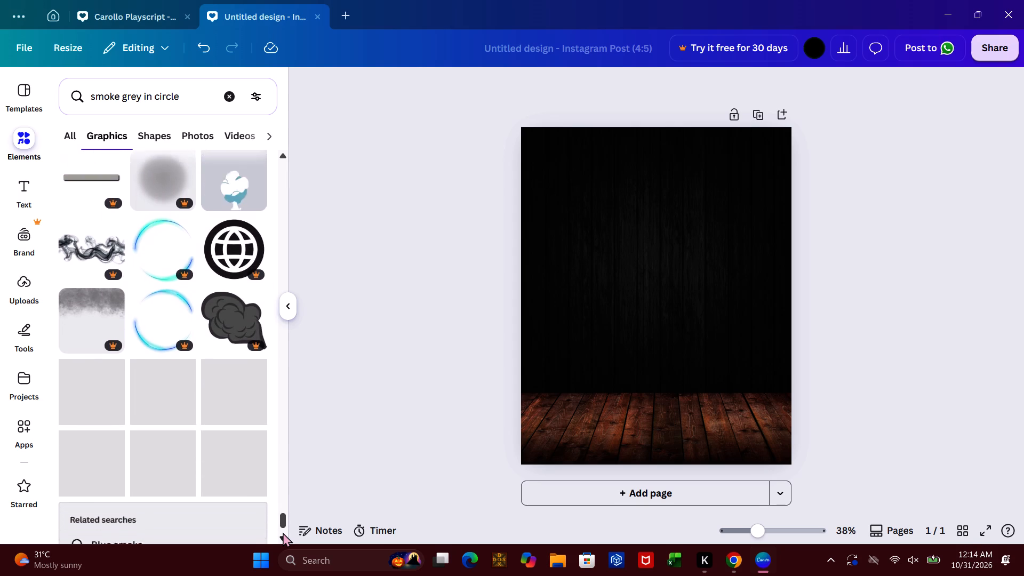
triple_click(283, 532)
triple_click(283, 532)
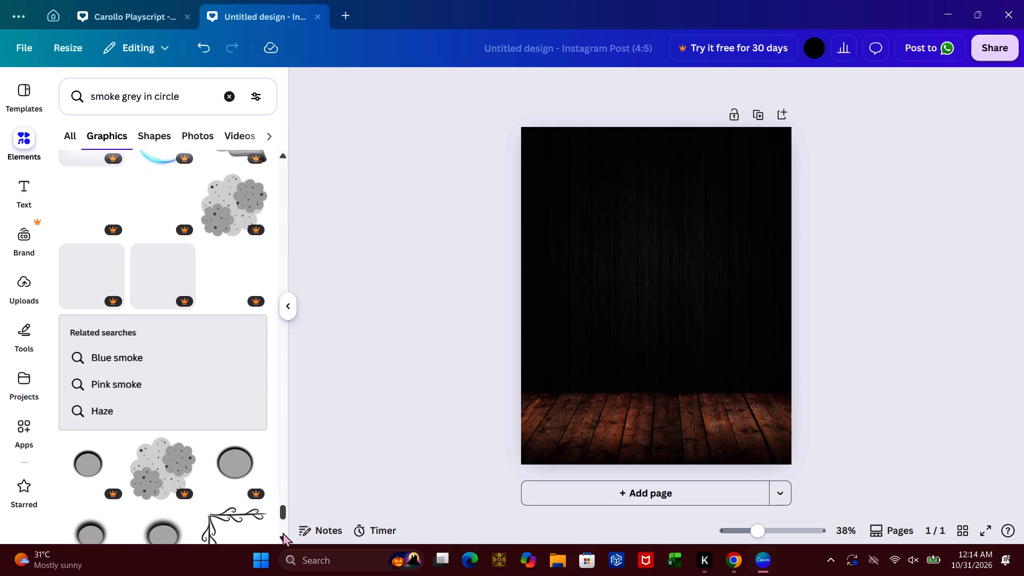
triple_click(283, 532)
triple_click(283, 532)
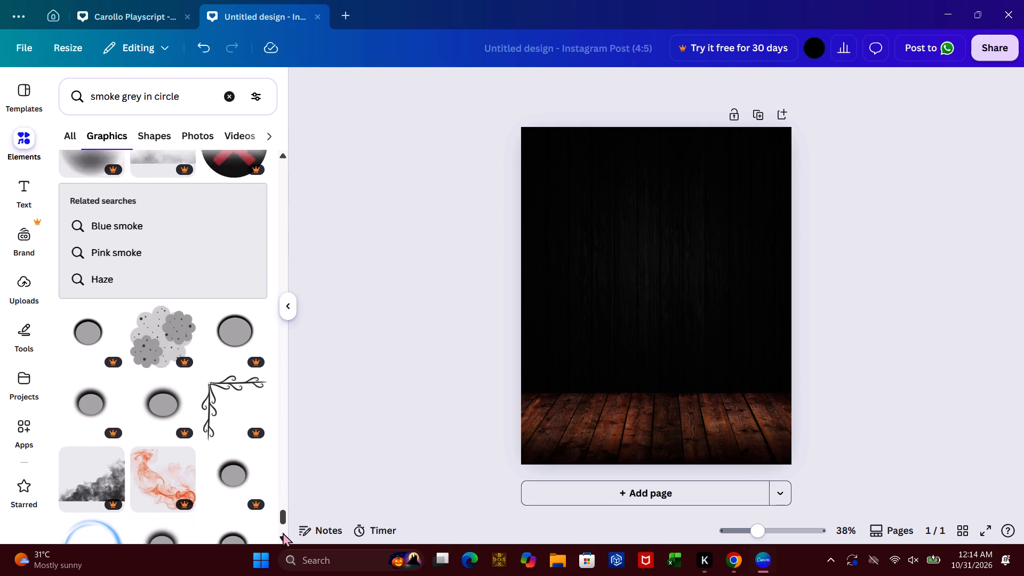
triple_click(283, 532)
click(283, 532)
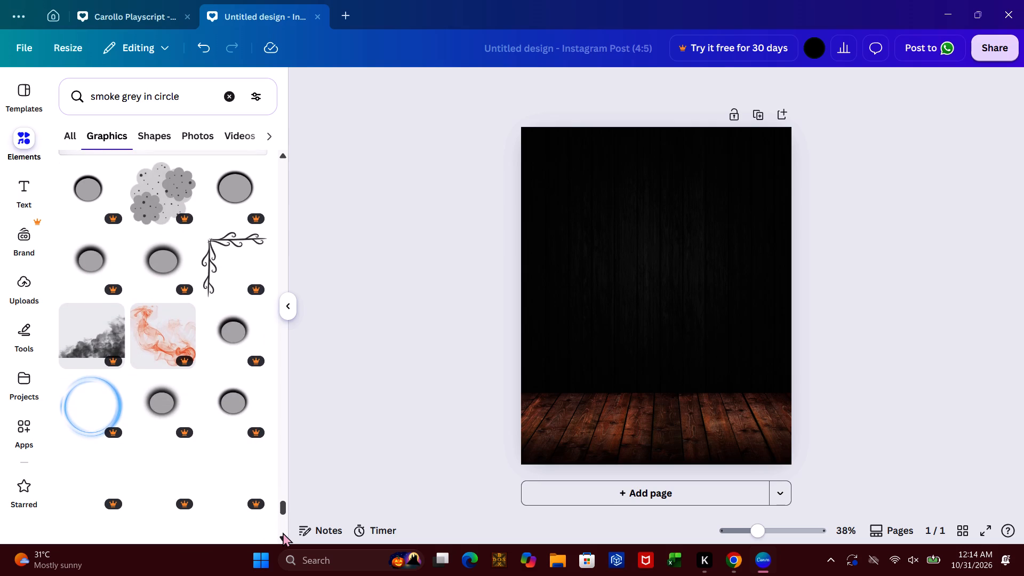
triple_click(283, 532)
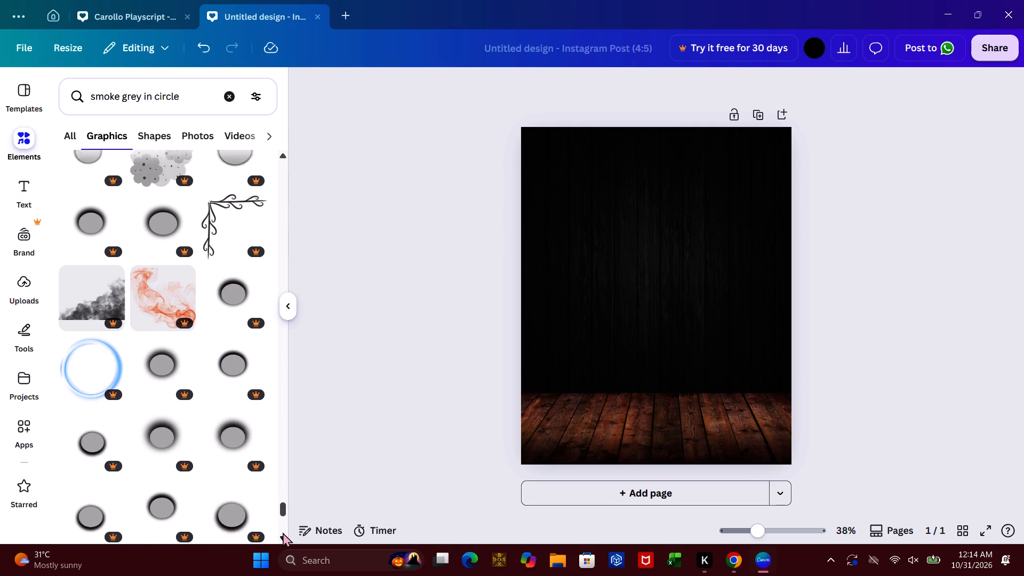
triple_click(283, 532)
double_click(283, 532)
triple_click(283, 533)
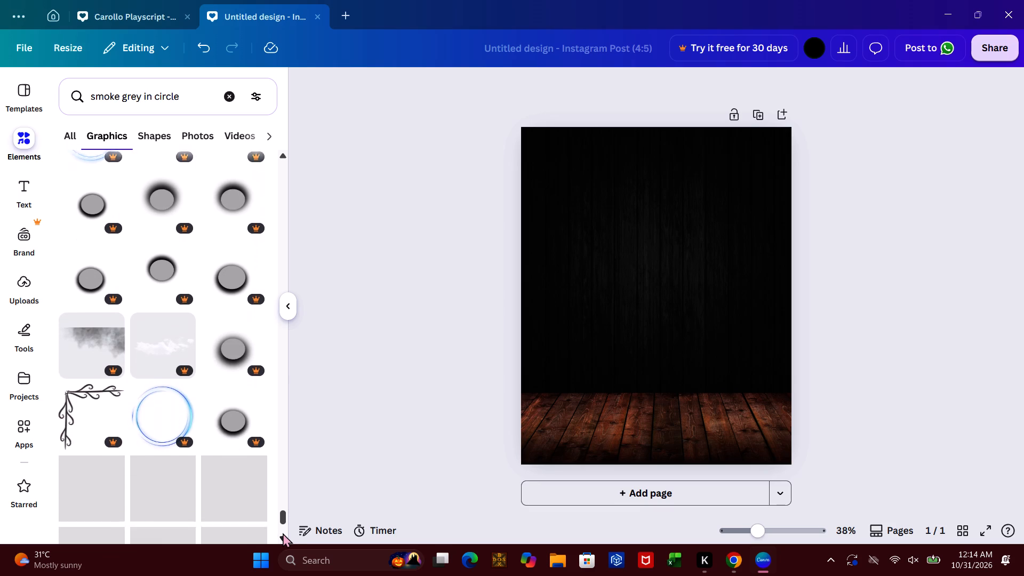
triple_click(283, 533)
triple_click(283, 533)
double_click(283, 533)
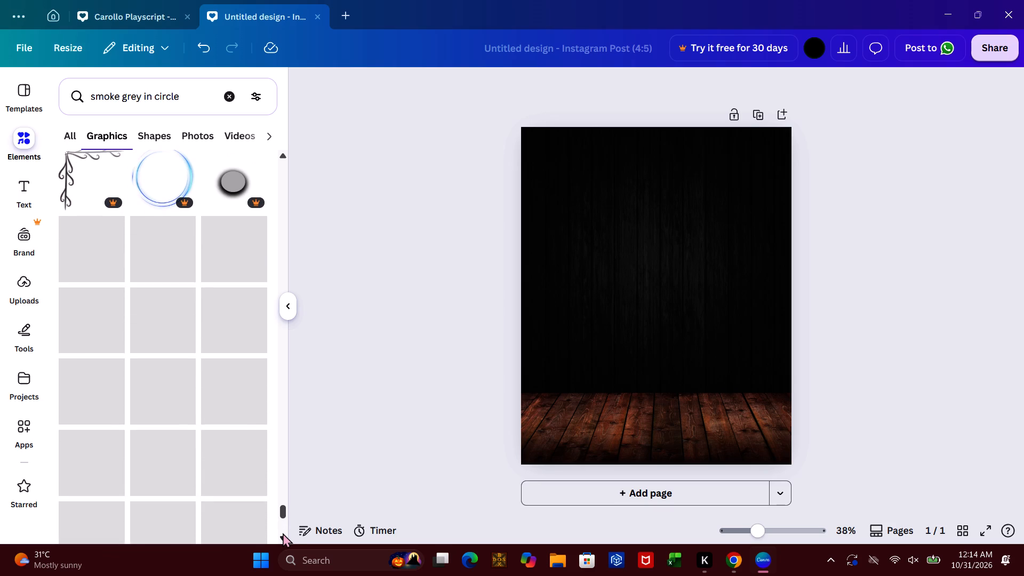
double_click(283, 533)
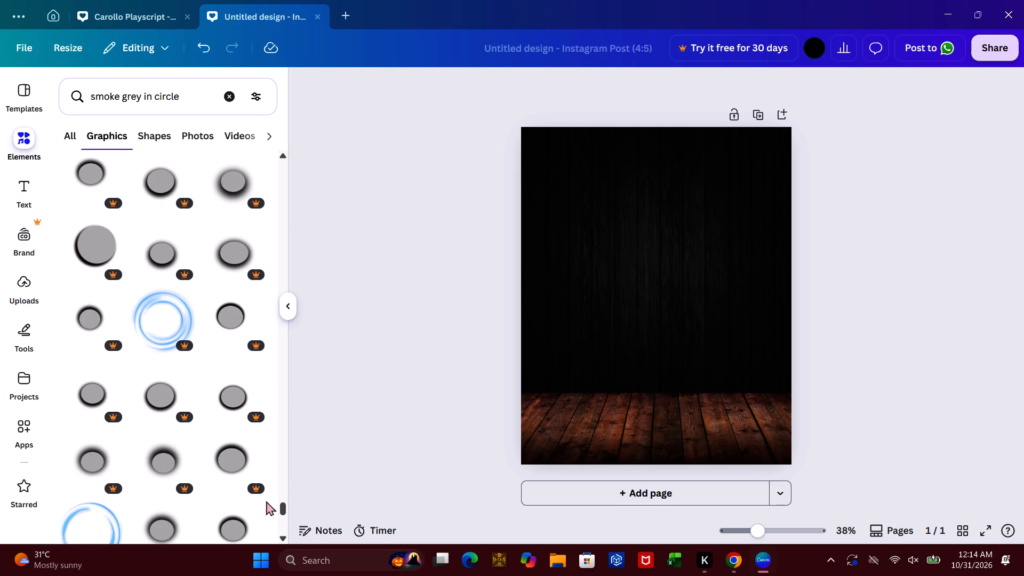
click(276, 532)
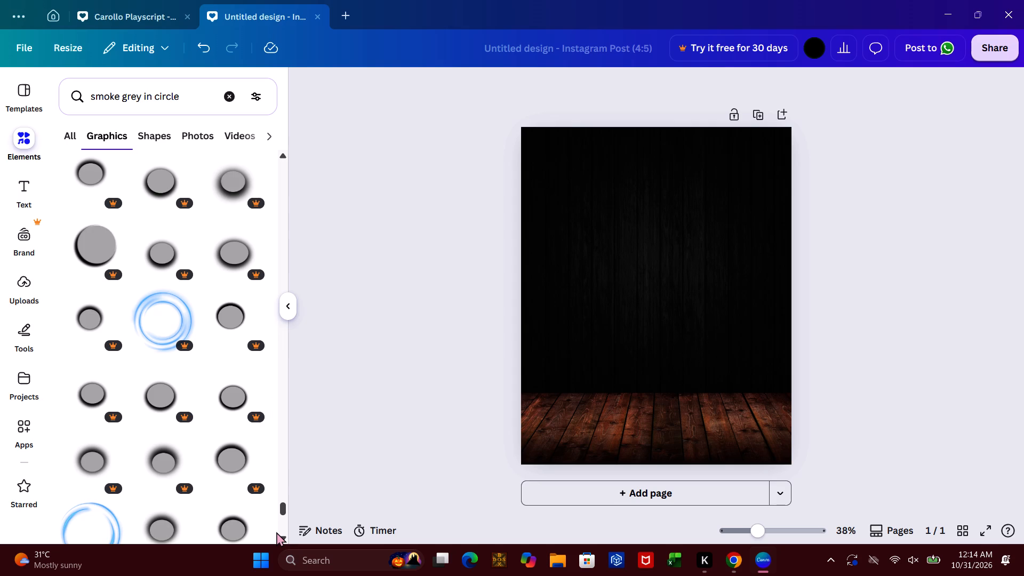
click(276, 532)
drag(276, 532, 282, 532)
triple_click(282, 532)
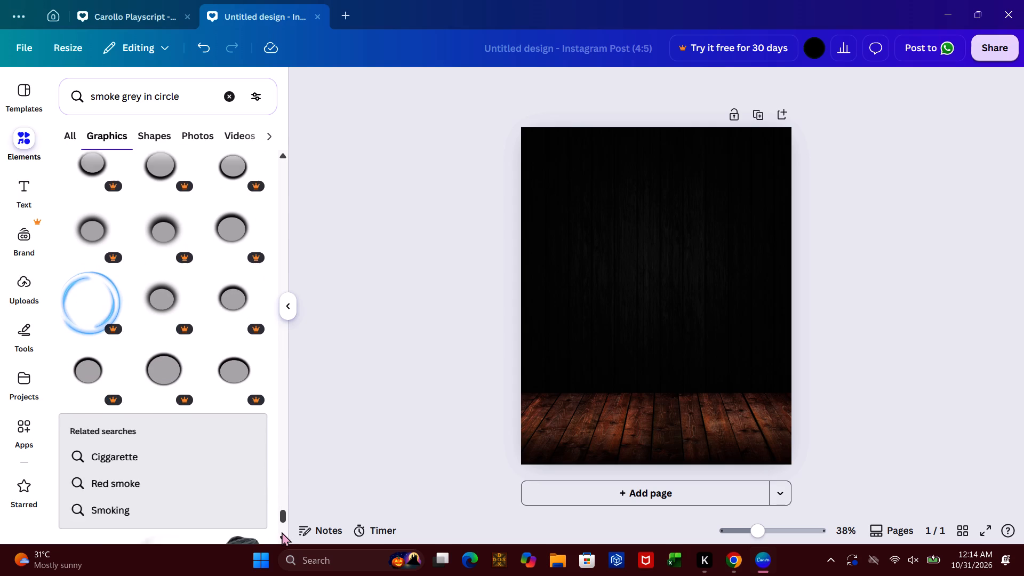
double_click(282, 531)
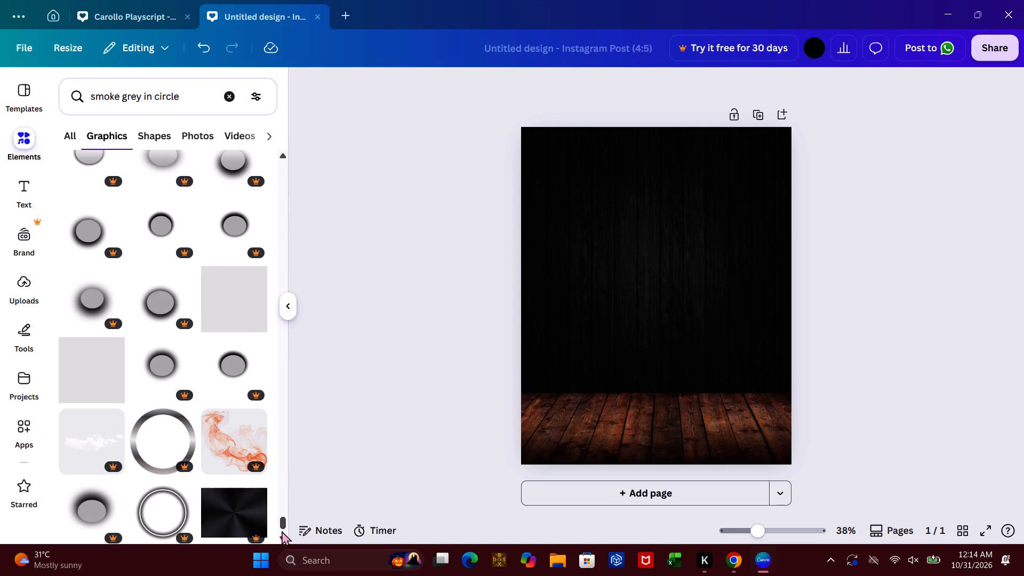
Show the shape results for the "smoke grey in circle" search.
click(172, 127)
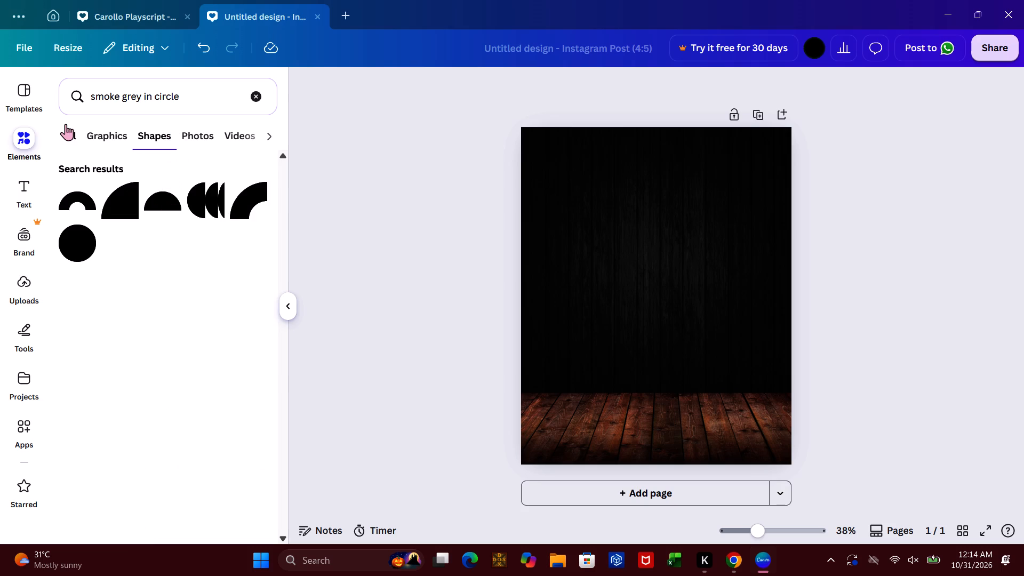
Show the photo results for the "smoke grey in circle" search.
click(67, 125)
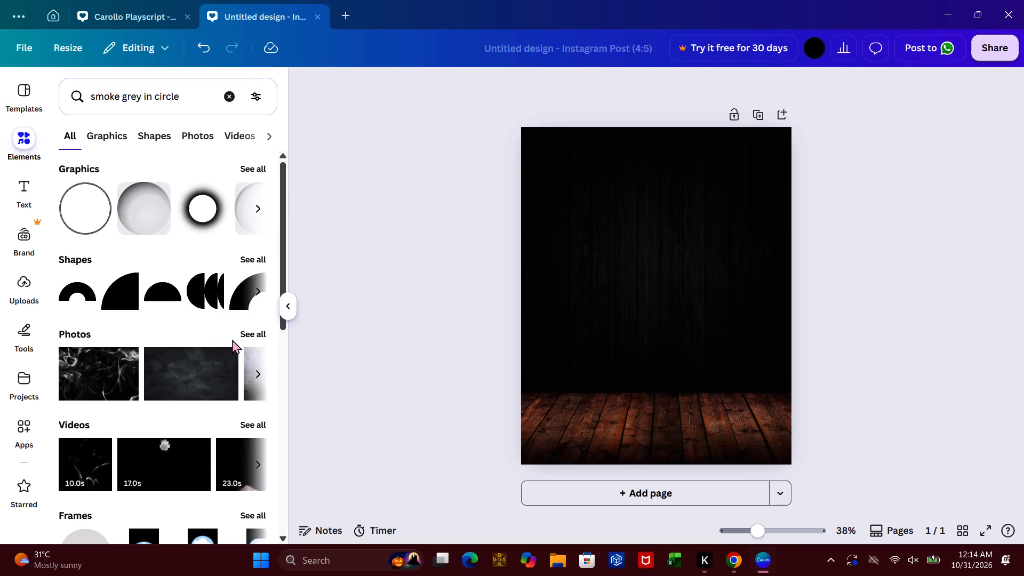
click(258, 328)
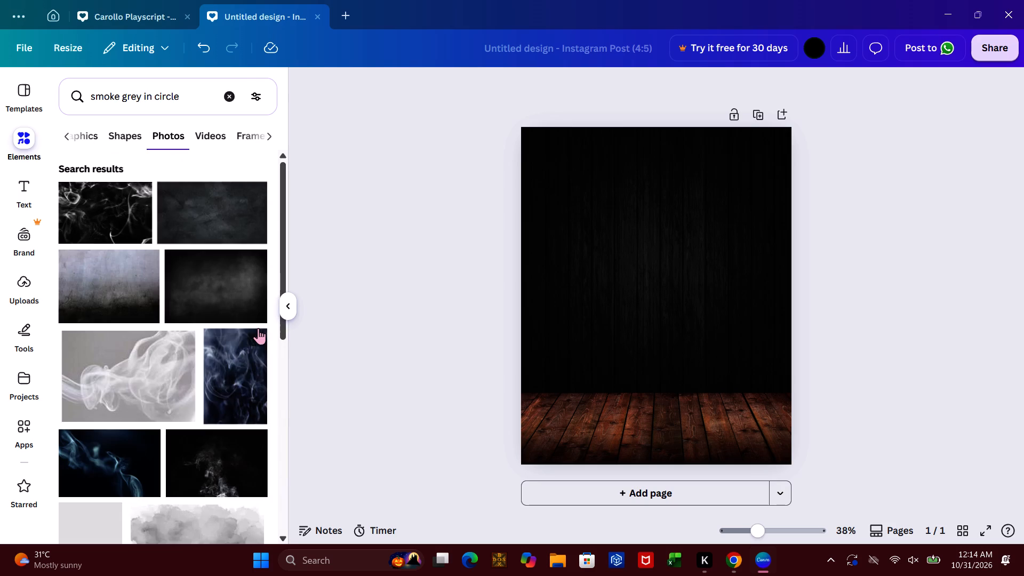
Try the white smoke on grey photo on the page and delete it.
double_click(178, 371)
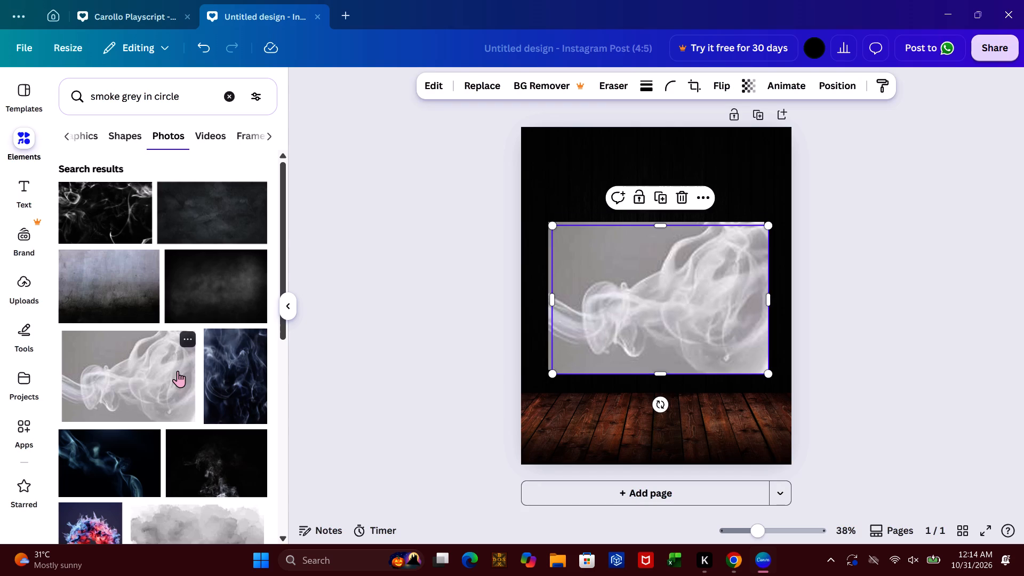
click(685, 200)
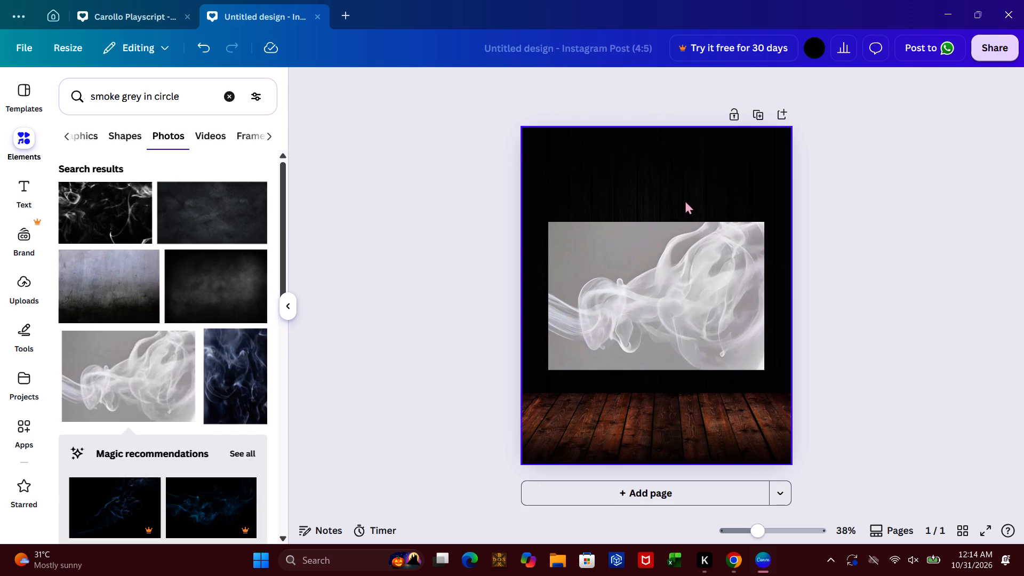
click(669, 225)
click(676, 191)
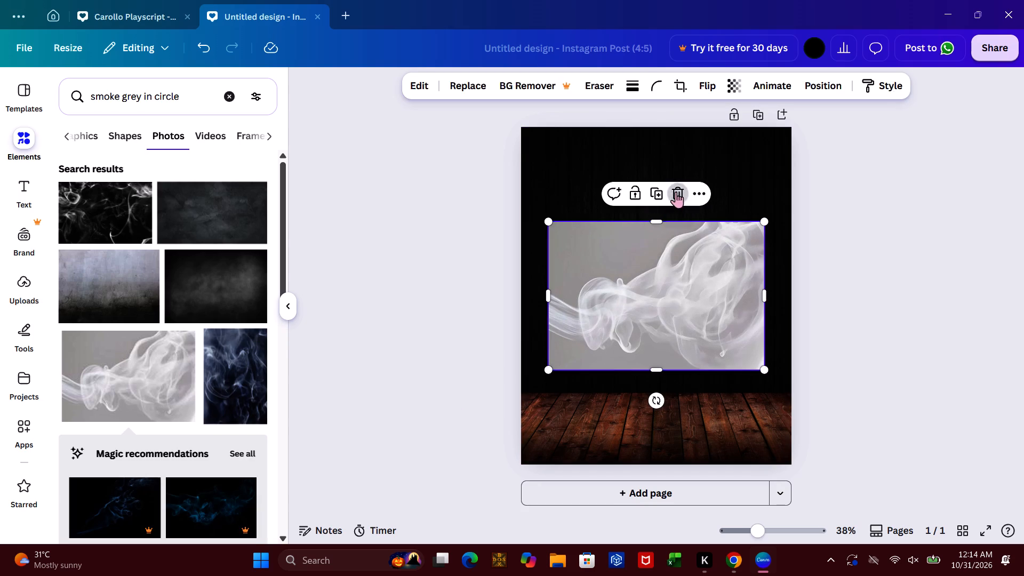
Add the dark grey smoky texture photo and stretch it to about 1,100 wide, covering the wall from the page top to the wooden floor.
click(227, 310)
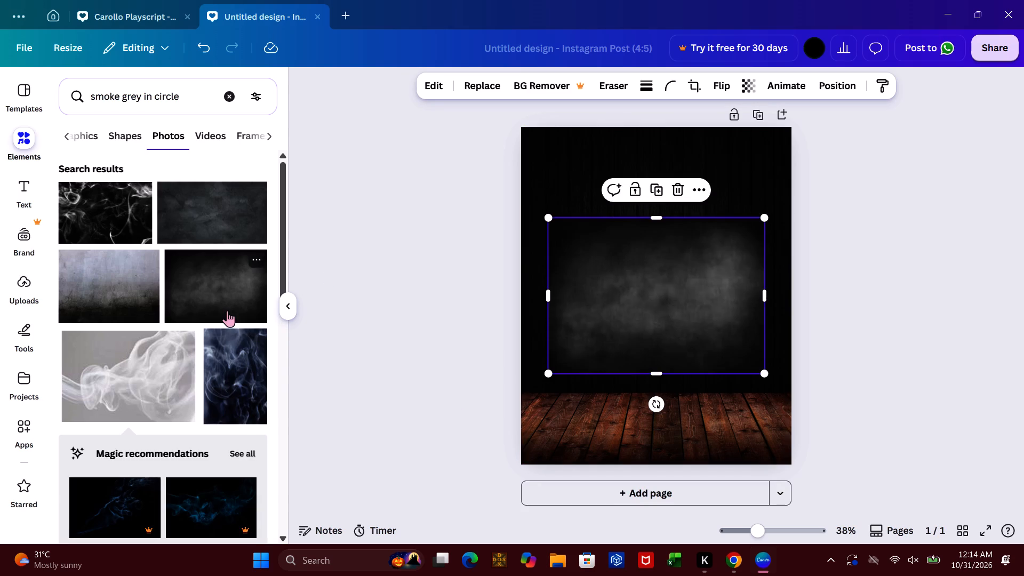
drag(547, 297, 538, 297)
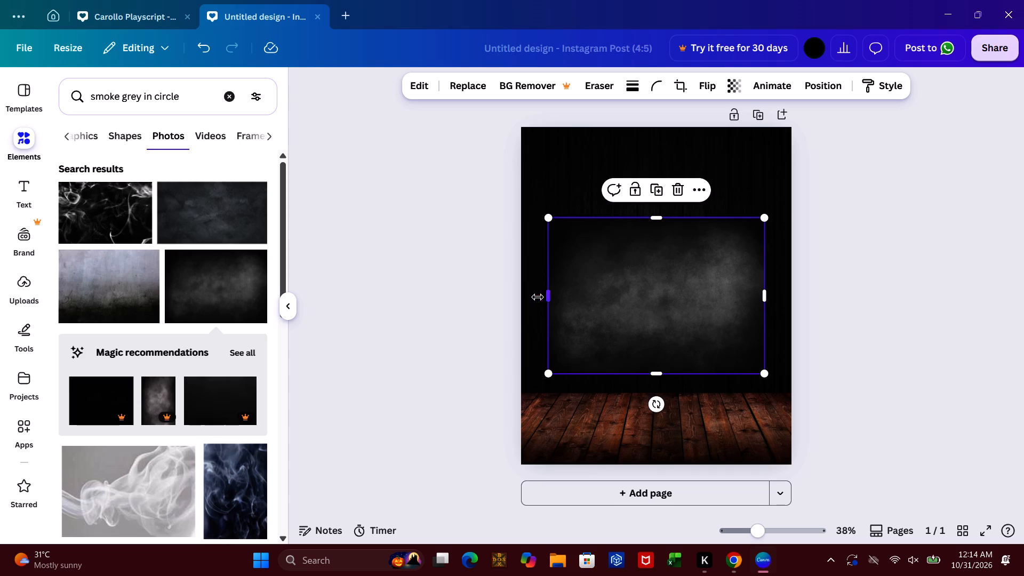
drag(538, 297, 518, 300)
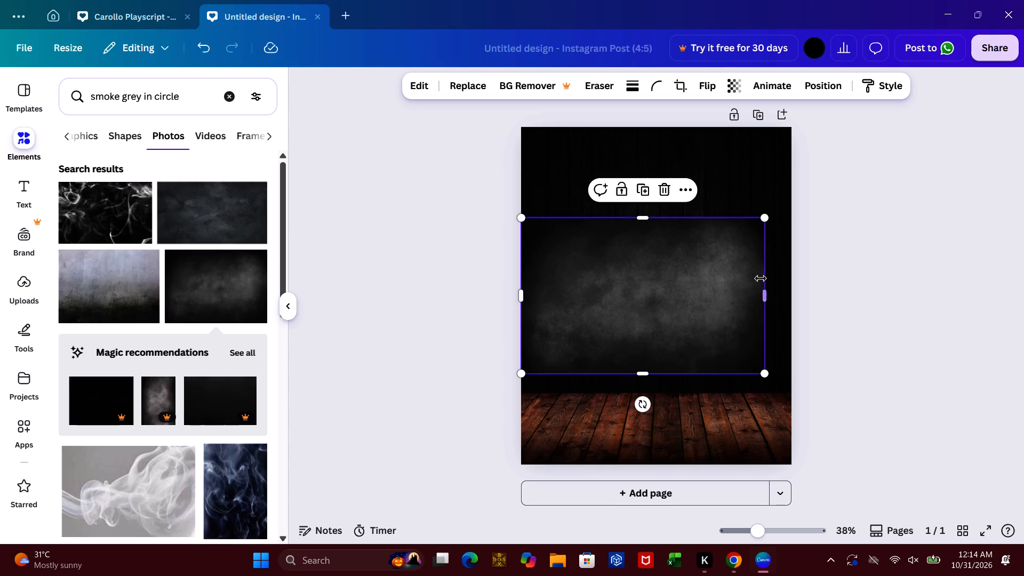
drag(766, 285, 798, 290)
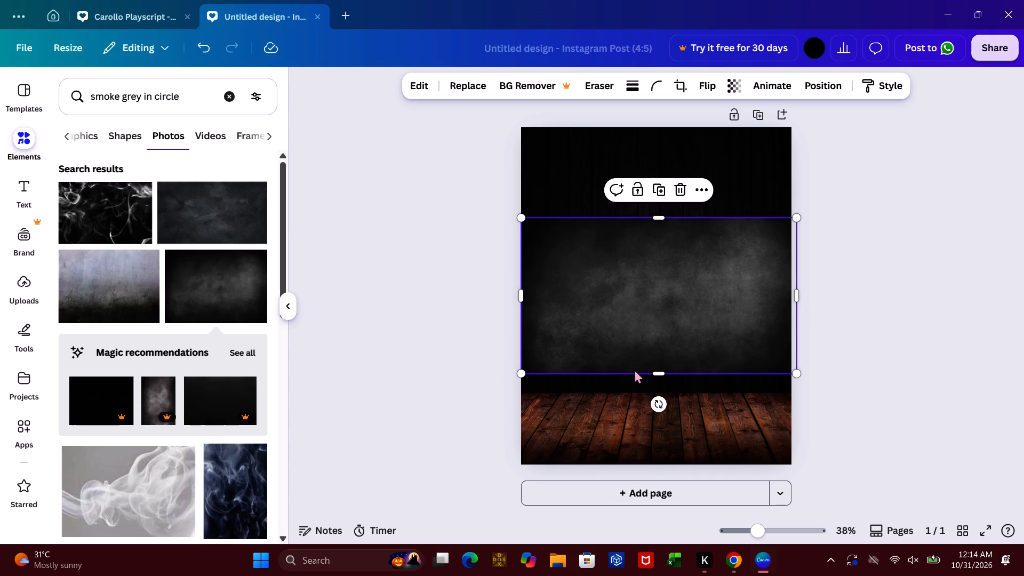
drag(655, 376, 658, 394)
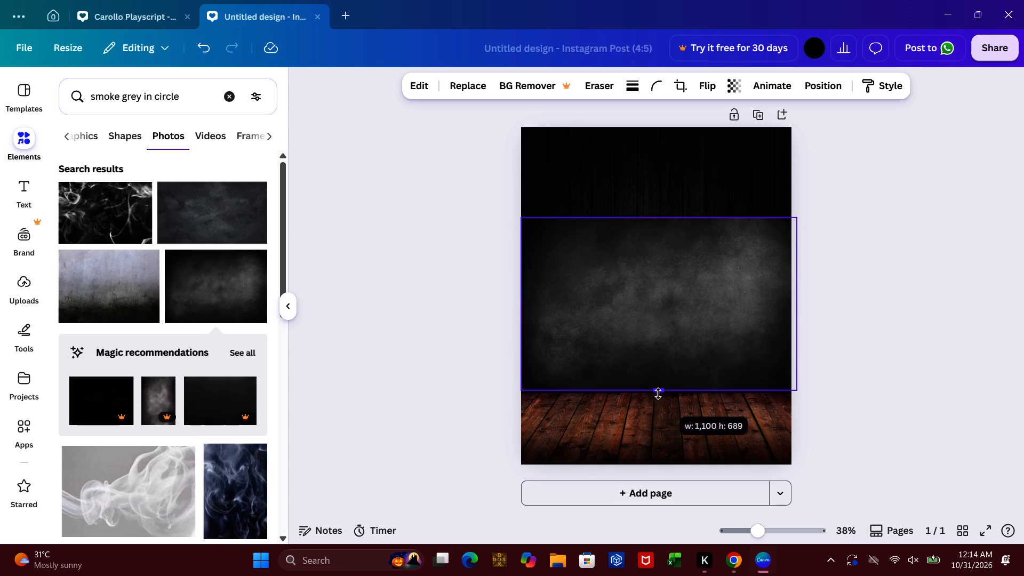
drag(658, 394, 658, 394)
drag(659, 214, 650, 187)
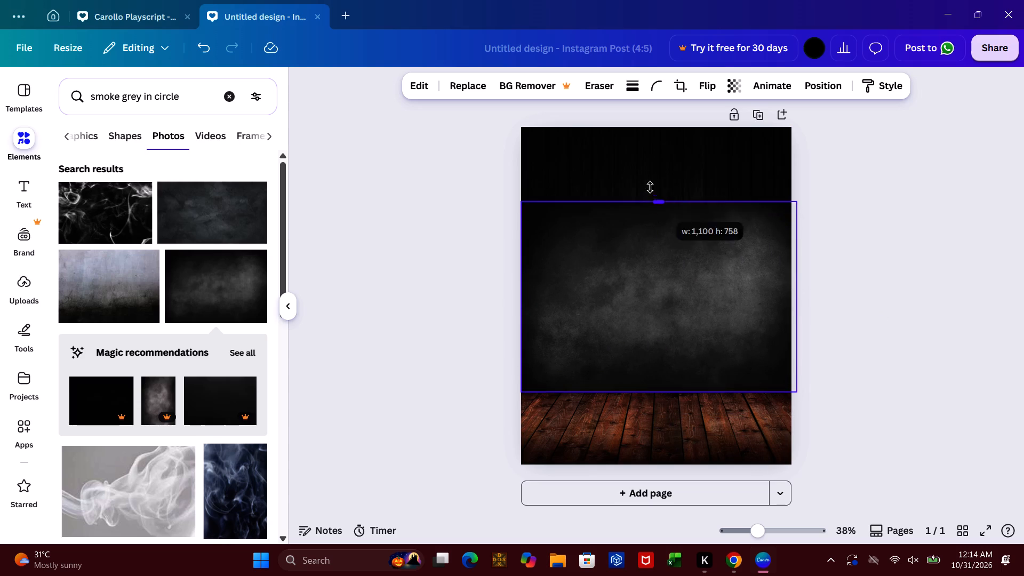
drag(650, 187, 648, 113)
click(458, 192)
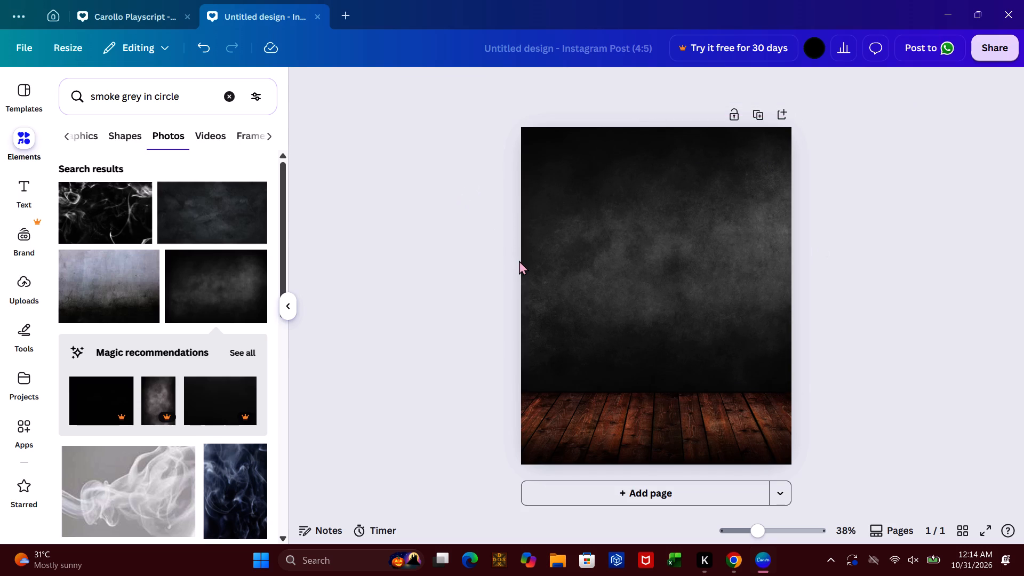
Add the black photo with faint wispy smoke, align it above the wooden floor and widen it to cover the page's full width.
click(284, 395)
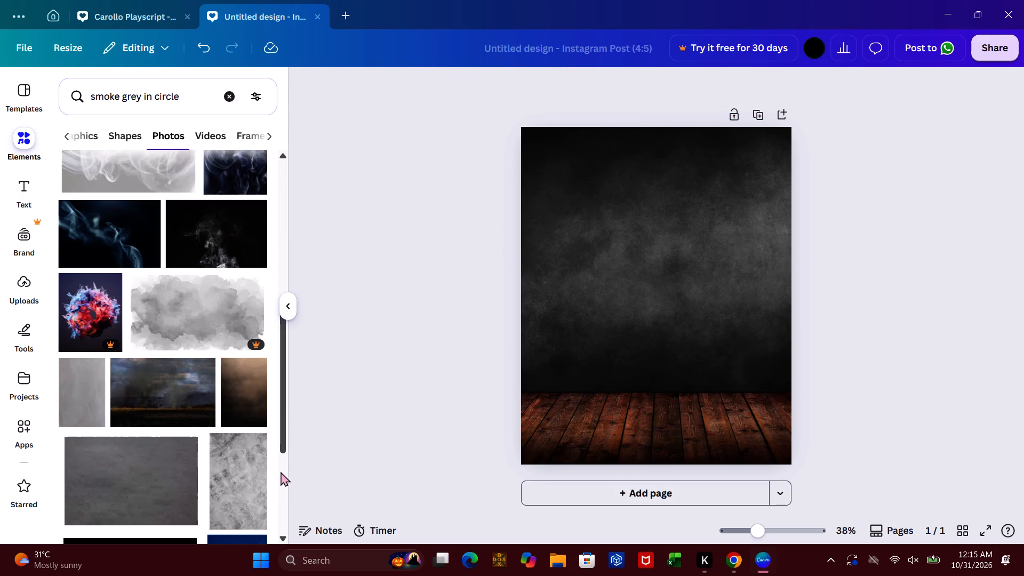
click(281, 471)
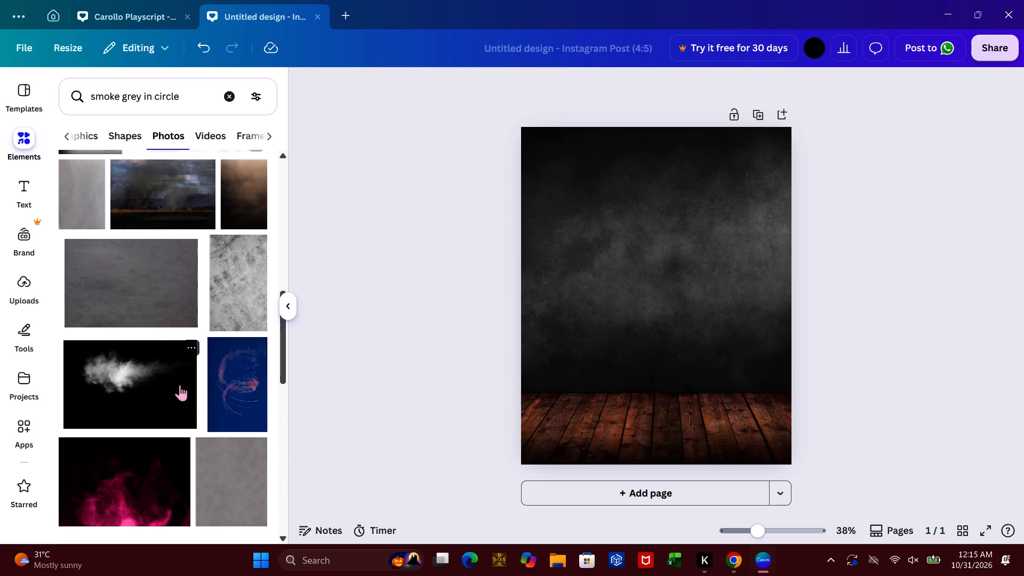
click(283, 471)
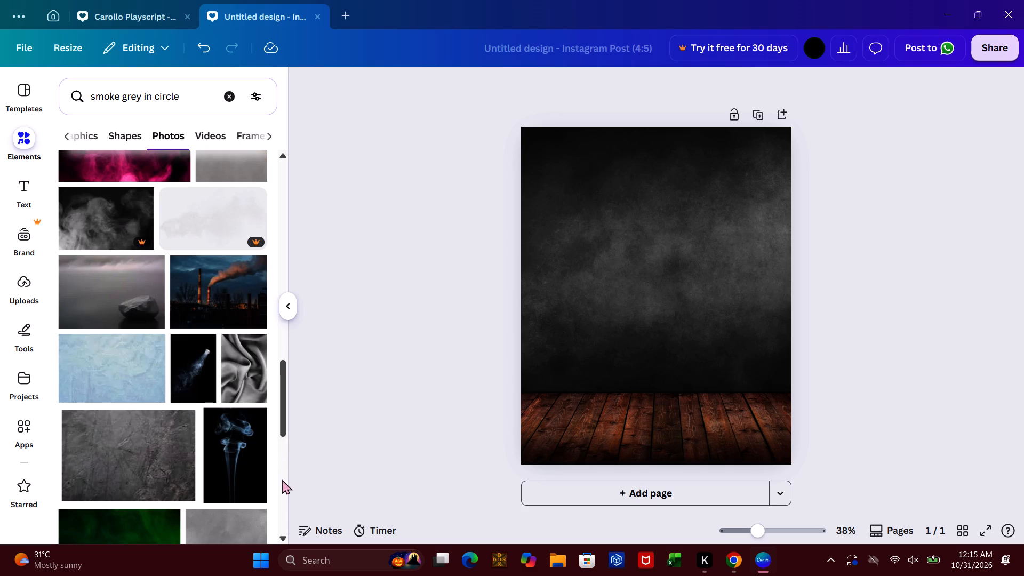
click(277, 478)
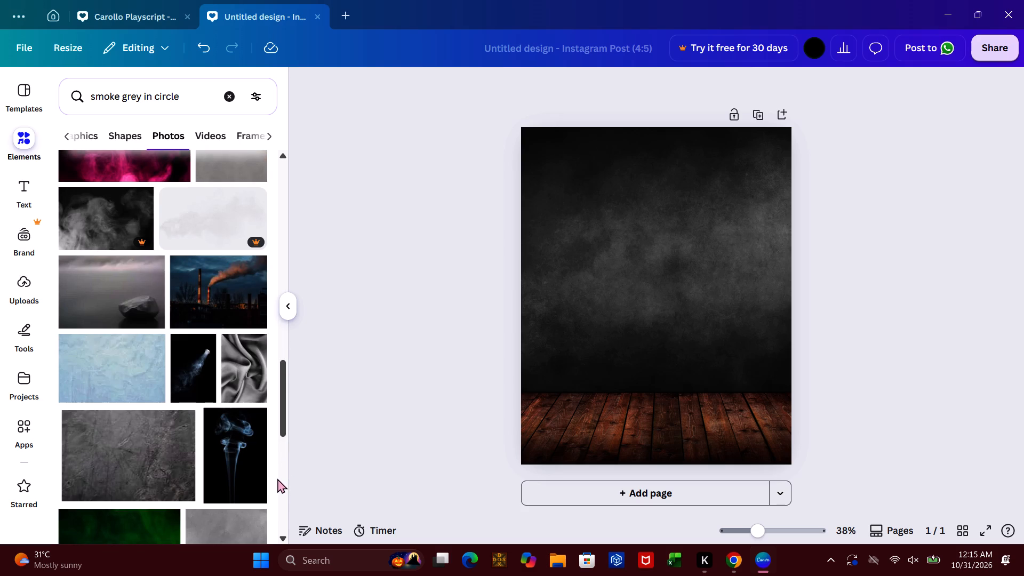
click(285, 489)
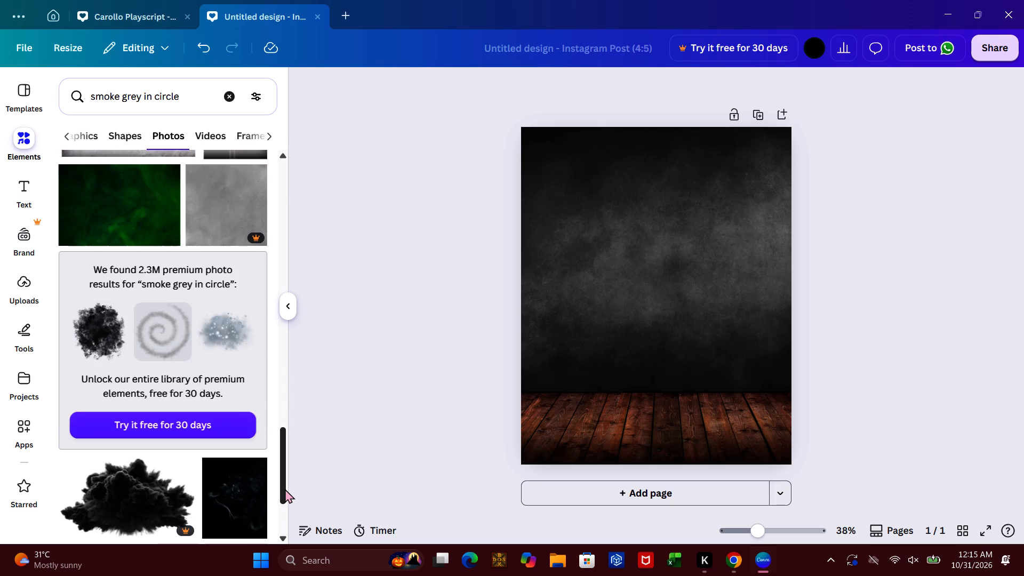
click(284, 499)
click(284, 504)
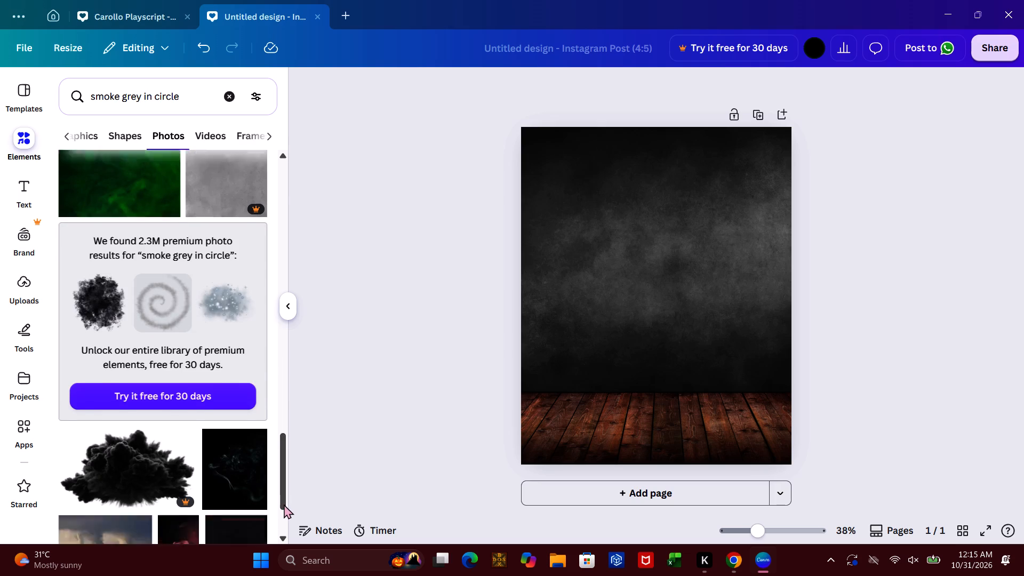
click(257, 370)
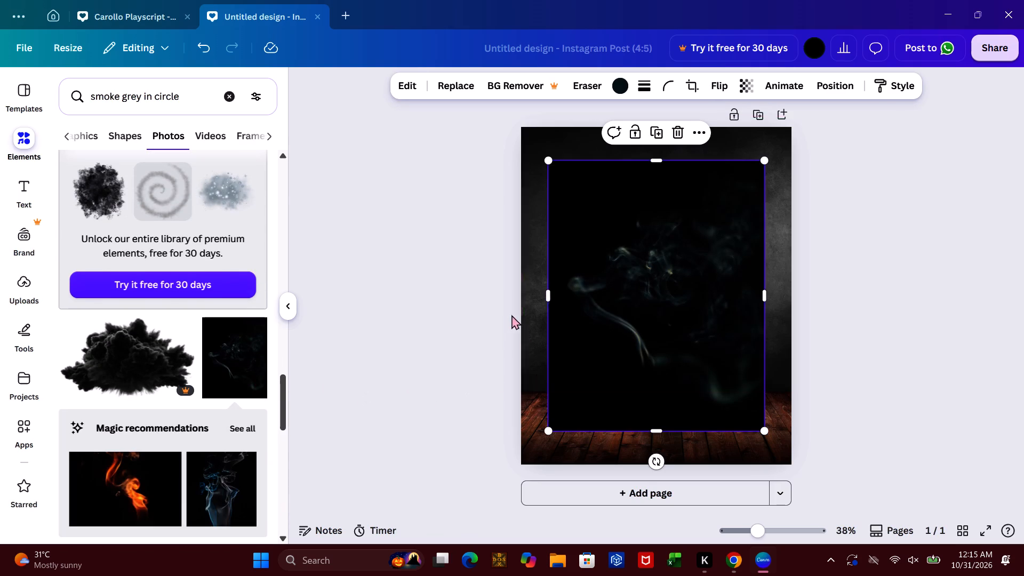
drag(580, 298, 577, 258)
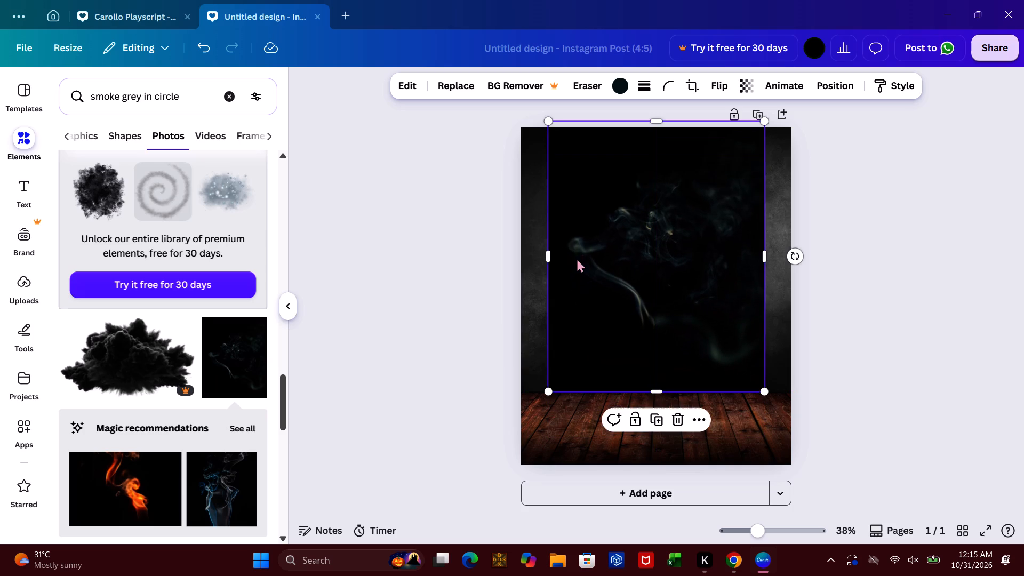
click(546, 252)
drag(550, 250, 519, 254)
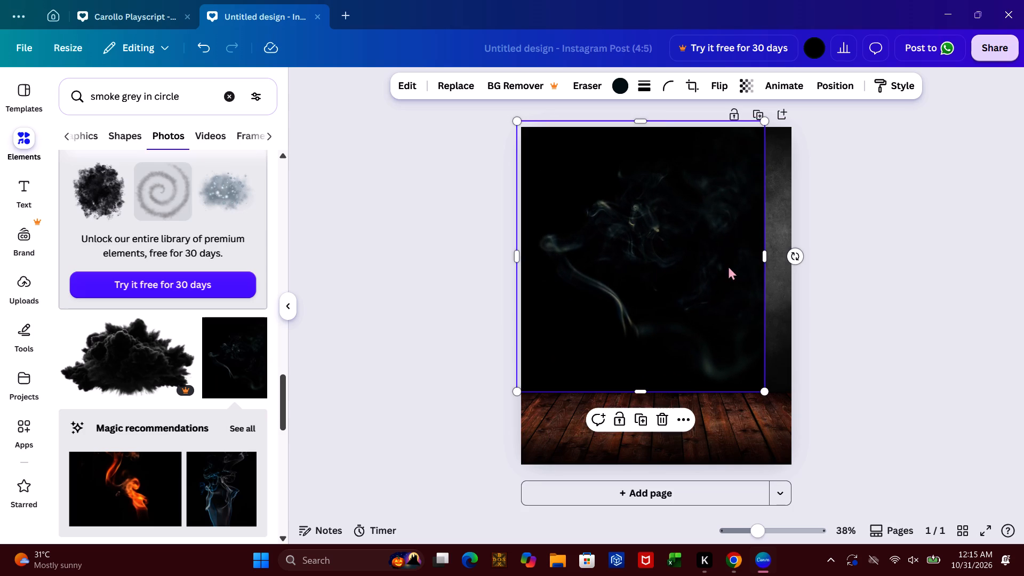
drag(763, 256, 792, 254)
click(852, 205)
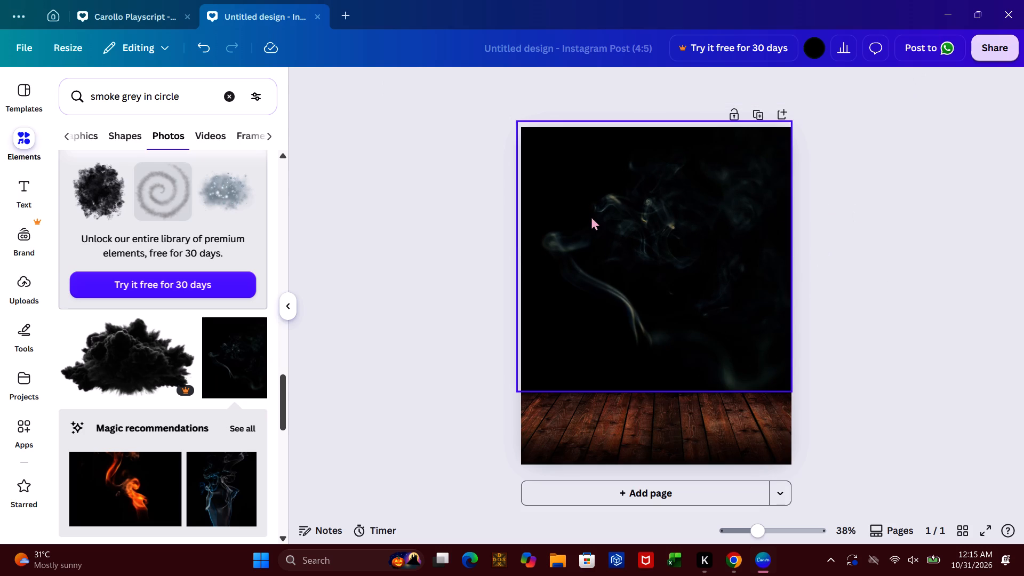
Browse further photo results for "smoke grey in circle" for another suitable smoke image.
click(283, 445)
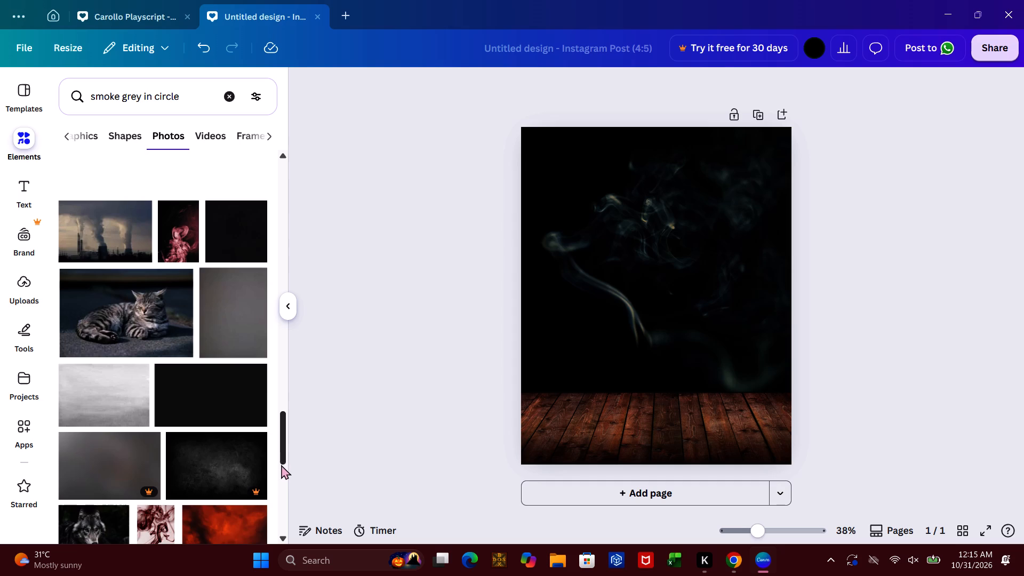
click(281, 469)
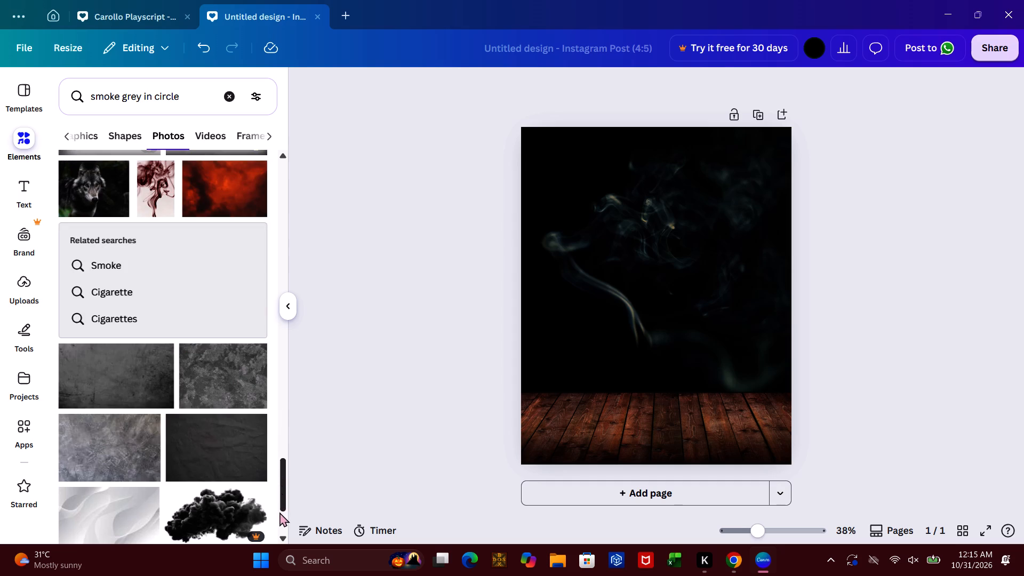
click(284, 513)
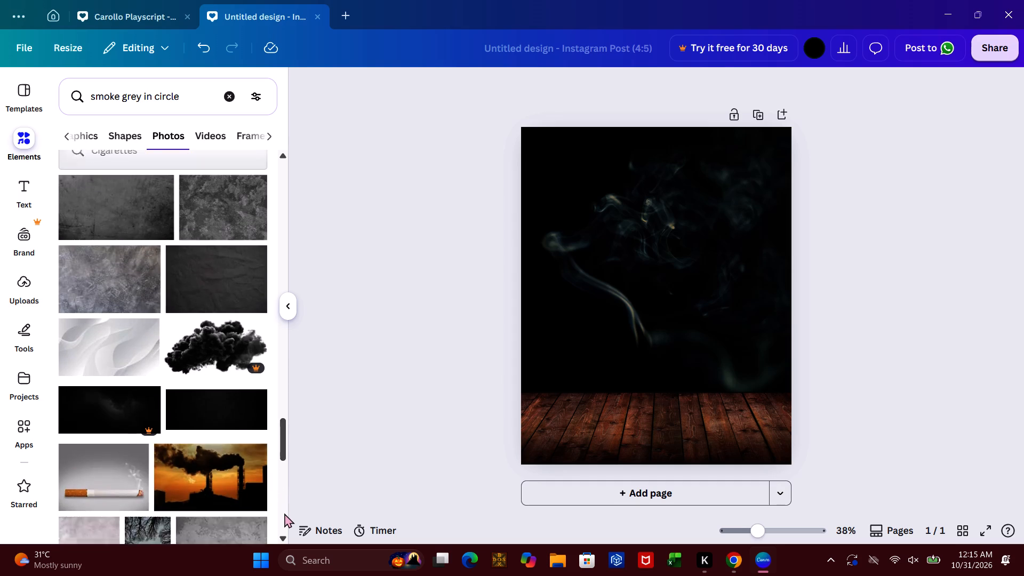
click(284, 513)
click(284, 513)
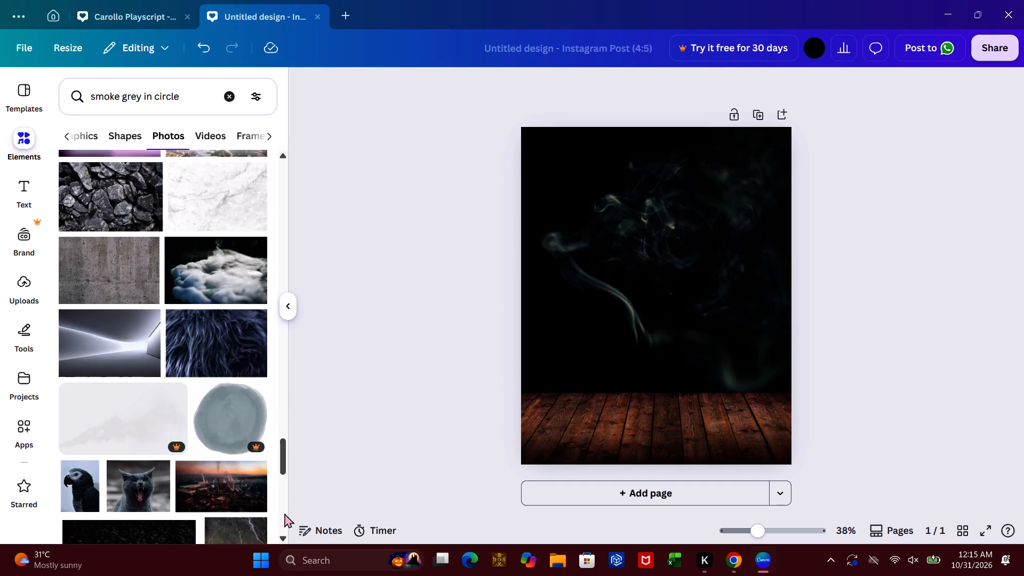
click(284, 513)
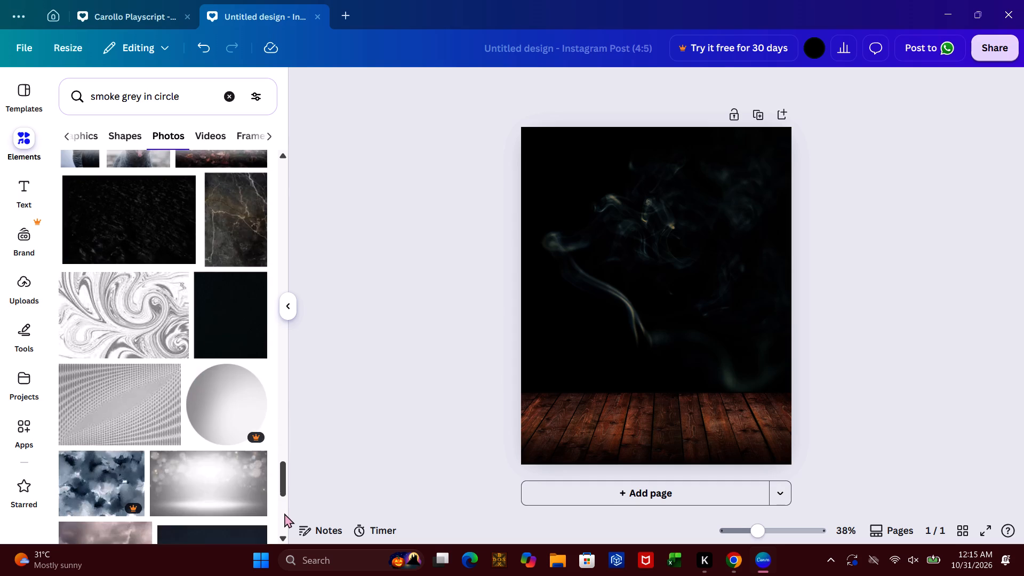
click(284, 513)
click(284, 513)
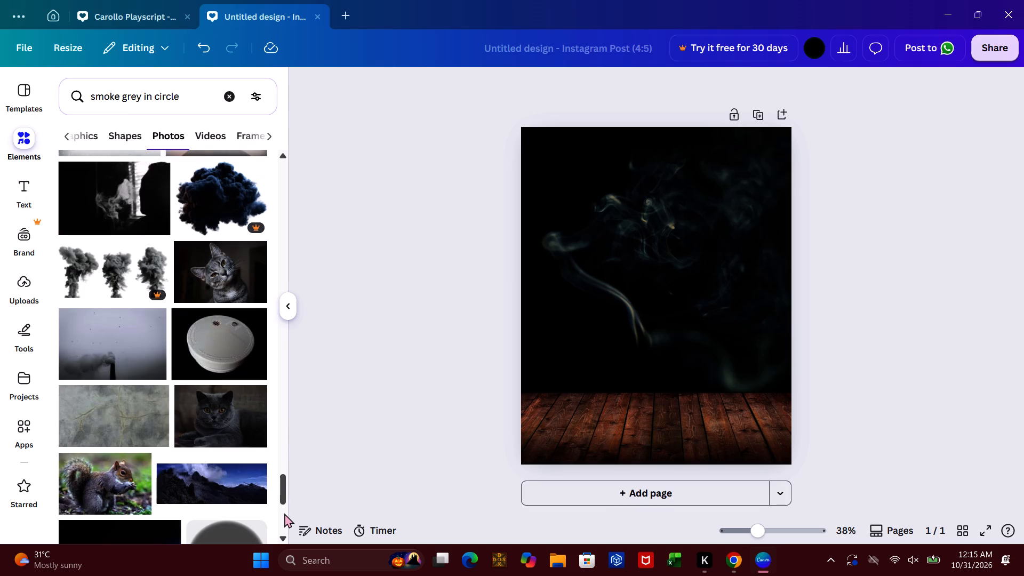
click(284, 513)
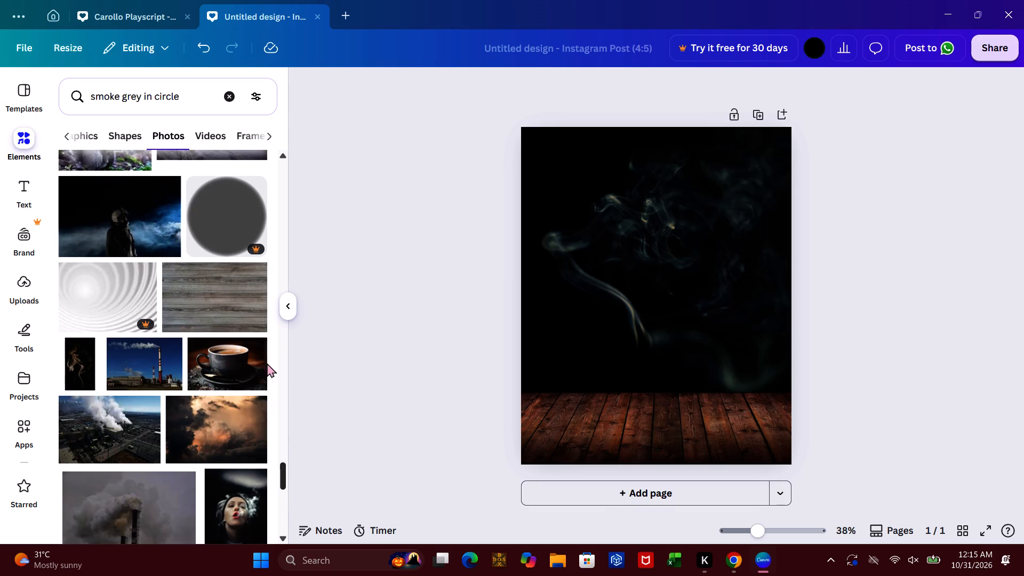
Search the elements for "cheesey melting burger".
click(235, 102)
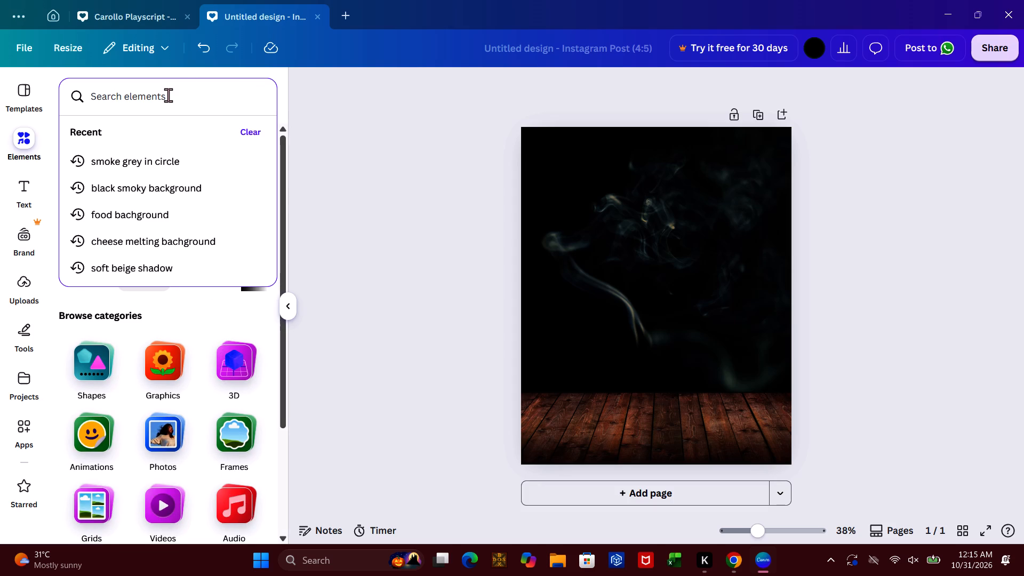
text(chees)
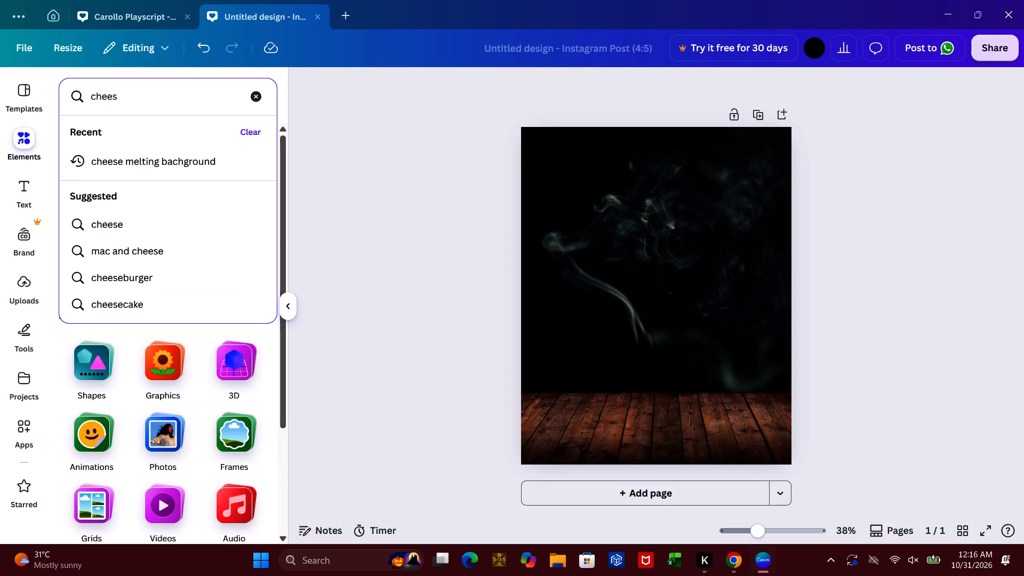
text(ey melting burger)
key(space)
key(Return)
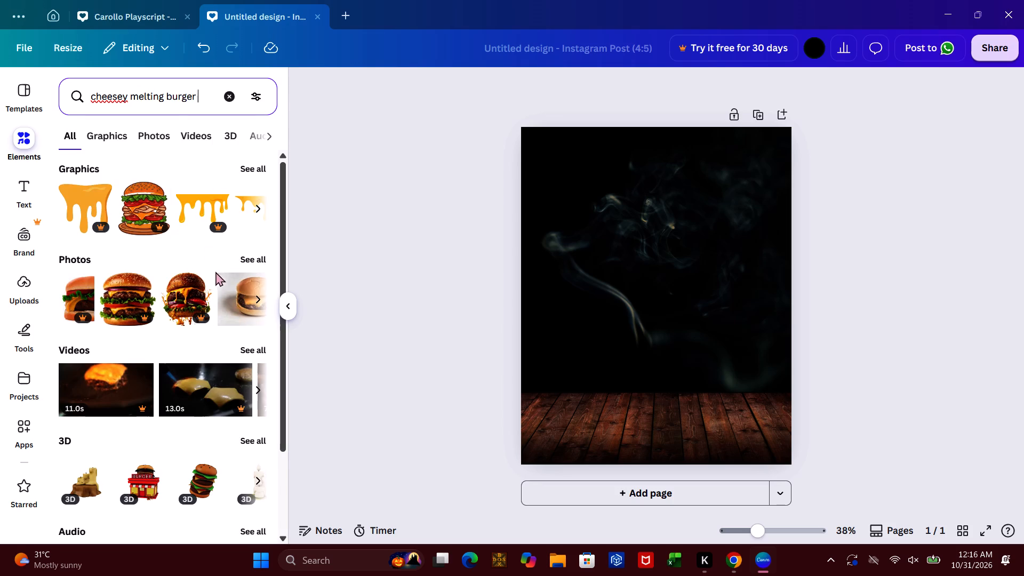
Browse the graphics results for "cheesey melting burger" for a suitable burger image with melting cheese.
click(122, 141)
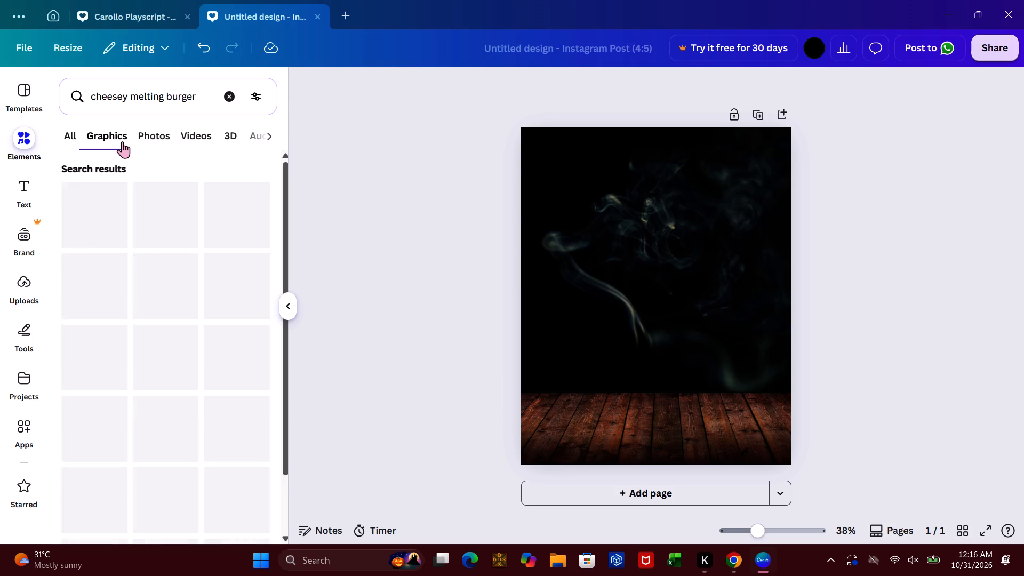
click(285, 483)
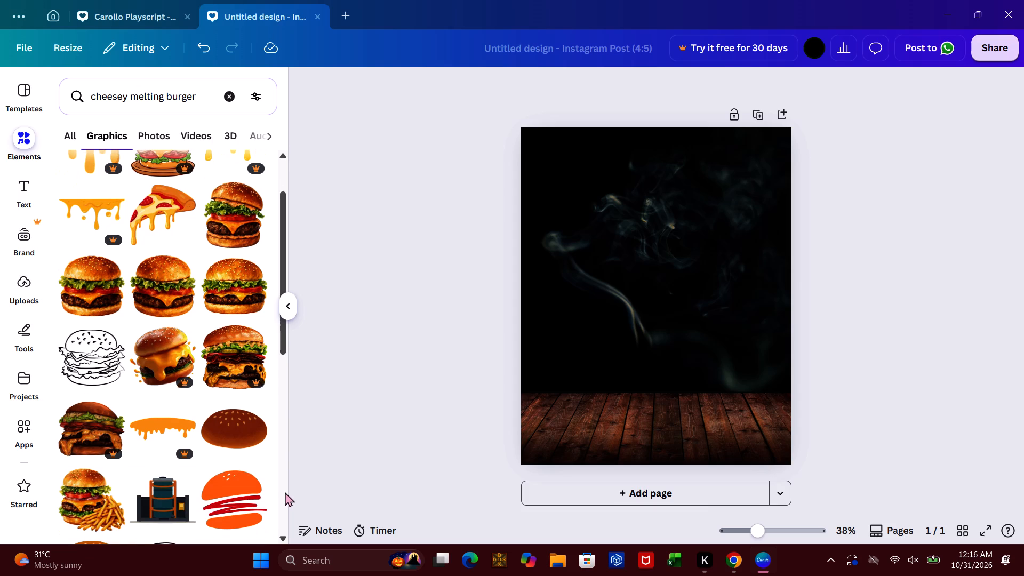
click(285, 492)
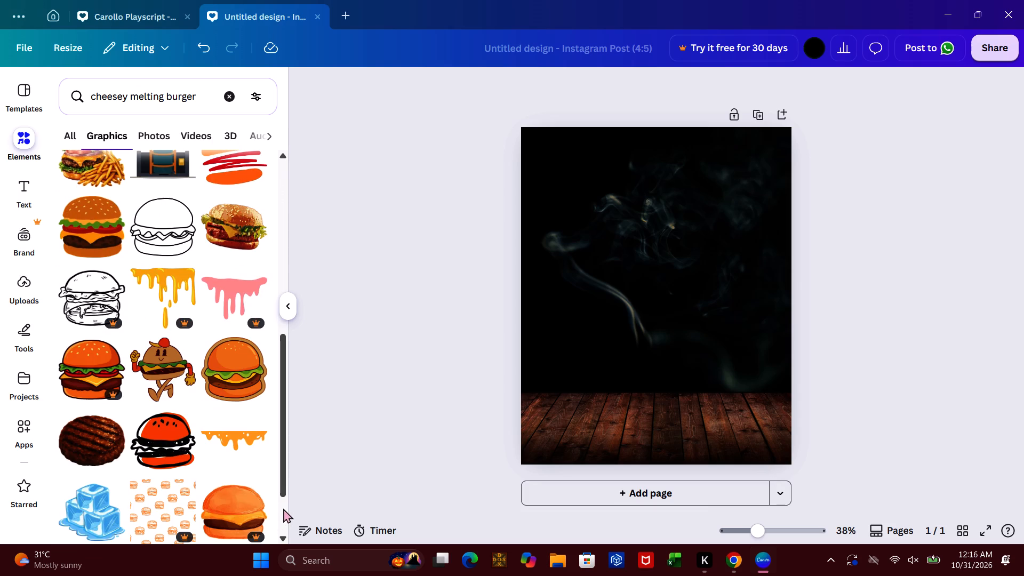
click(282, 506)
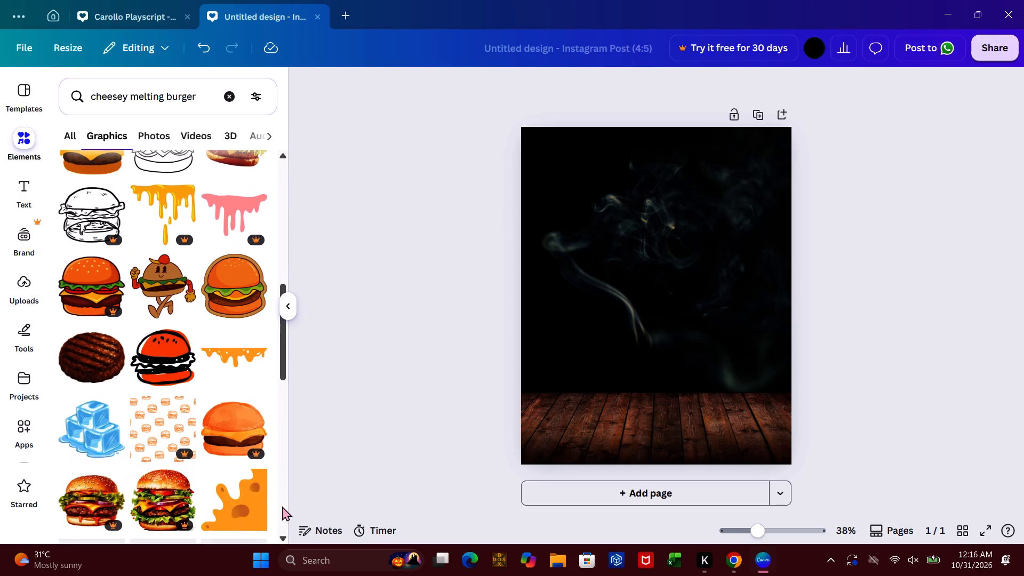
click(282, 506)
click(282, 506)
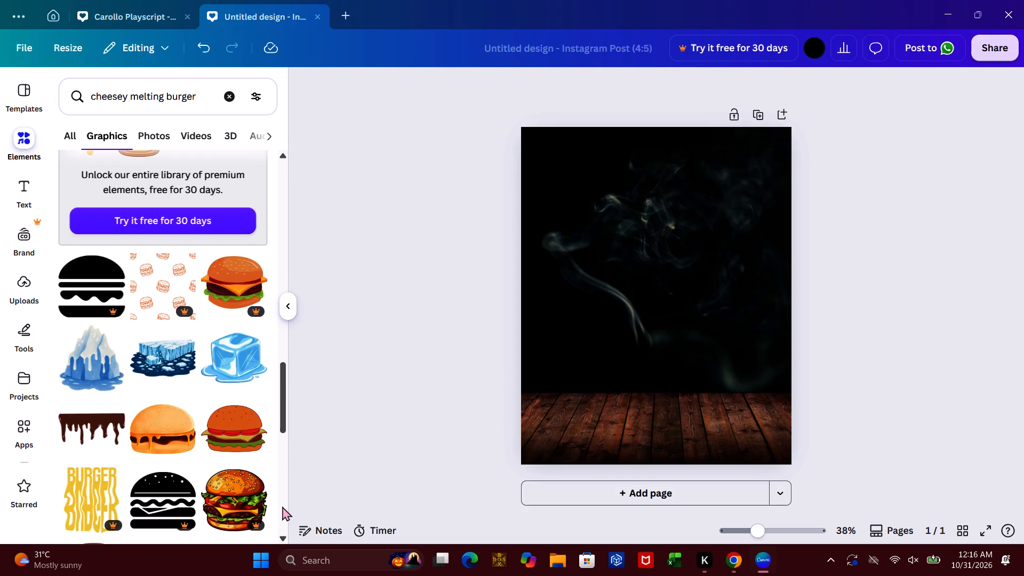
click(282, 506)
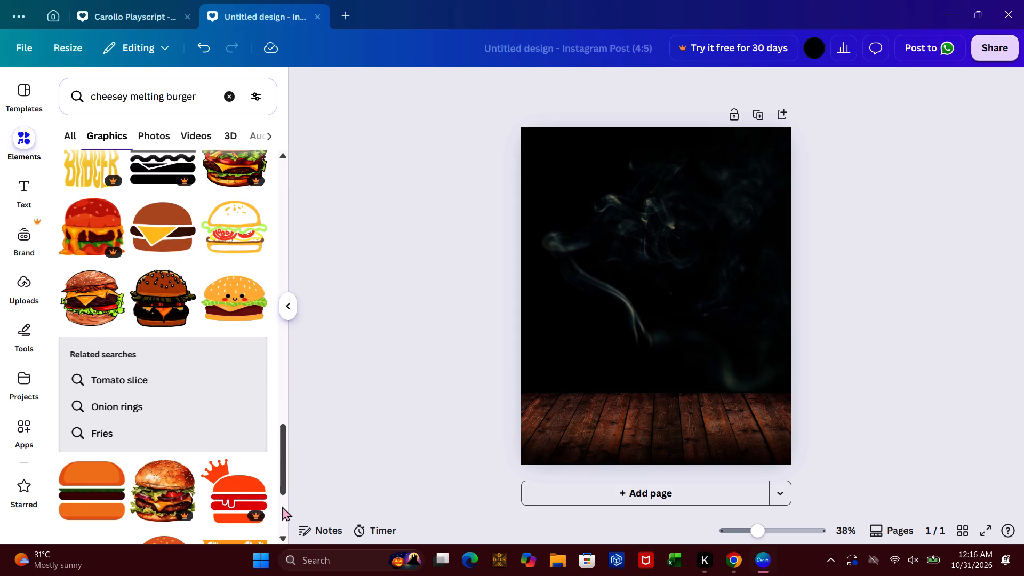
click(285, 510)
click(285, 510)
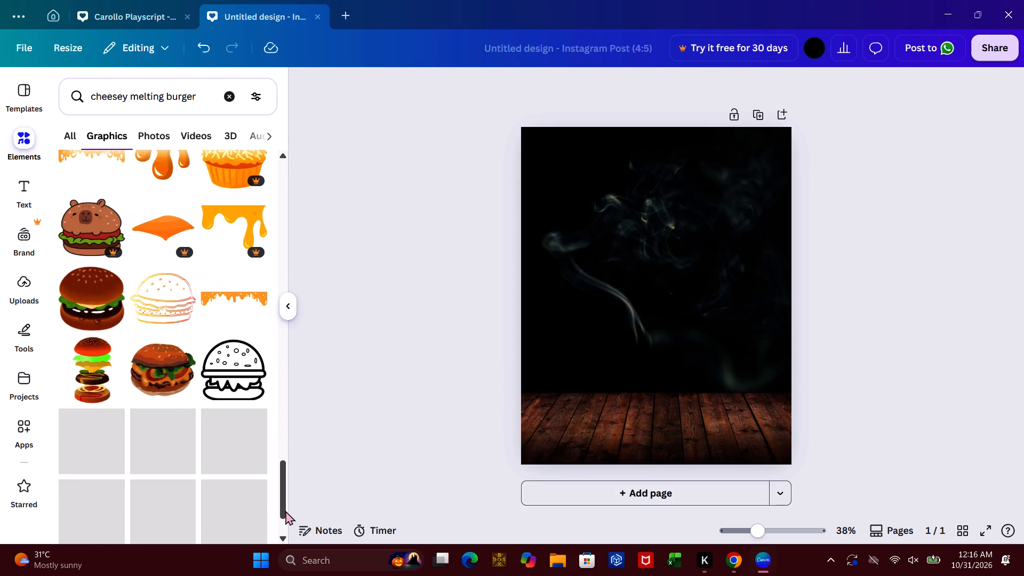
click(282, 524)
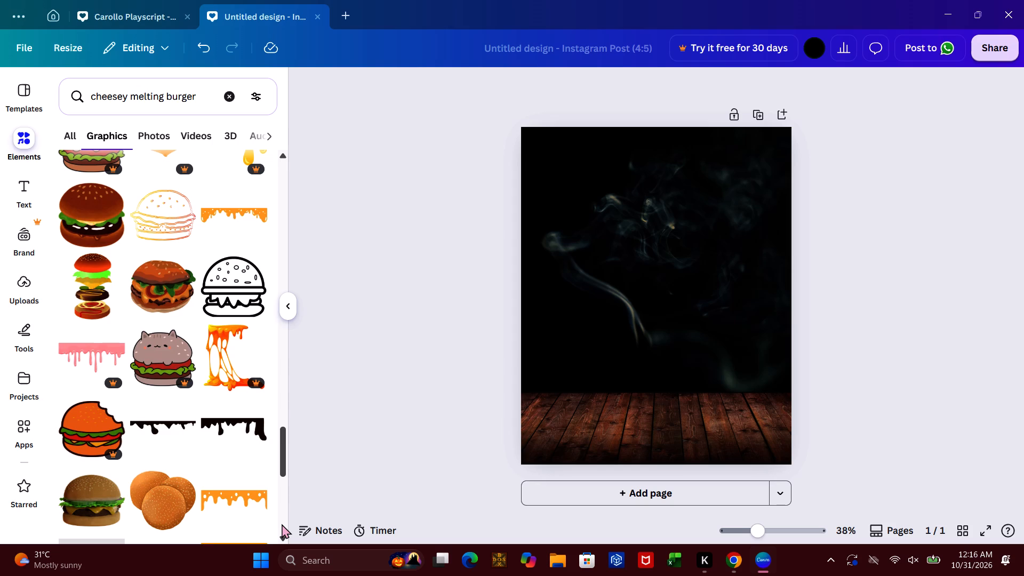
click(282, 524)
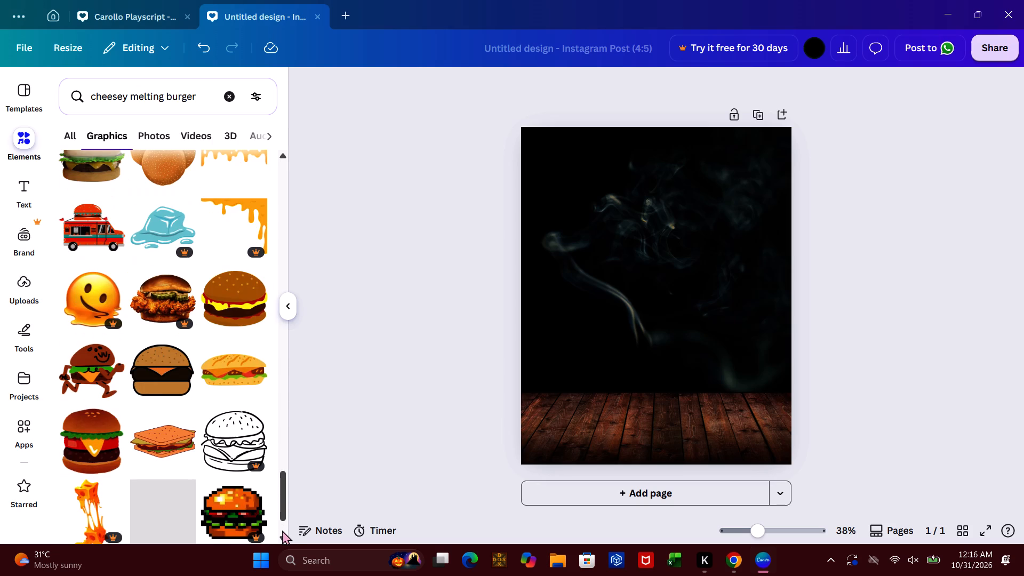
click(282, 530)
double_click(282, 530)
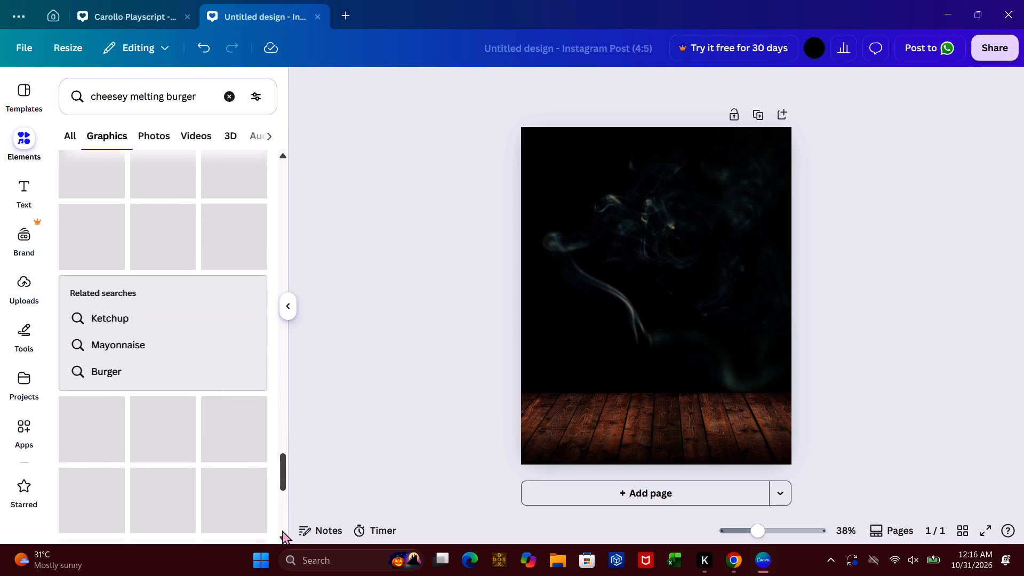
click(279, 498)
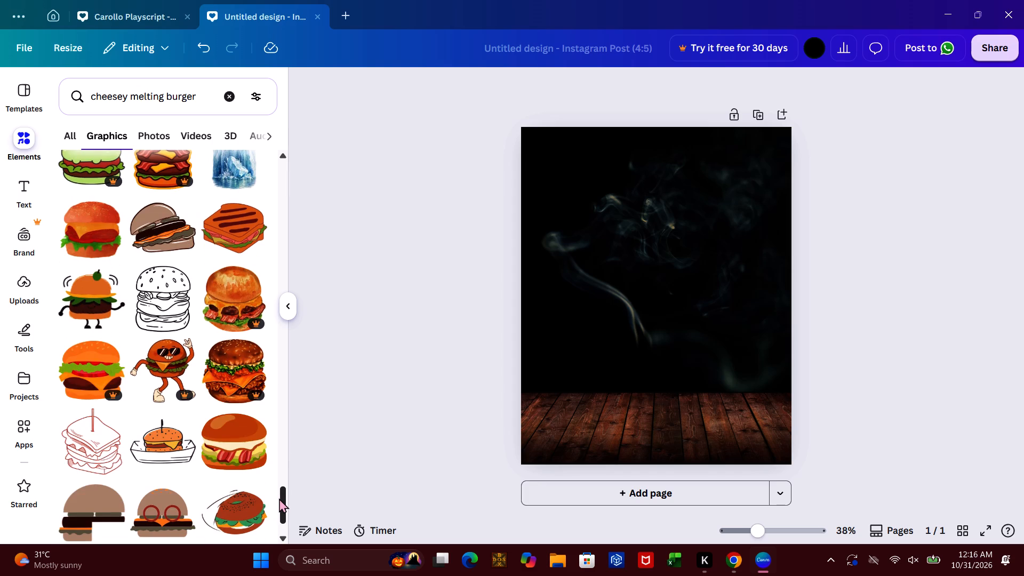
click(282, 466)
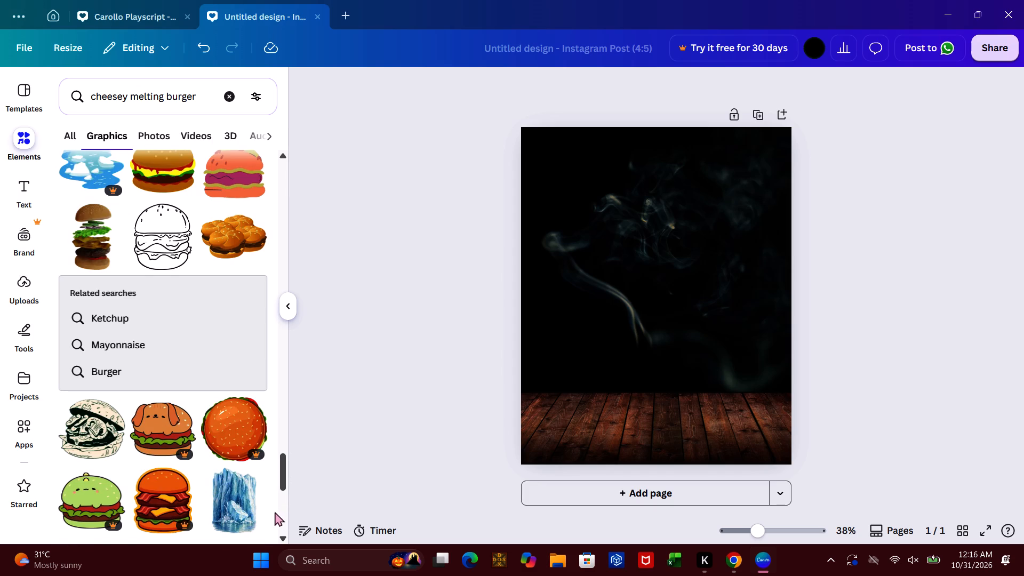
triple_click(280, 524)
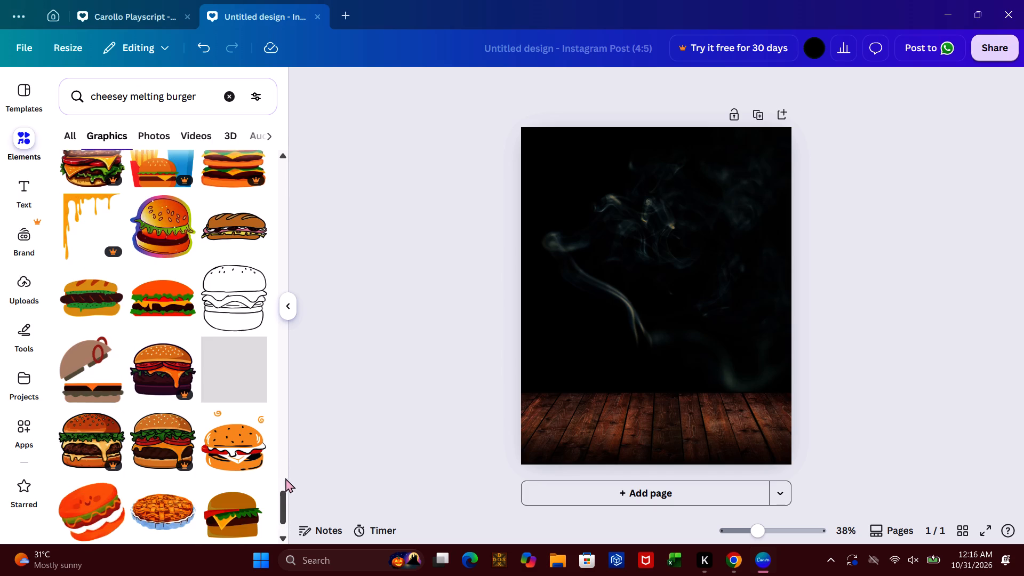
click(282, 465)
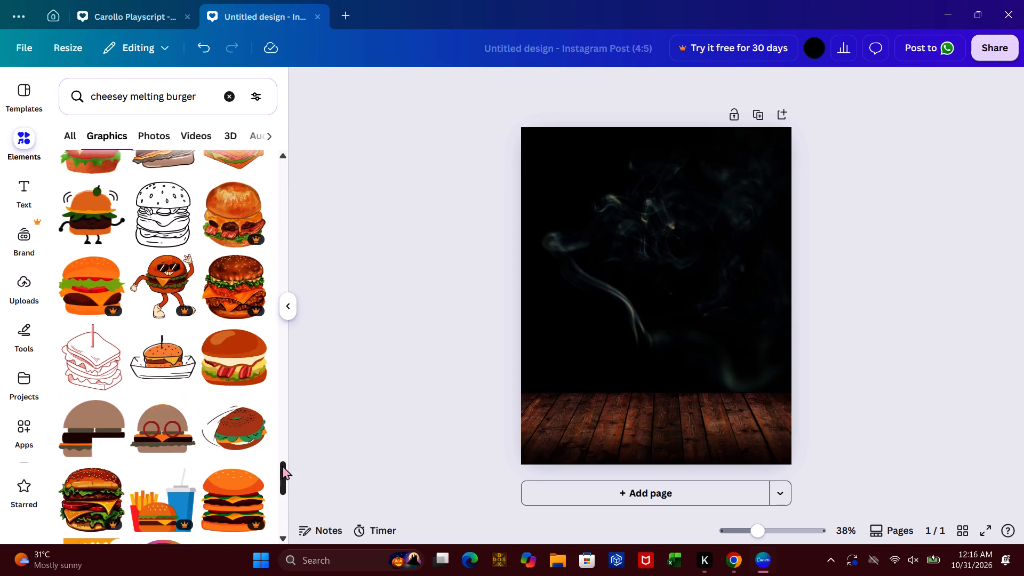
Return to the first graphics results and re-examine the burger images there.
triple_click(283, 157)
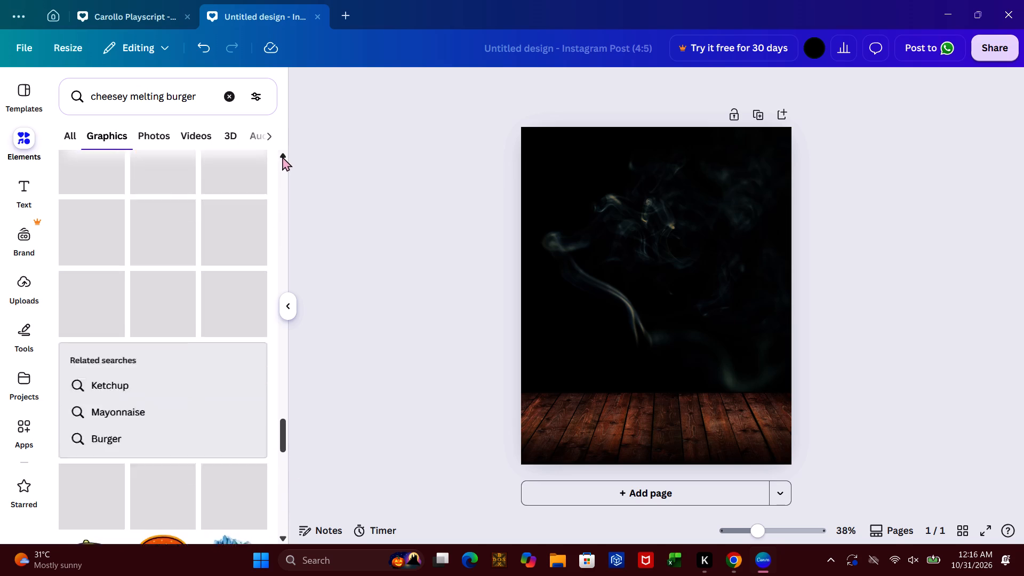
triple_click(282, 155)
drag(282, 155, 283, 176)
double_click(283, 176)
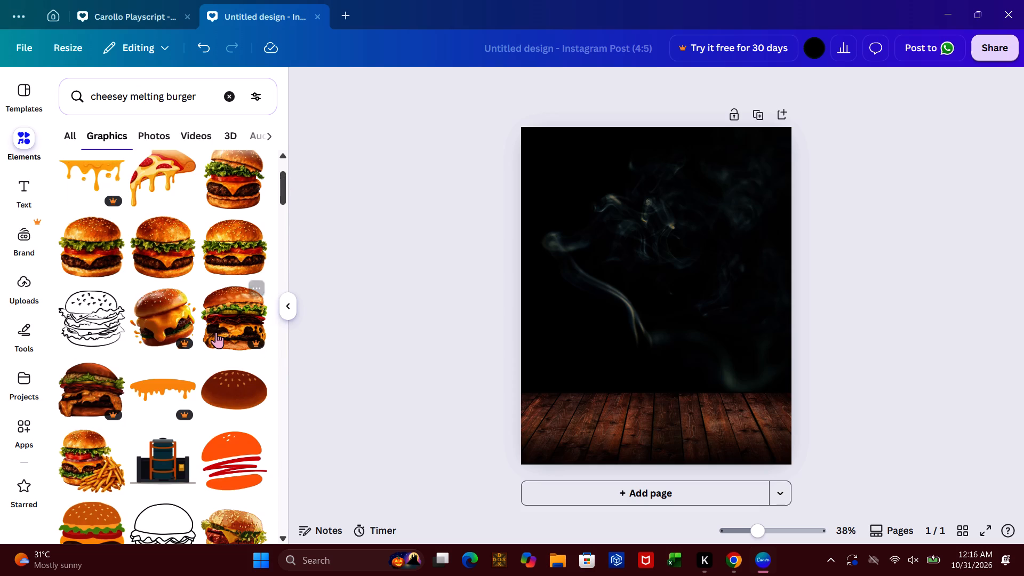
click(279, 161)
click(279, 161)
triple_click(279, 161)
click(279, 161)
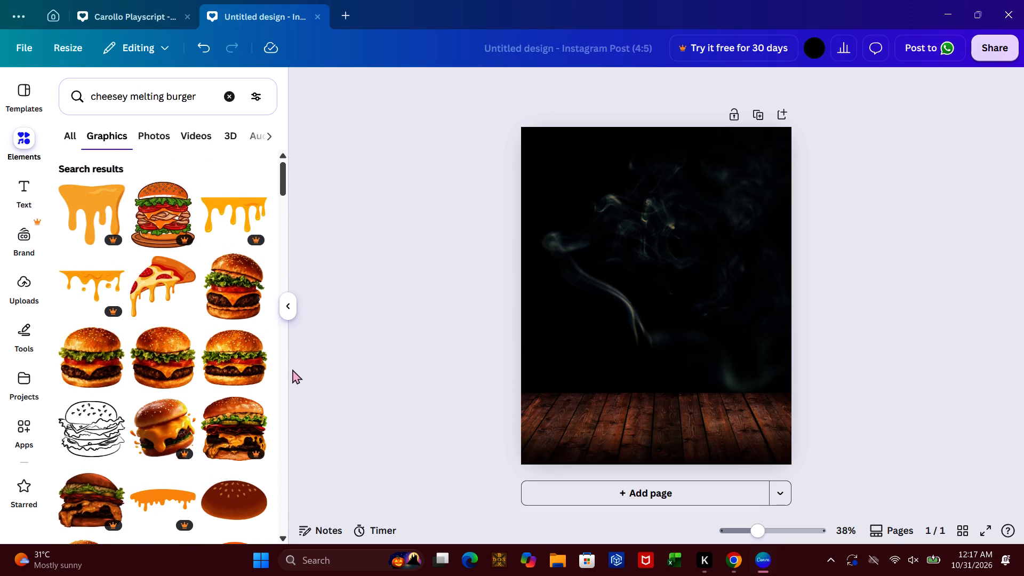
click(275, 311)
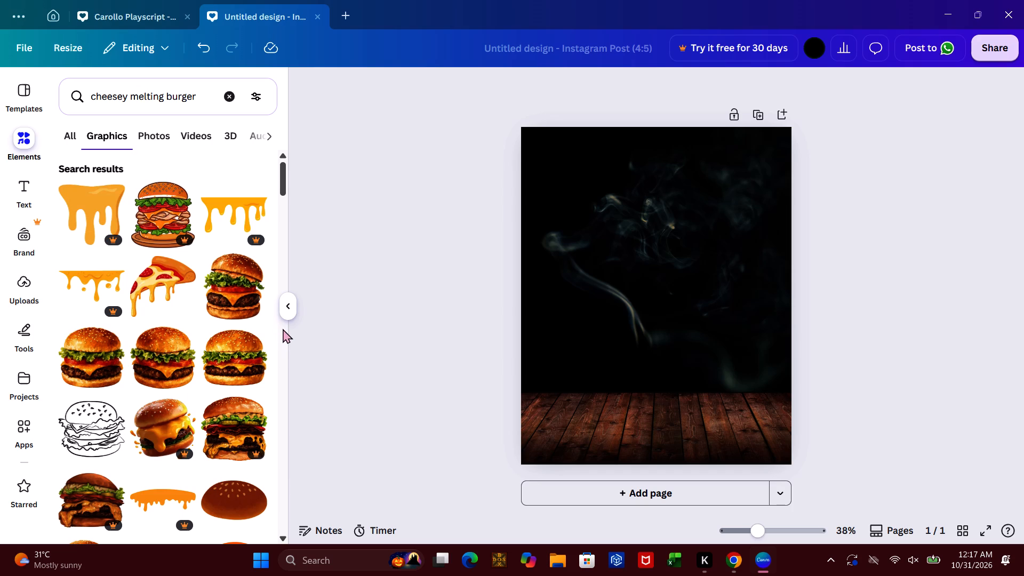
click(287, 333)
click(286, 346)
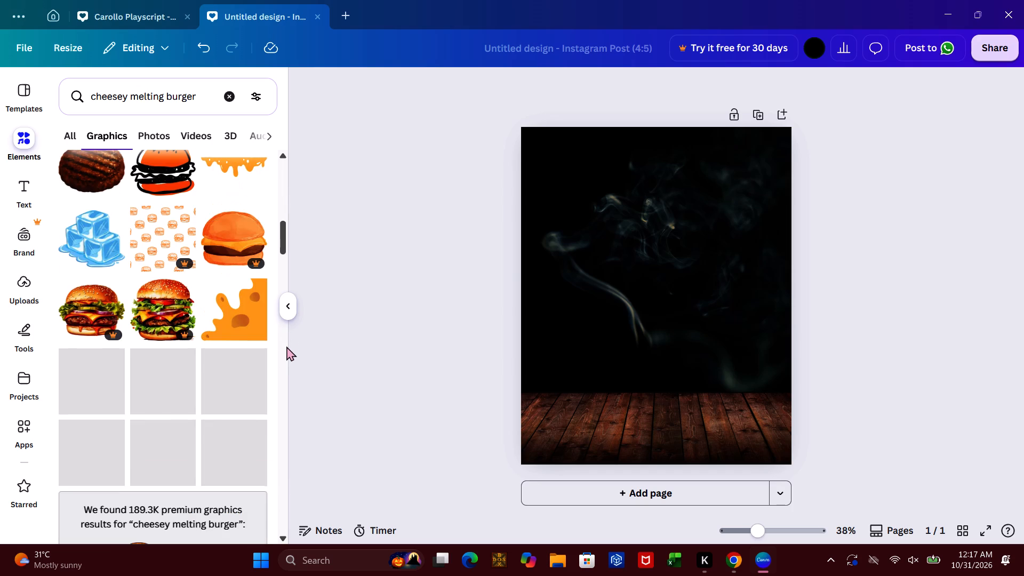
Check the 3D, graphics and photo categories of the "cheesey melting burger" search for a suitable burger.
double_click(280, 159)
drag(280, 159, 239, 137)
click(239, 137)
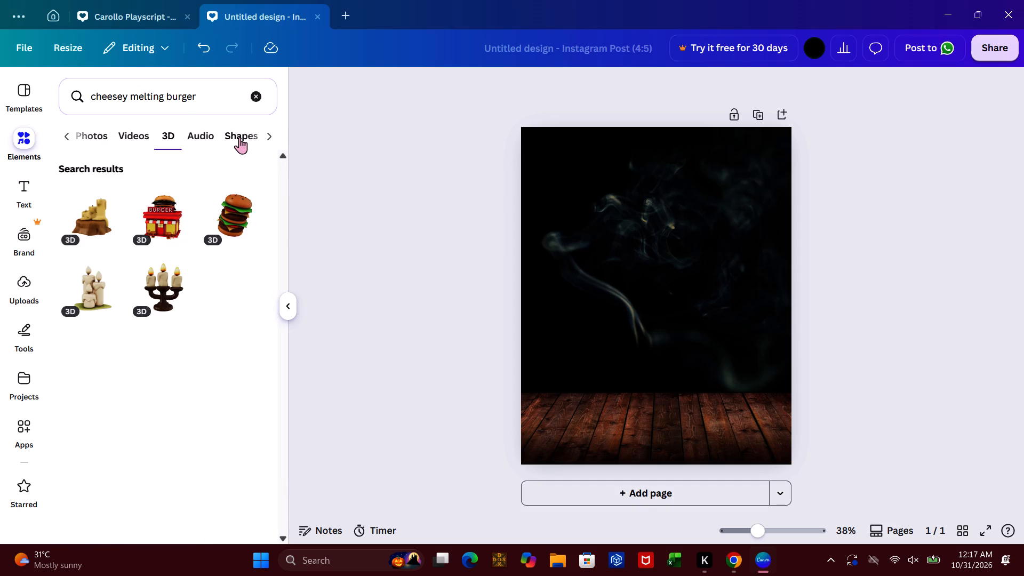
click(93, 130)
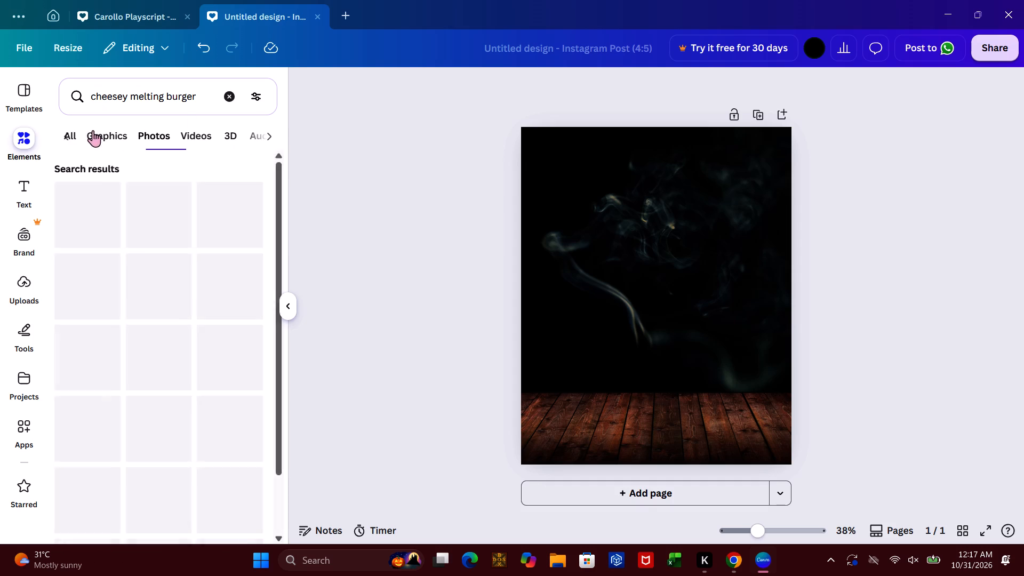
click(97, 129)
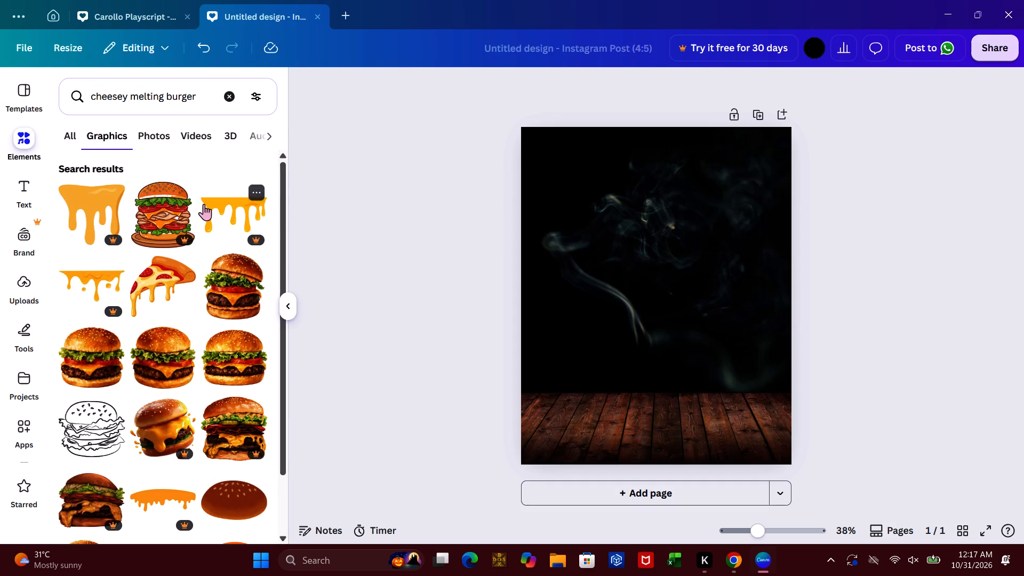
click(154, 124)
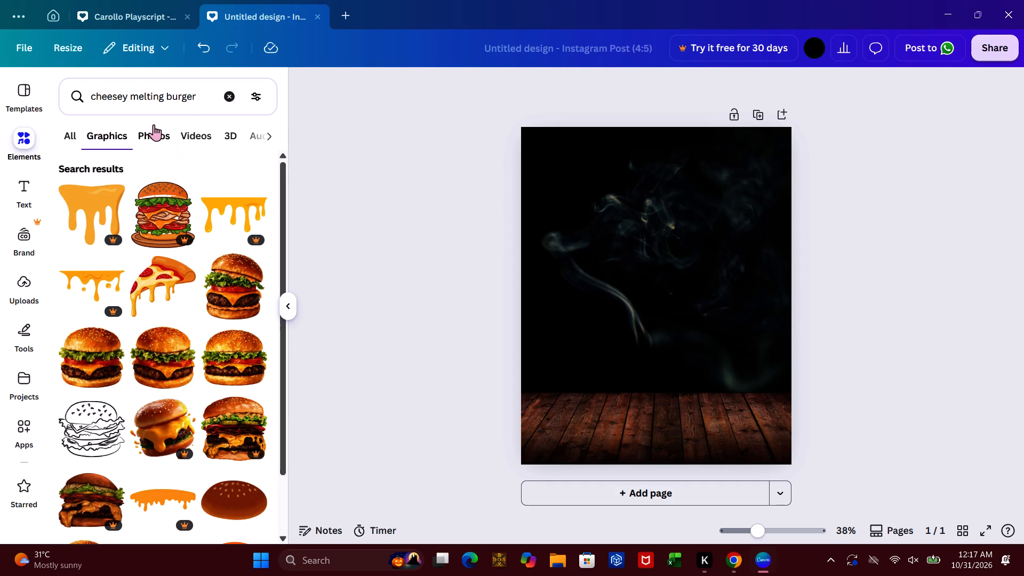
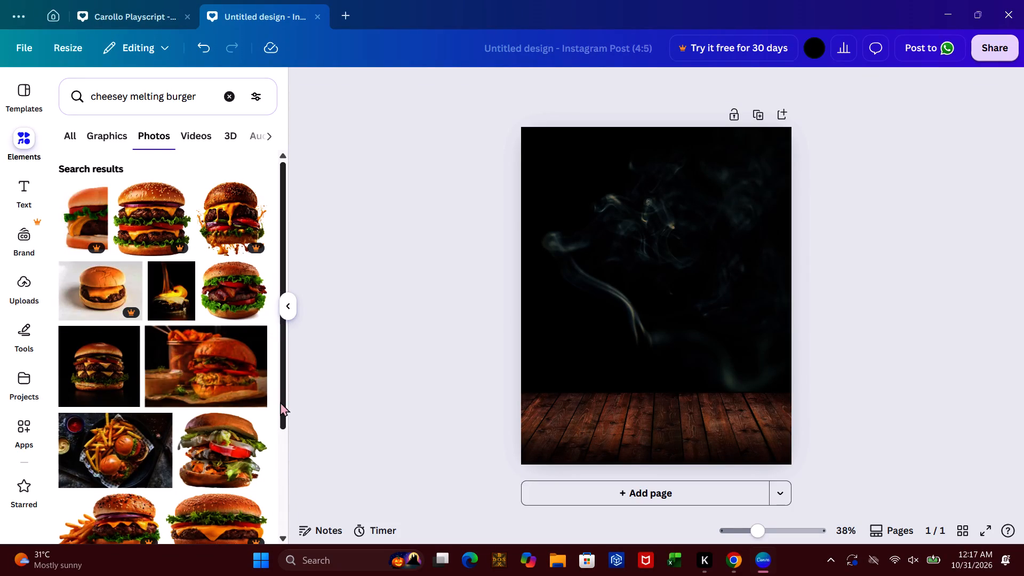
Browse further through the photo results for "cheesey melting burger" for a suitable burger.
click(286, 457)
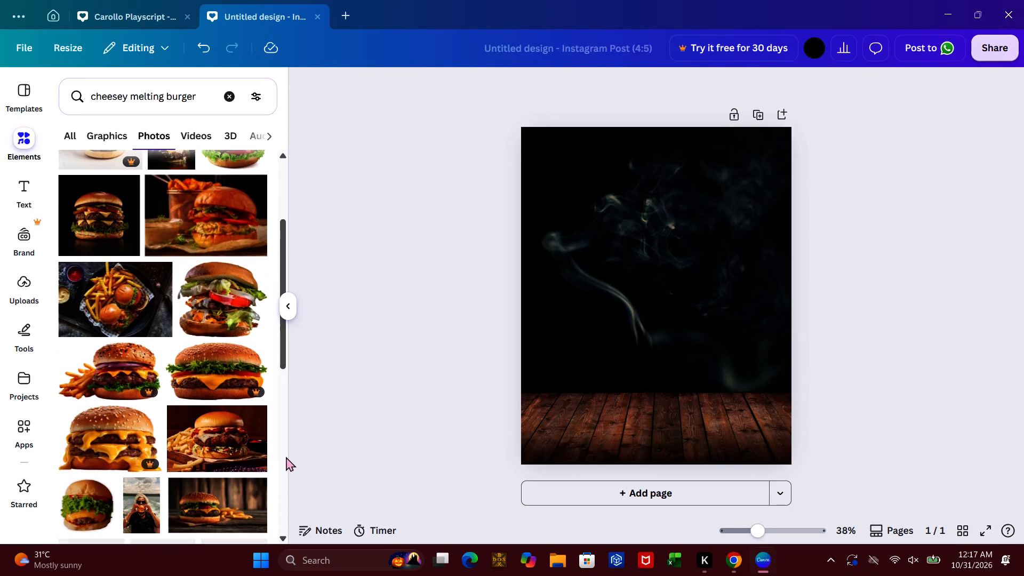
click(286, 457)
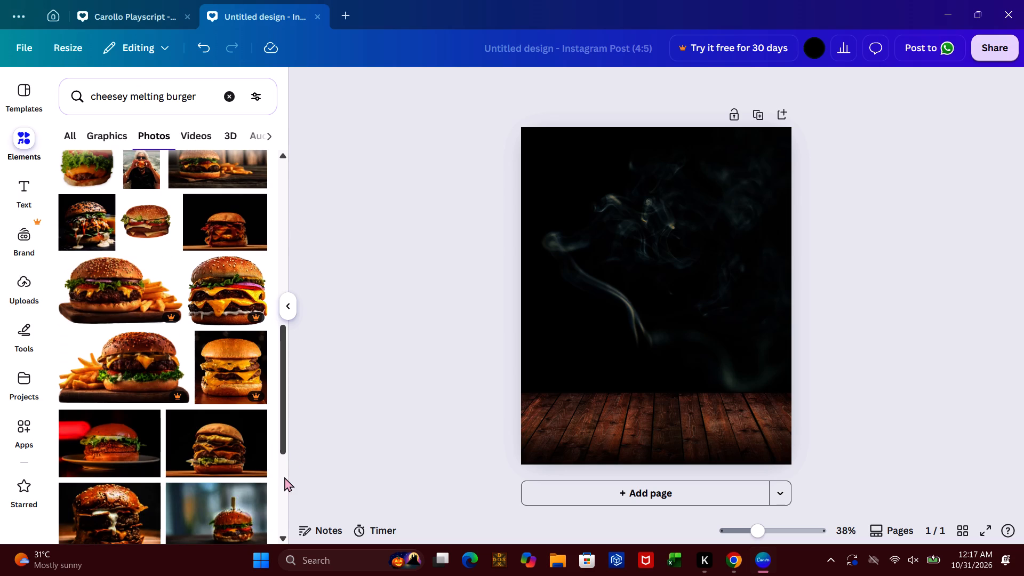
click(284, 477)
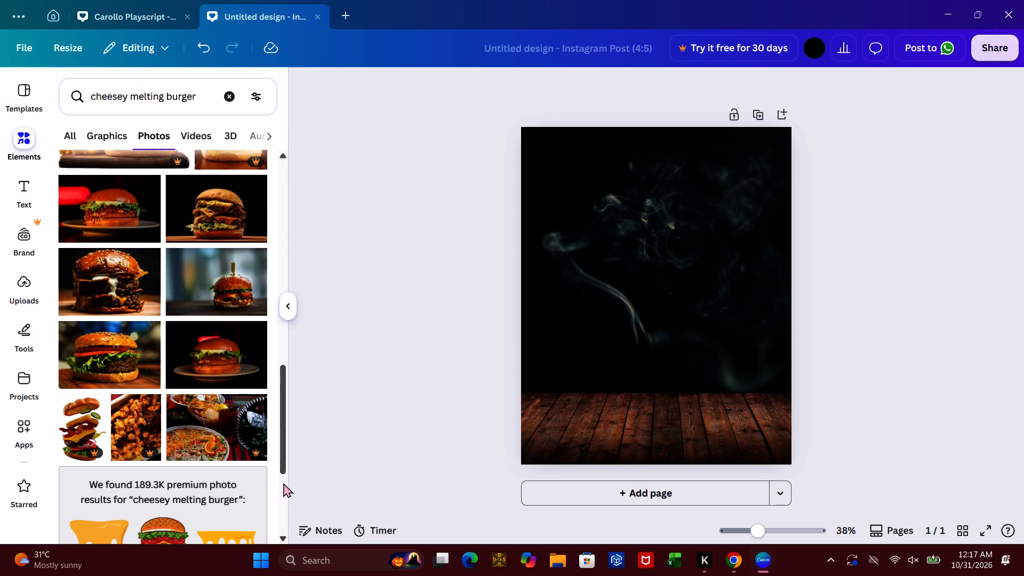
drag(282, 490, 167, 186)
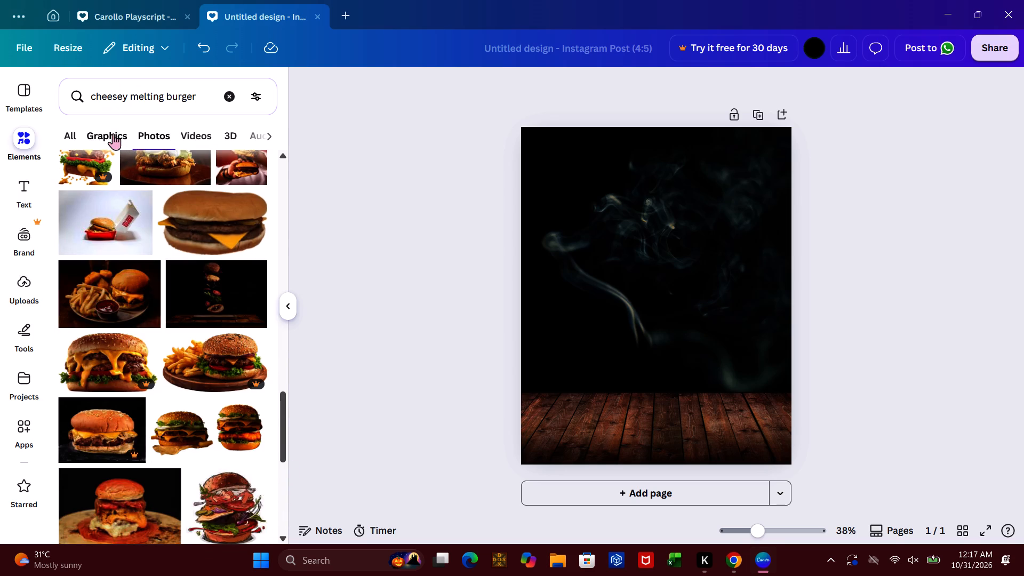
Add the realistic cheeseburger graphic with lettuce and tomato, scale it to about half the page width, and centre it above the wooden stage.
click(113, 133)
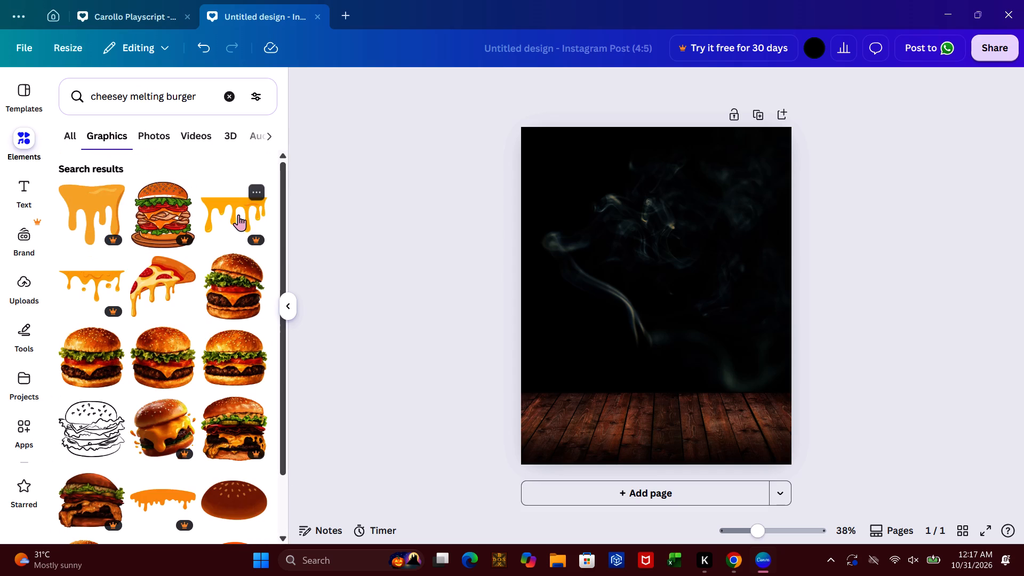
click(229, 275)
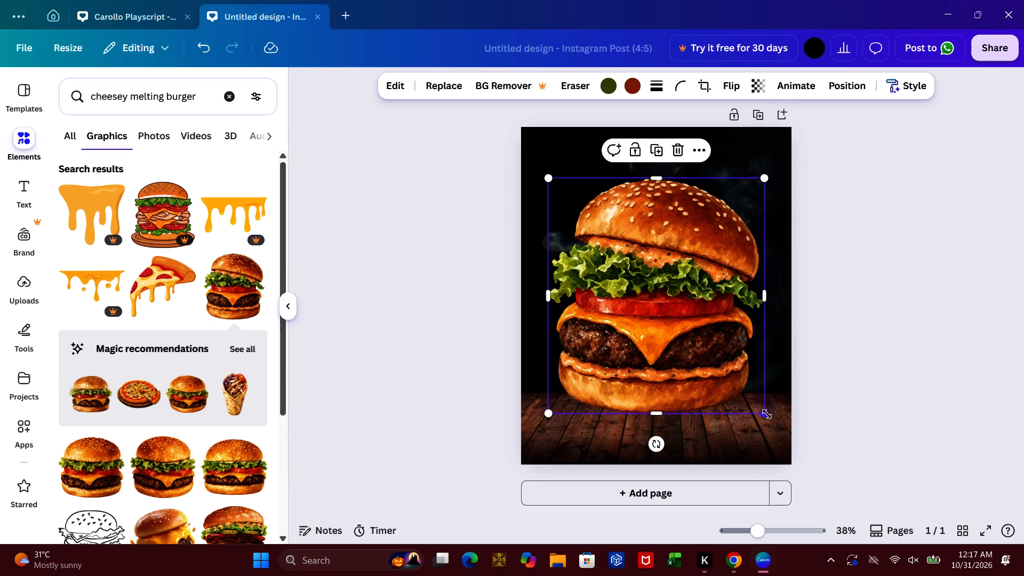
drag(767, 414, 699, 301)
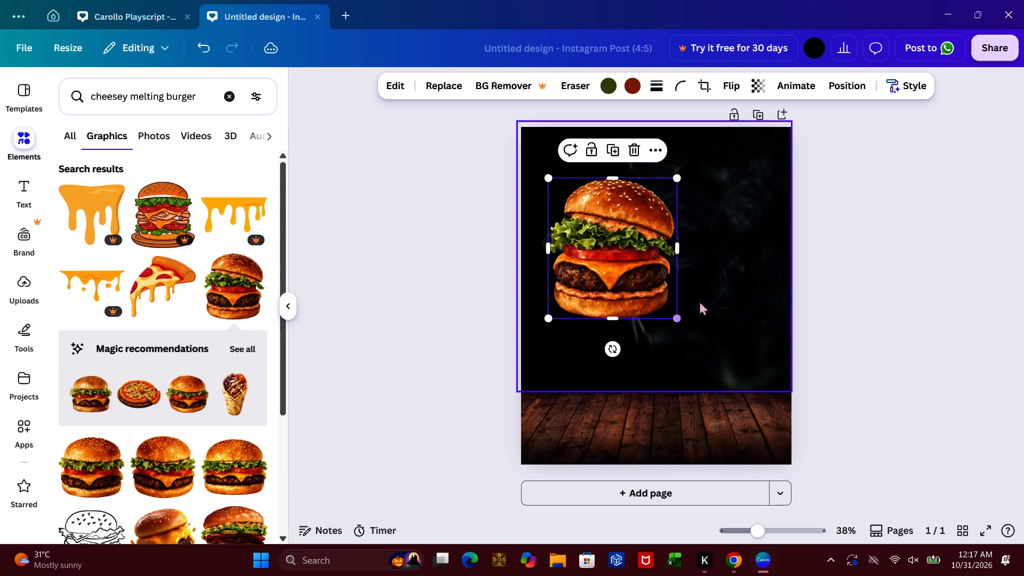
drag(638, 260, 685, 282)
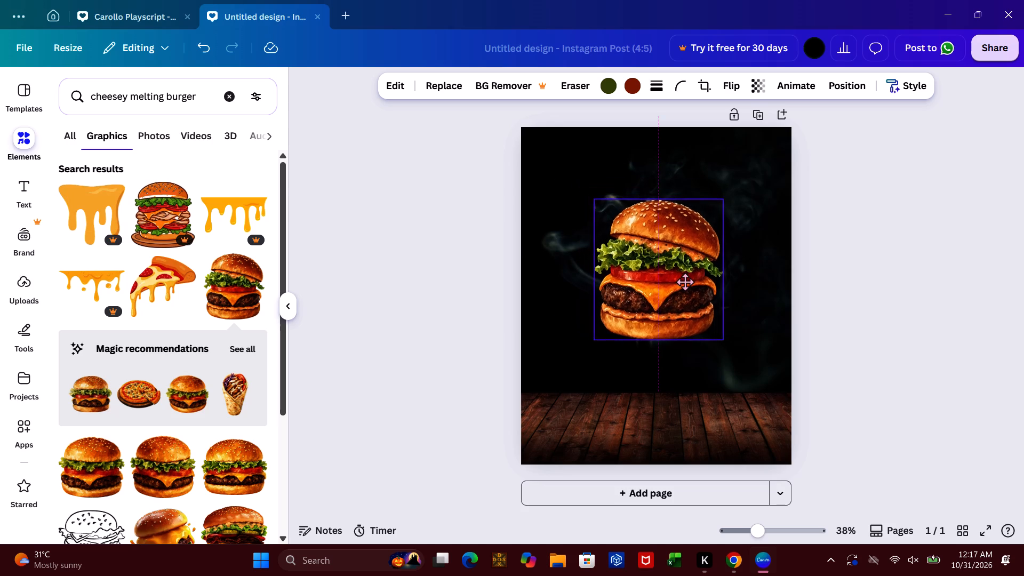
drag(685, 282, 685, 351)
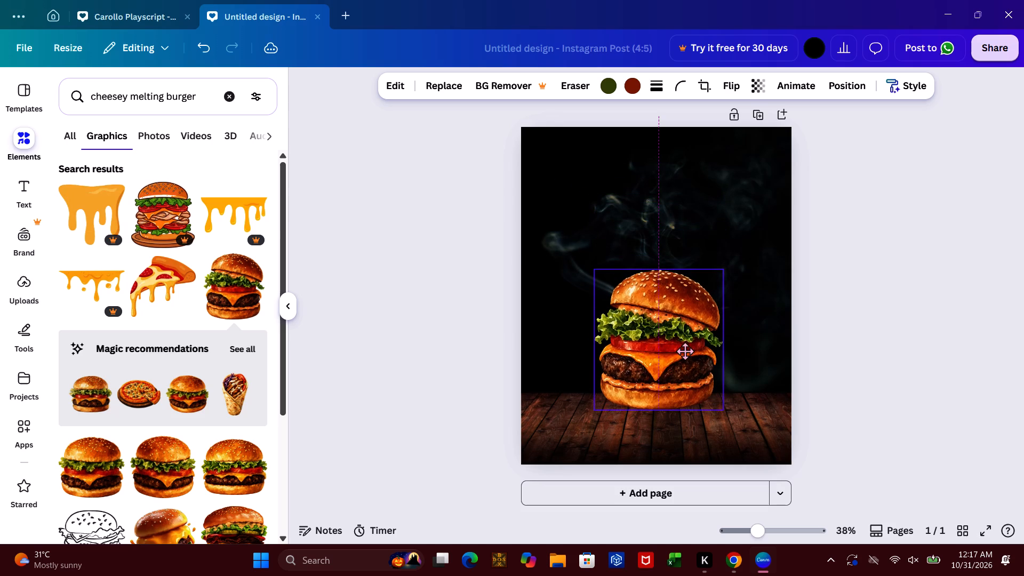
drag(685, 351, 684, 353)
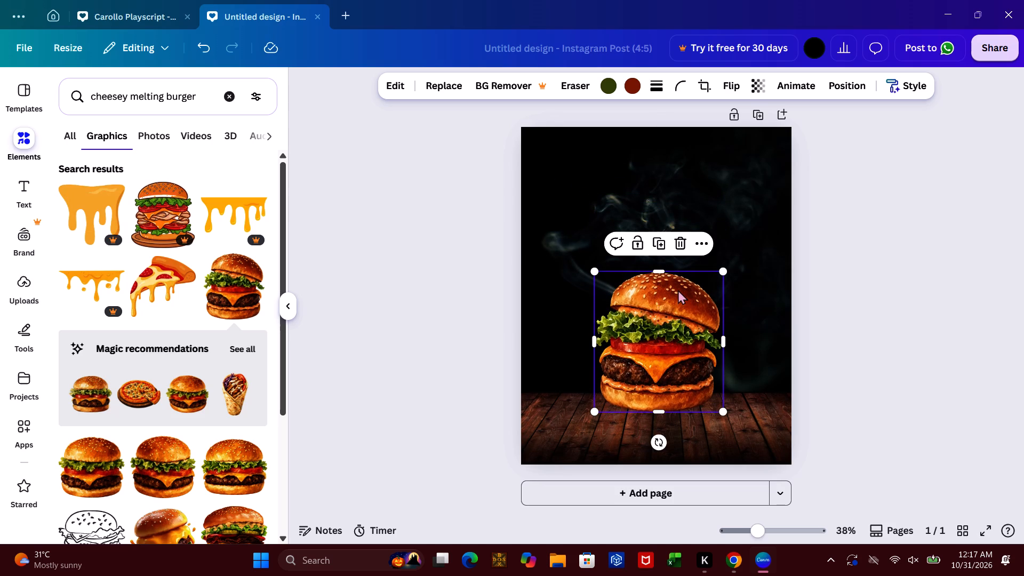
drag(678, 290, 672, 228)
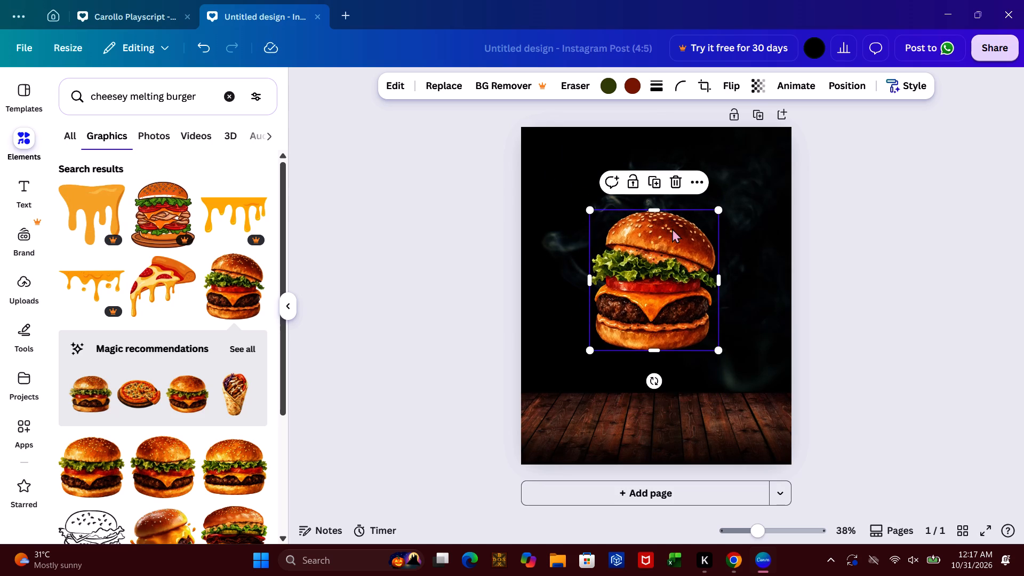
drag(719, 354, 710, 358)
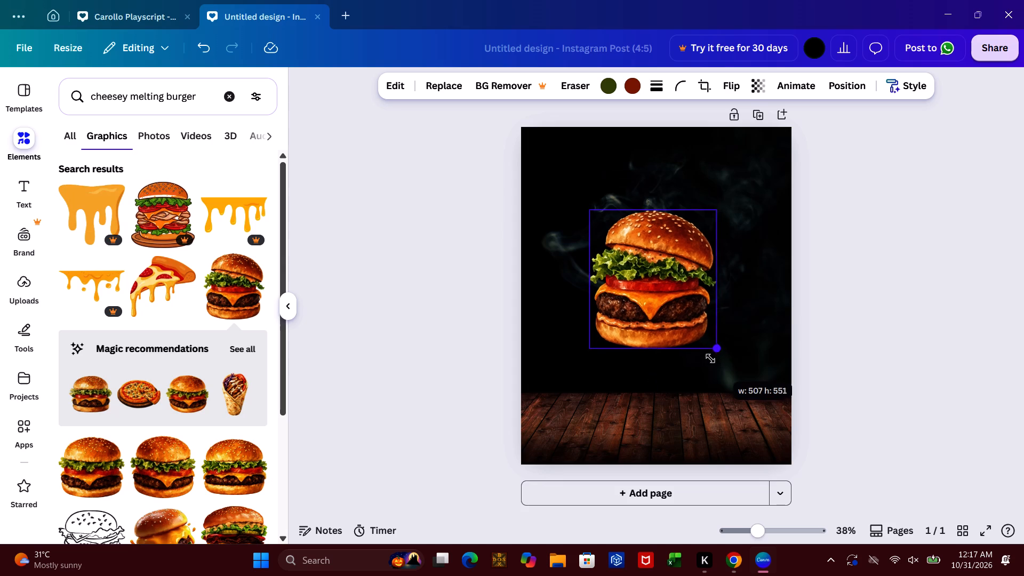
drag(710, 358, 719, 370)
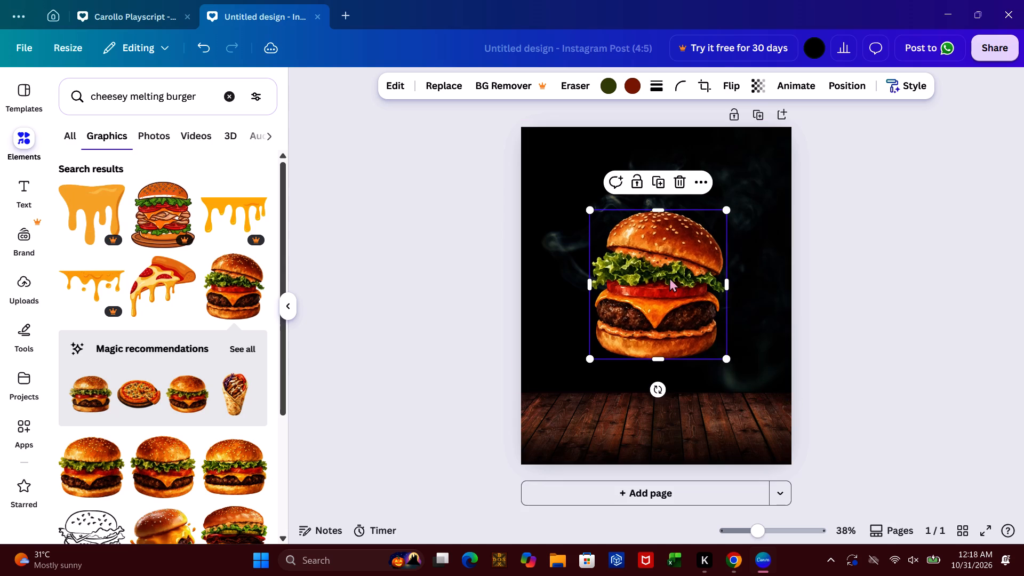
click(660, 270)
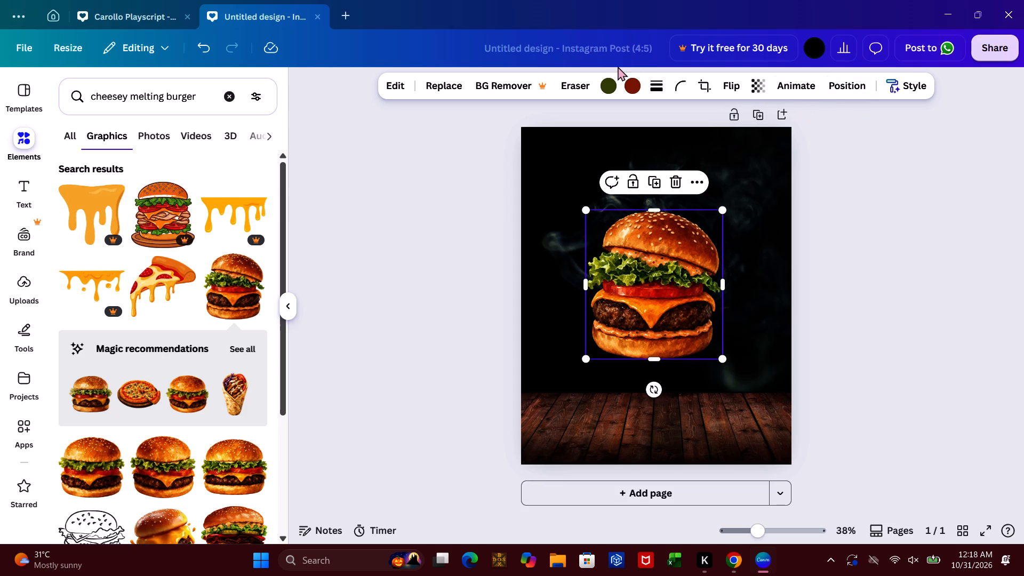
Adjust the burger image's white balance to a temperature of 49 and a tint of -3.
click(401, 89)
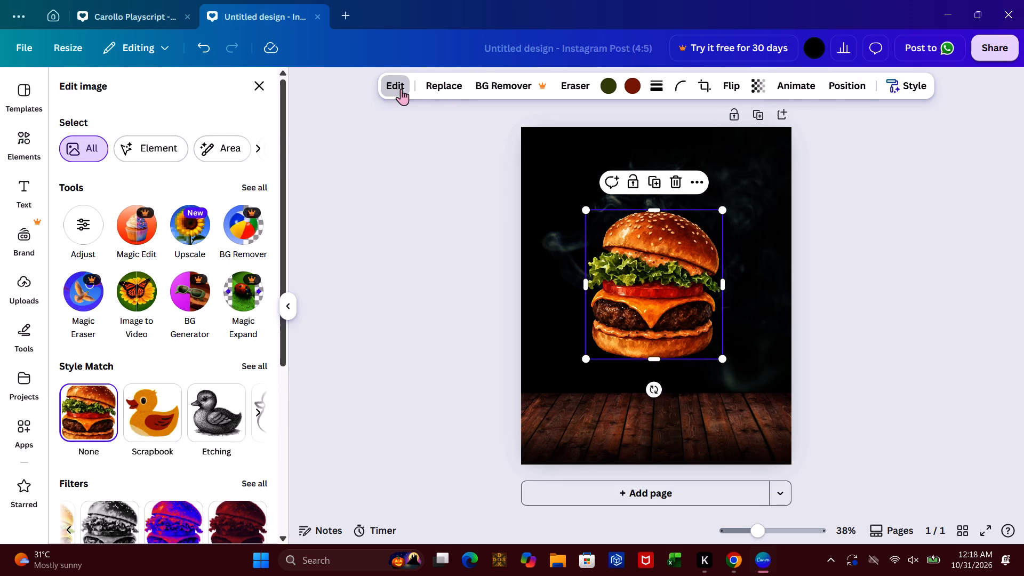
click(76, 222)
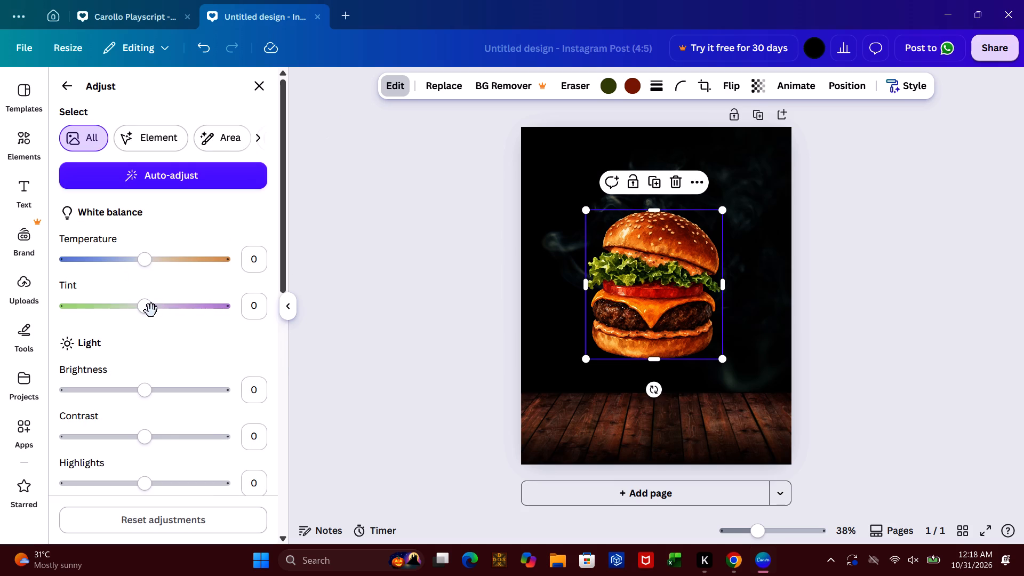
click(177, 258)
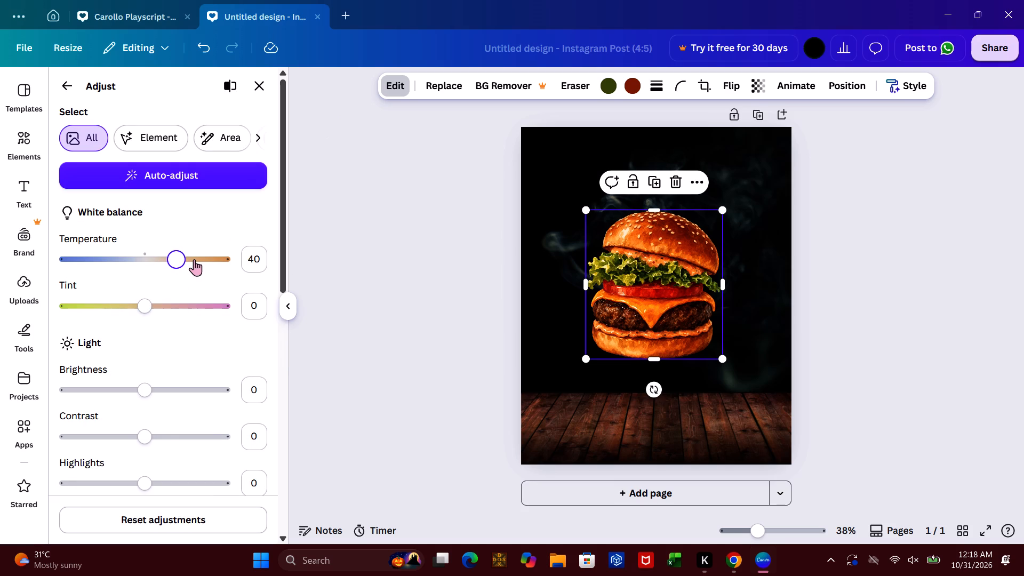
click(200, 258)
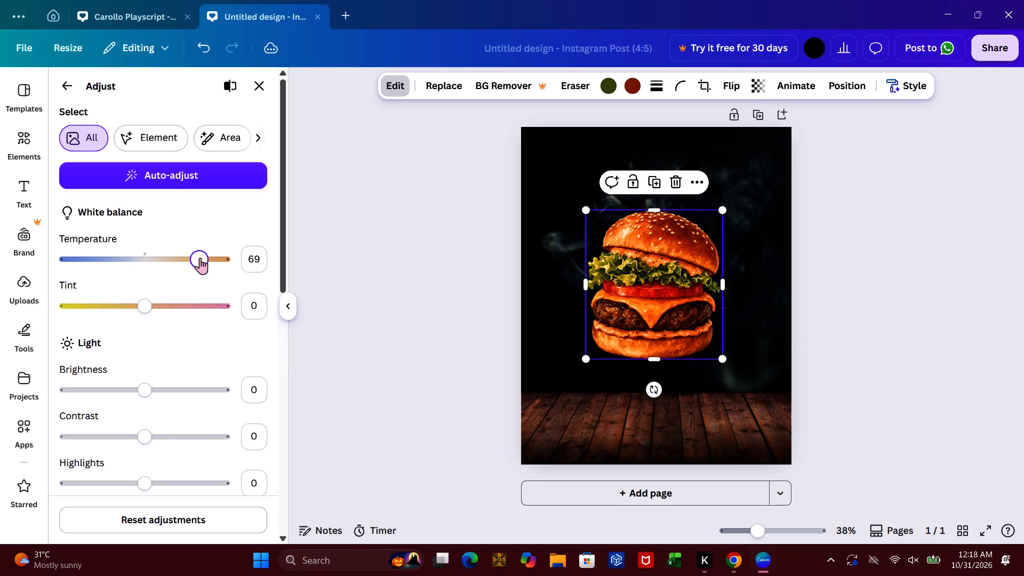
click(184, 258)
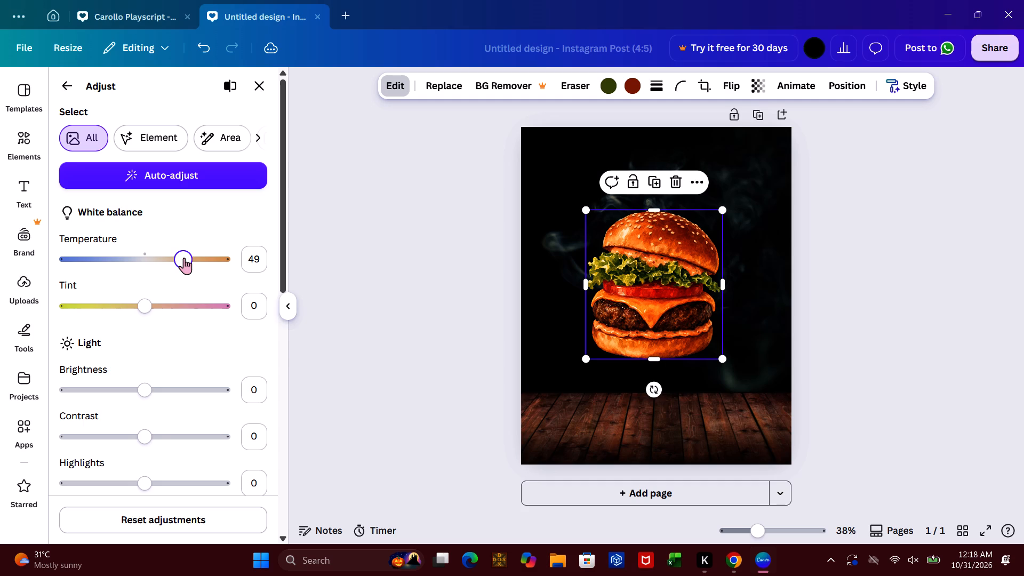
click(178, 300)
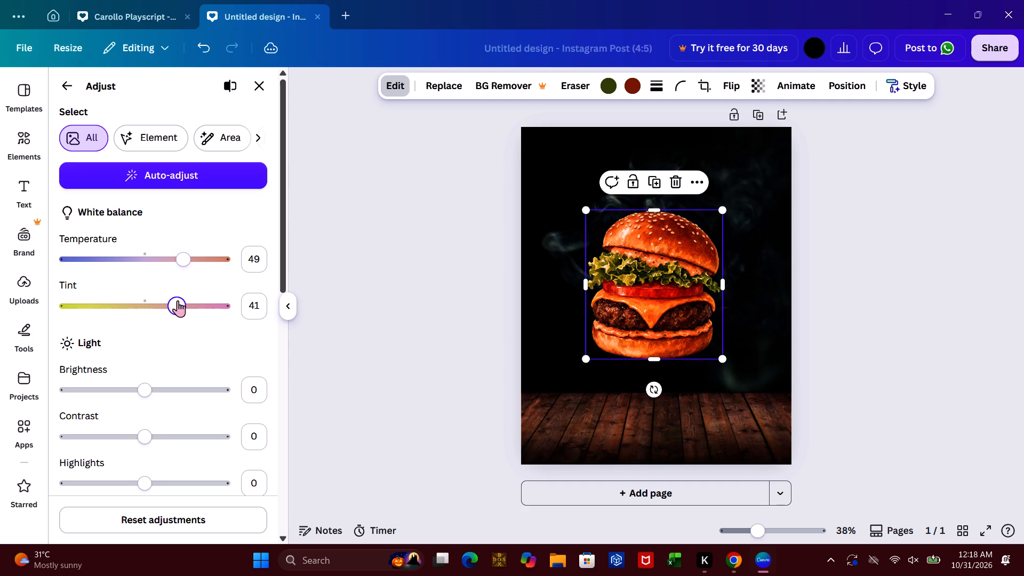
click(189, 305)
click(103, 305)
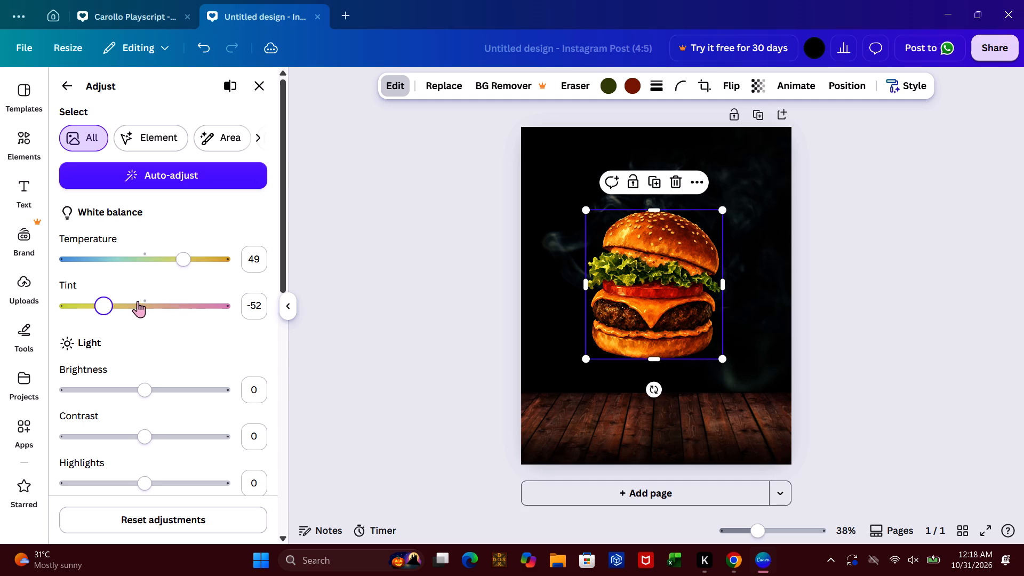
click(142, 301)
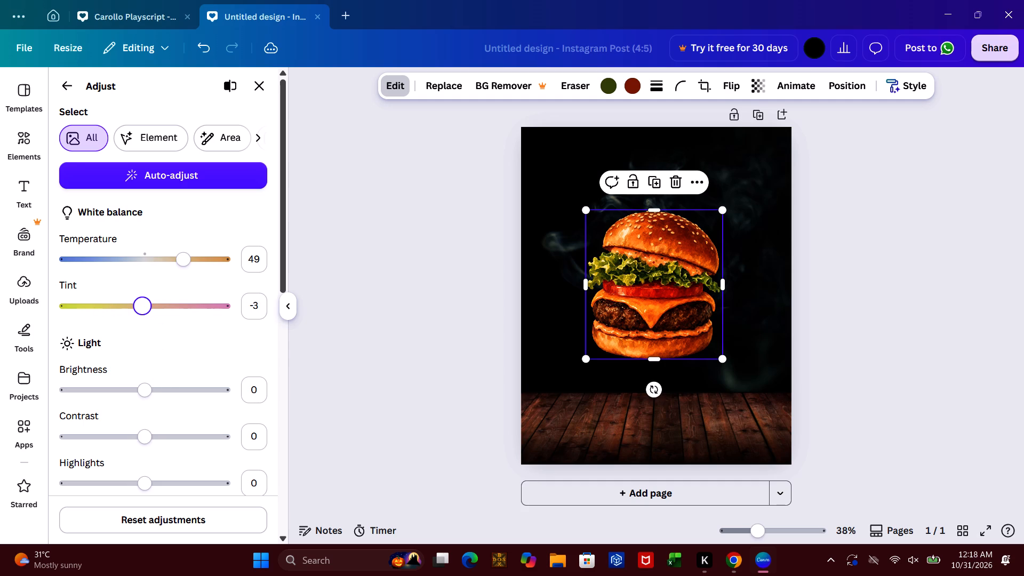
Set the burger image's brightness to -5 and its contrast to 47.
click(170, 389)
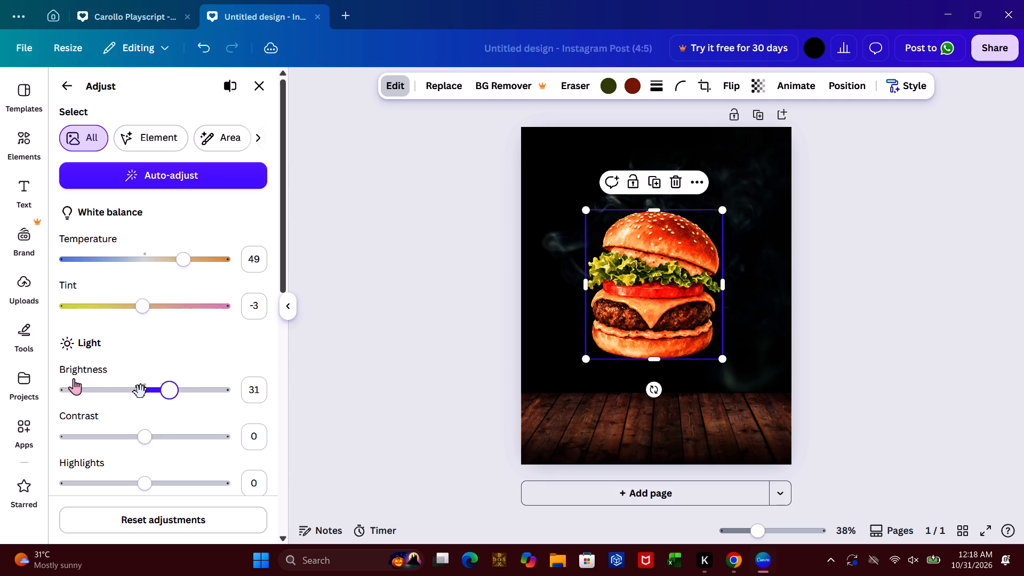
click(81, 385)
click(123, 385)
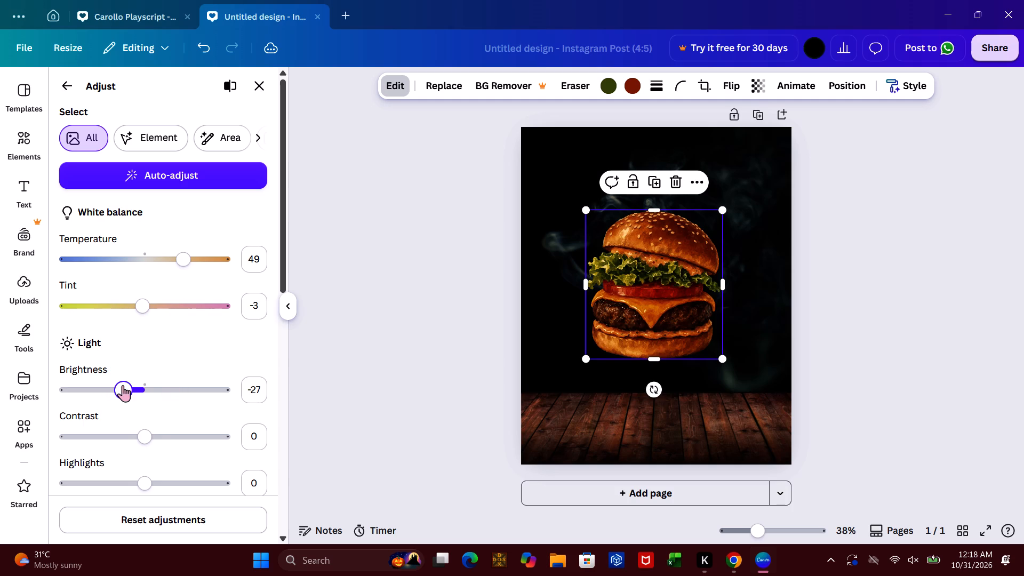
click(140, 388)
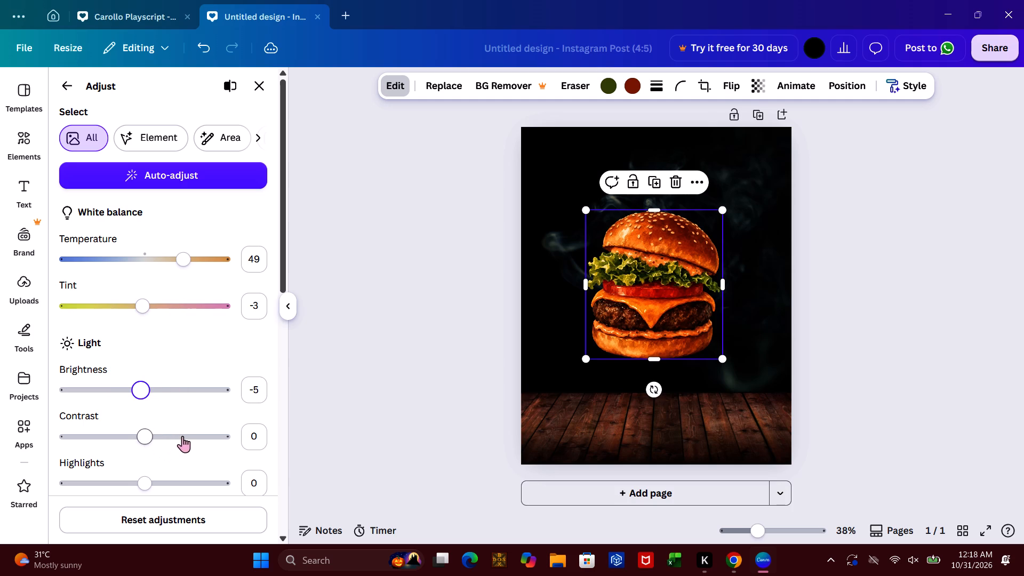
click(182, 435)
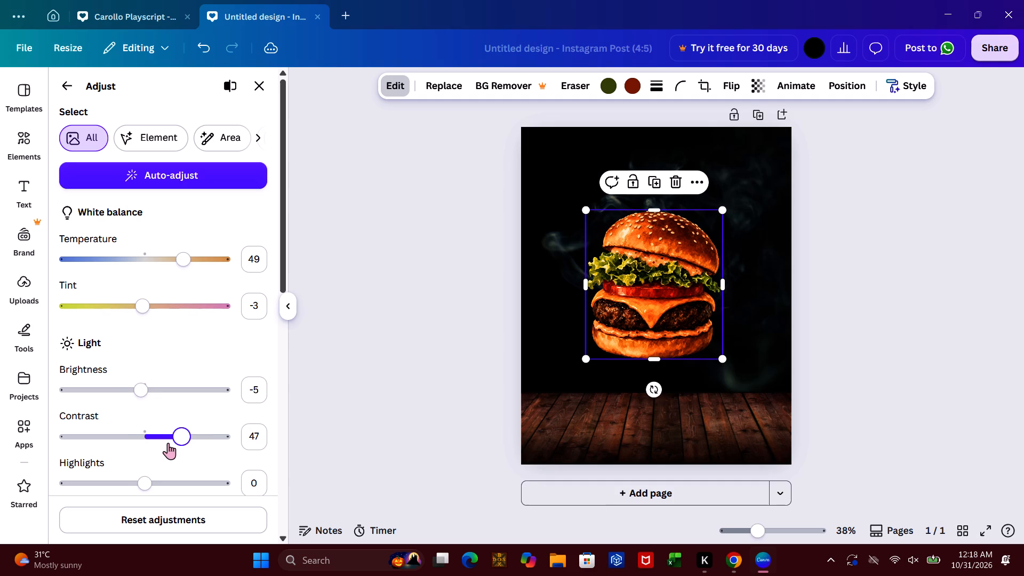
Set the burger image's sharpness to 60 and leave the image adjustments.
click(279, 402)
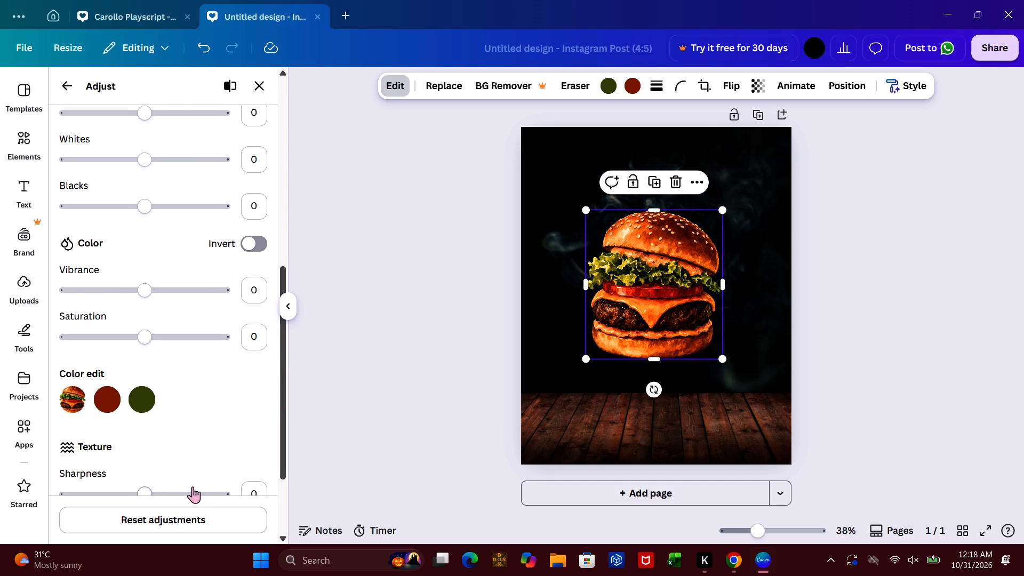
click(193, 486)
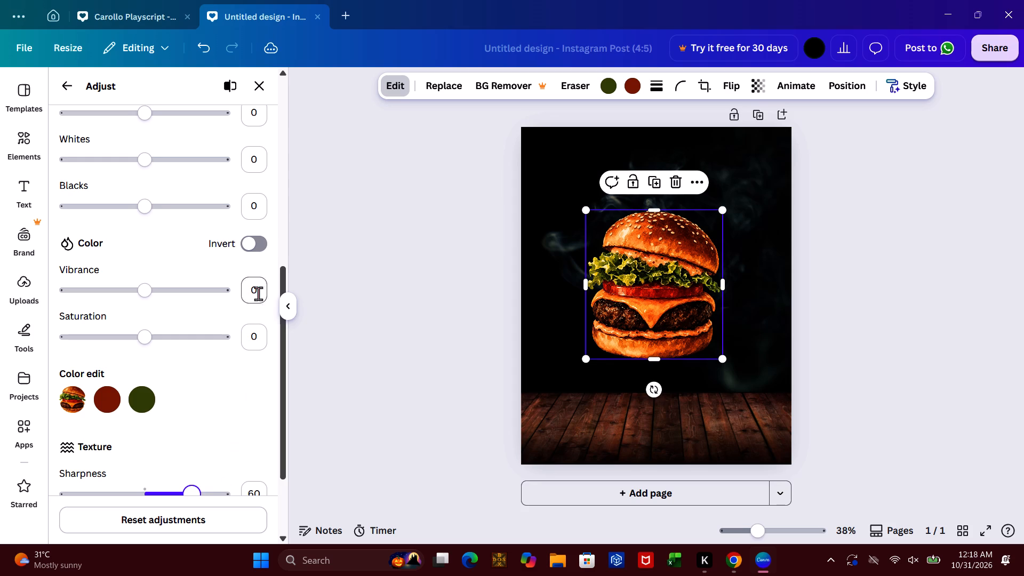
click(284, 228)
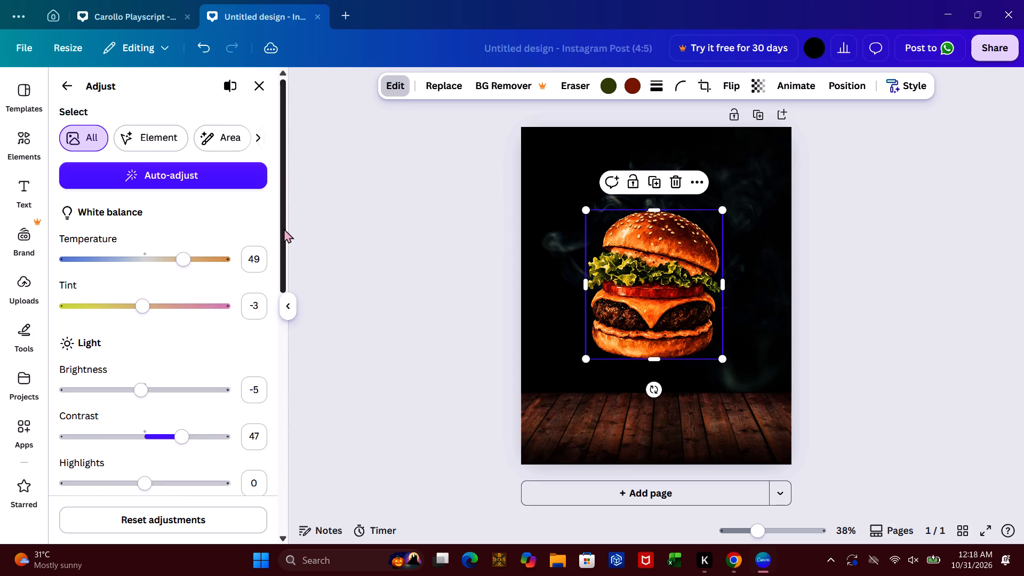
click(289, 327)
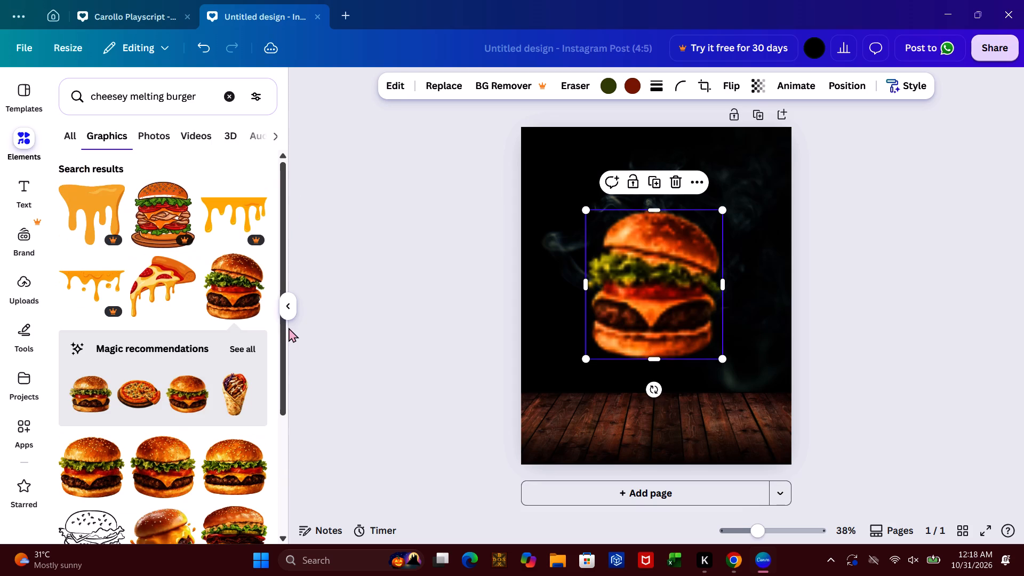
Examine the Style Match styles and the filter, app and shadow options available for the burger image.
click(397, 79)
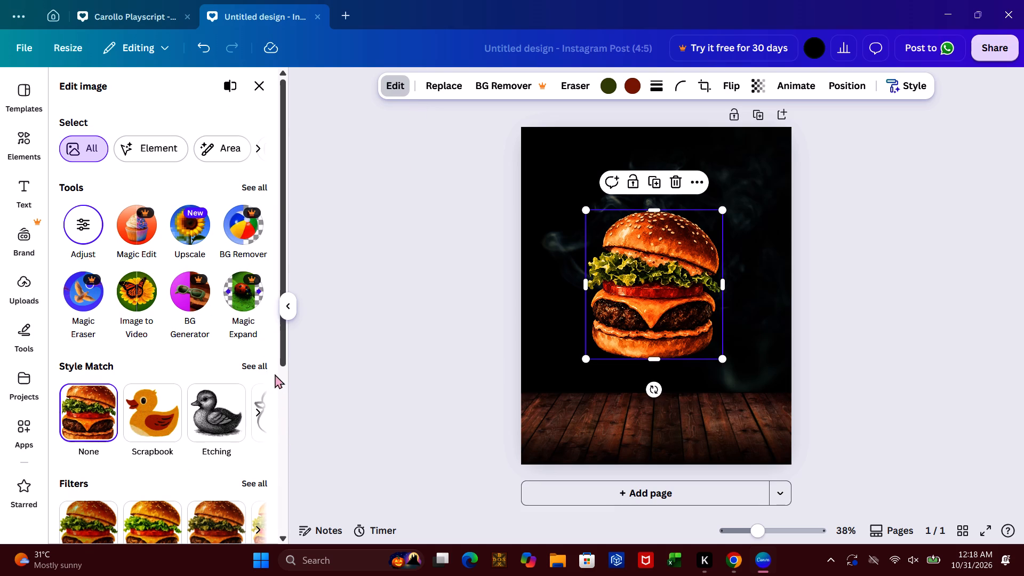
click(257, 359)
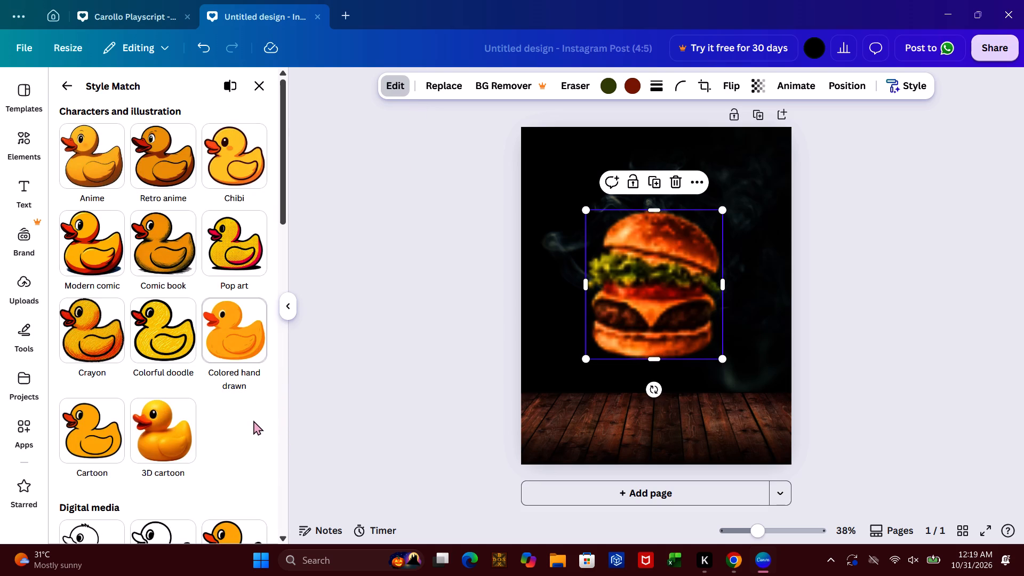
click(279, 413)
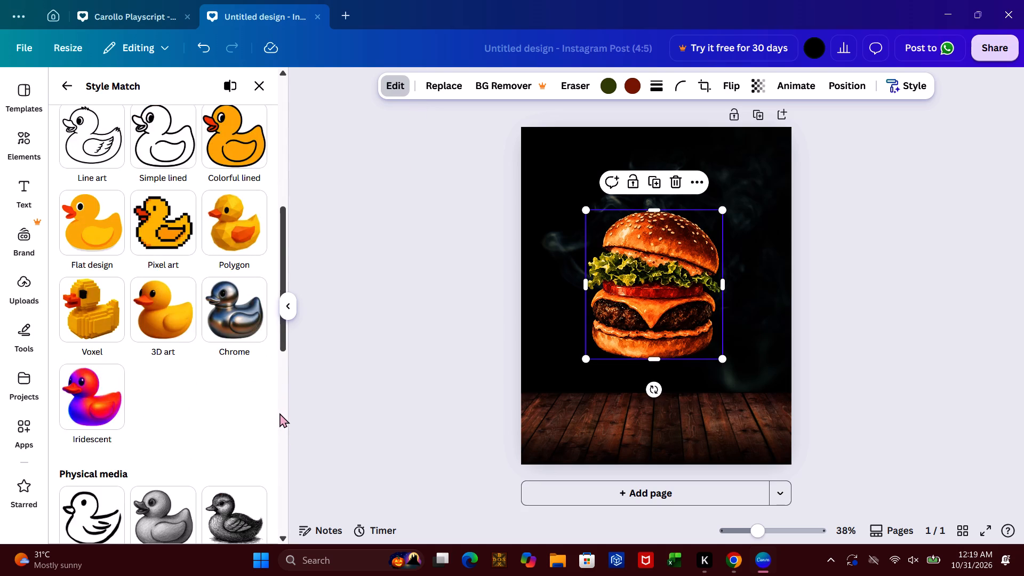
click(279, 413)
click(62, 76)
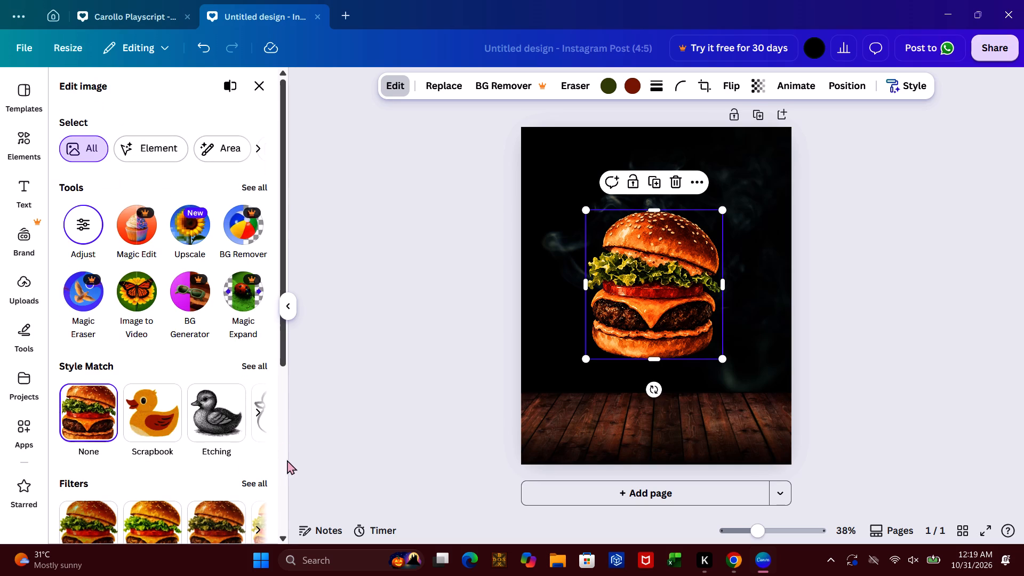
click(279, 455)
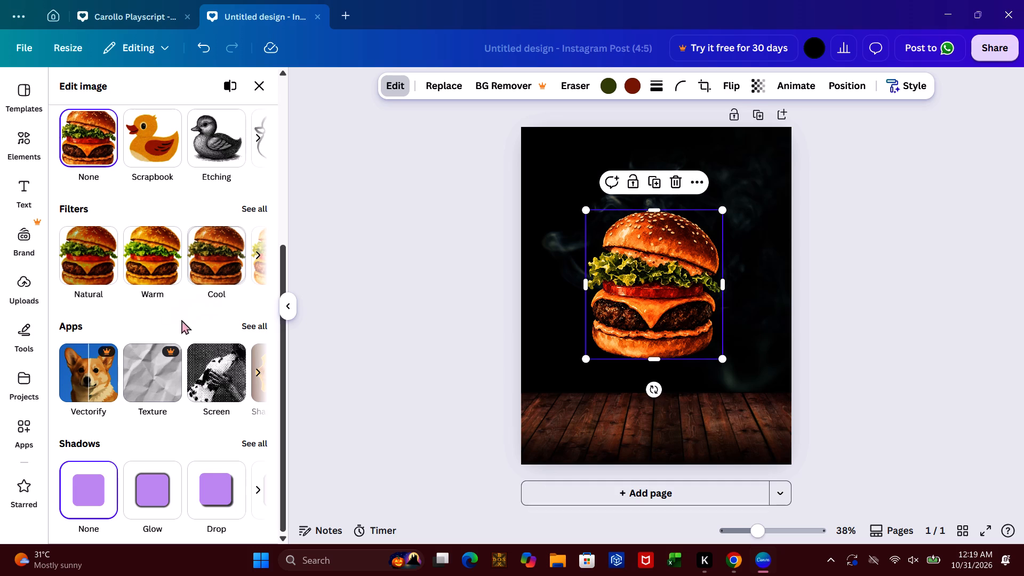
click(286, 148)
Try different whites levels on the burger image, return whites to 0, and set its blacks to -35.
click(90, 214)
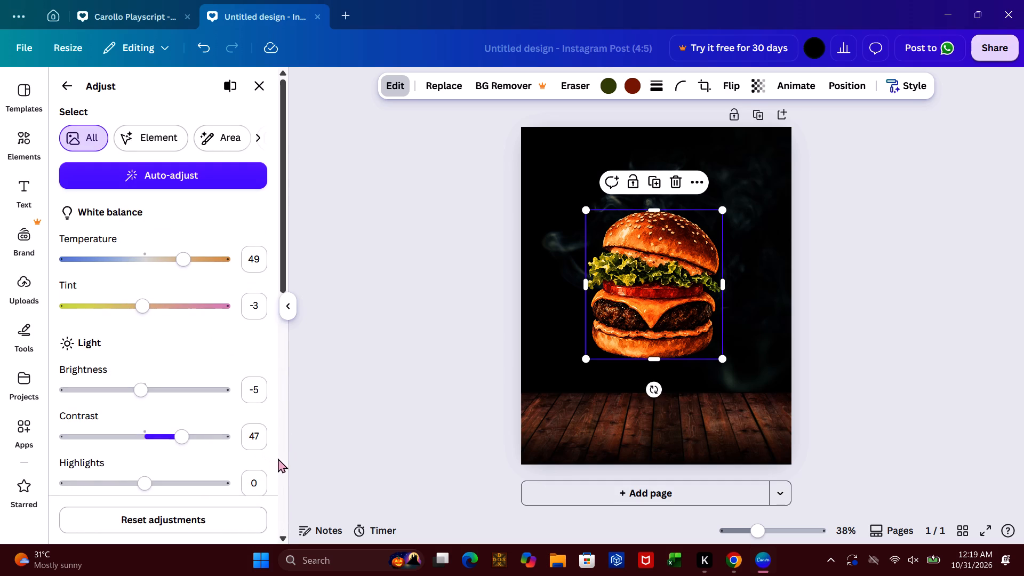
click(282, 364)
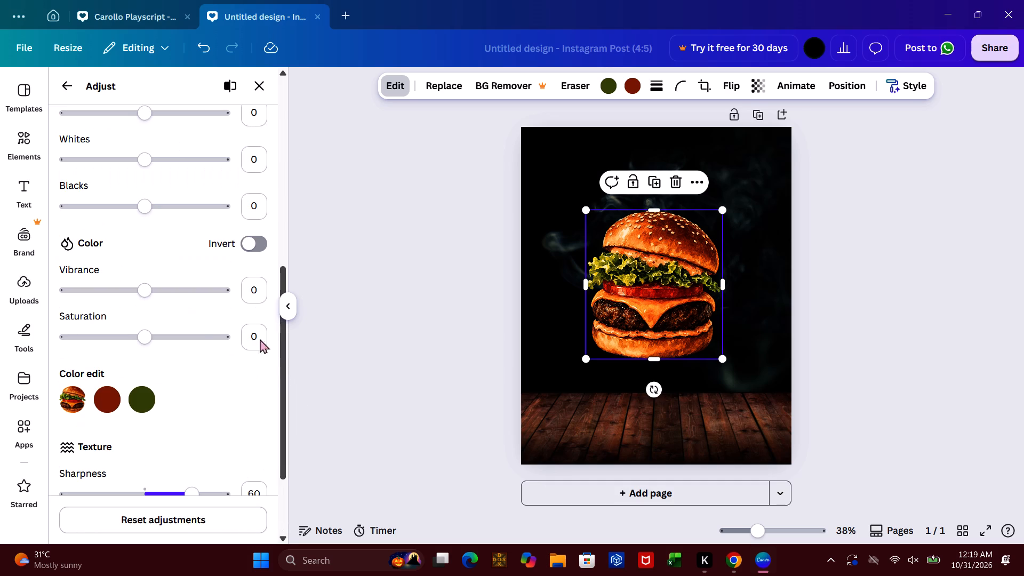
click(122, 159)
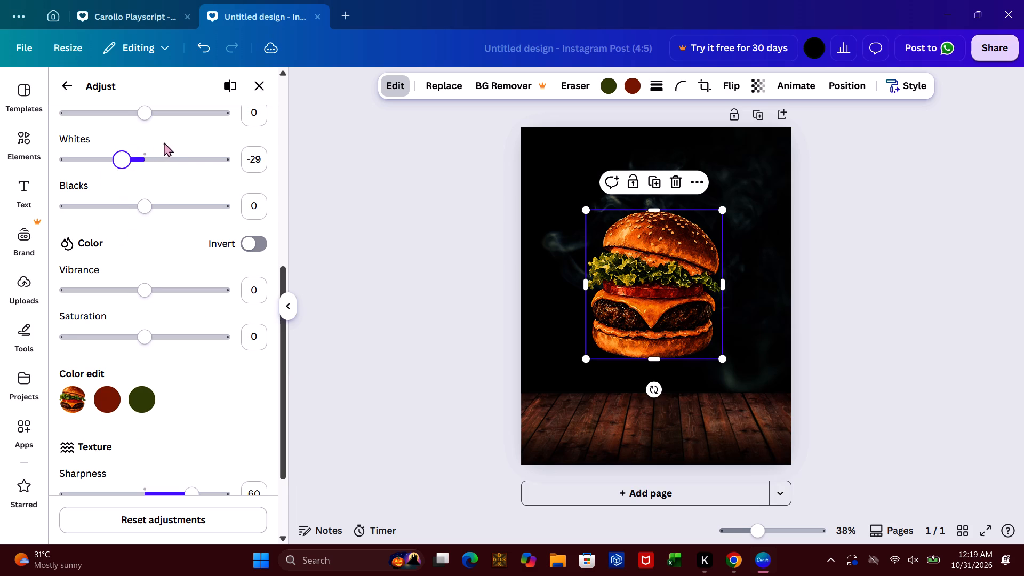
click(170, 154)
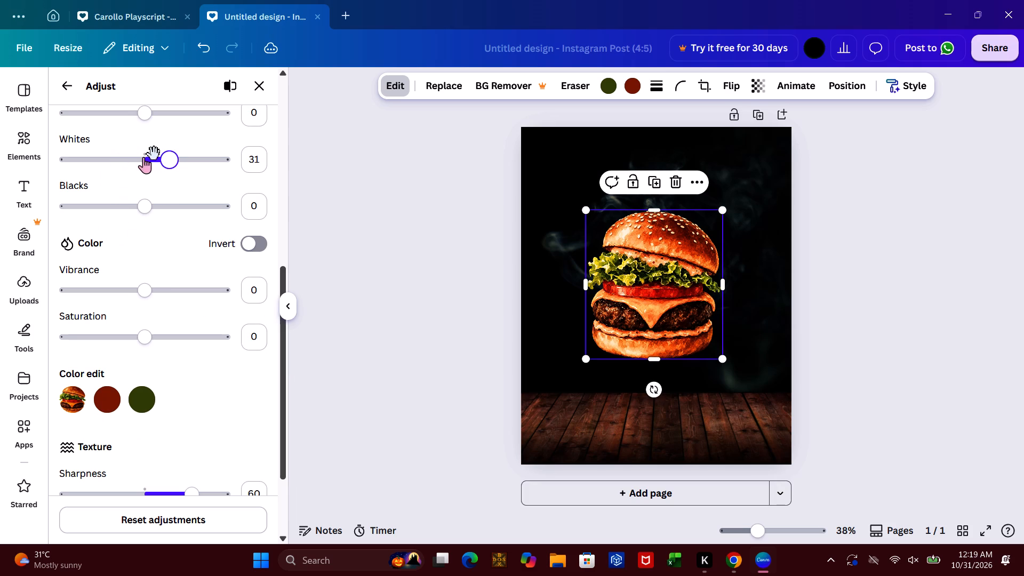
click(143, 157)
click(169, 207)
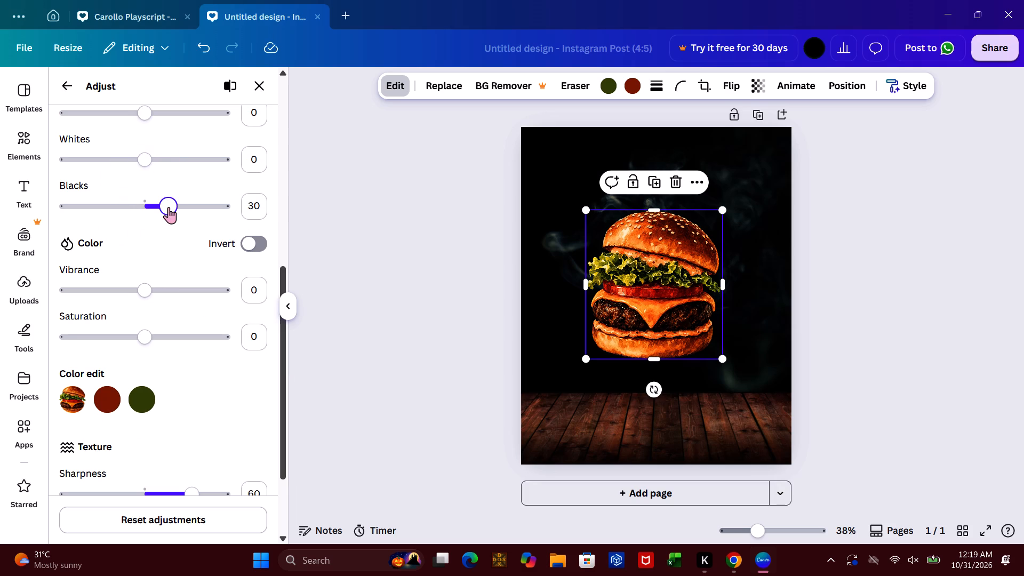
click(191, 203)
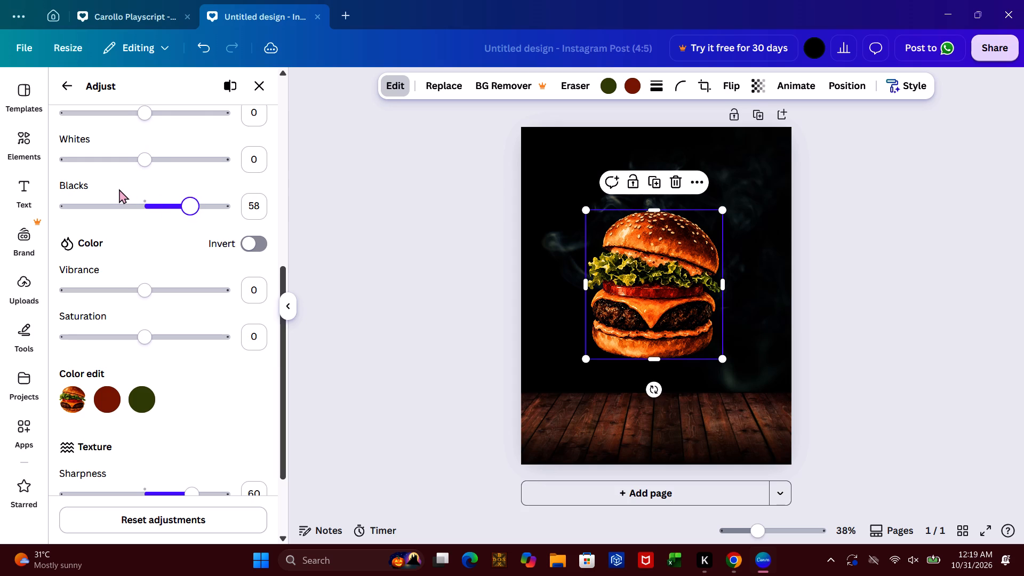
click(117, 204)
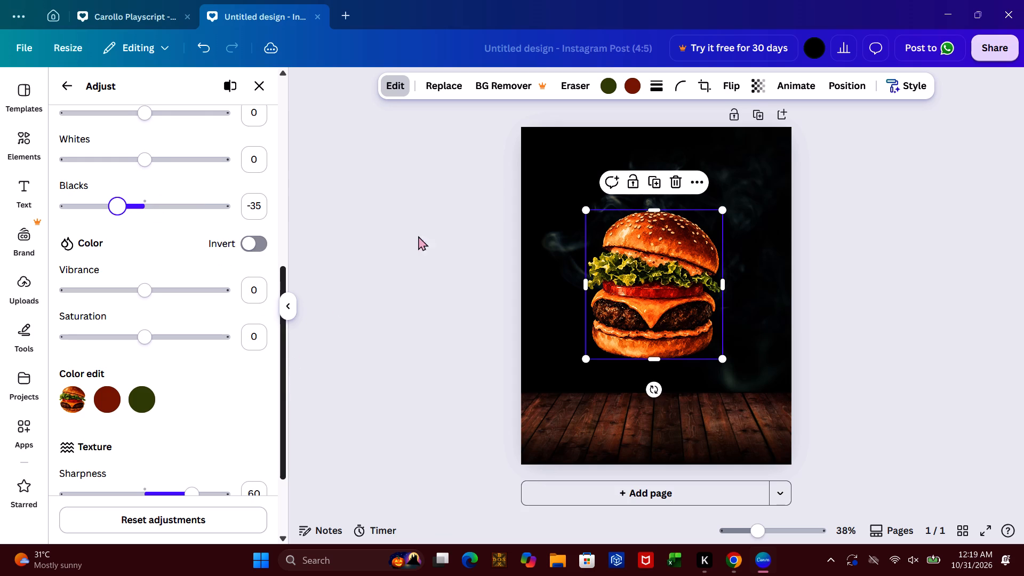
click(435, 229)
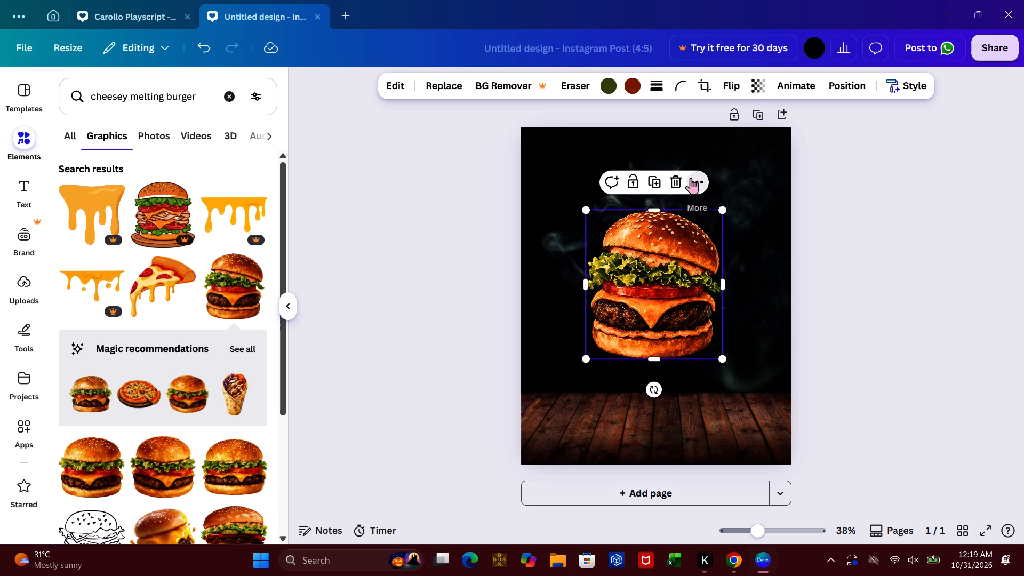
click(877, 249)
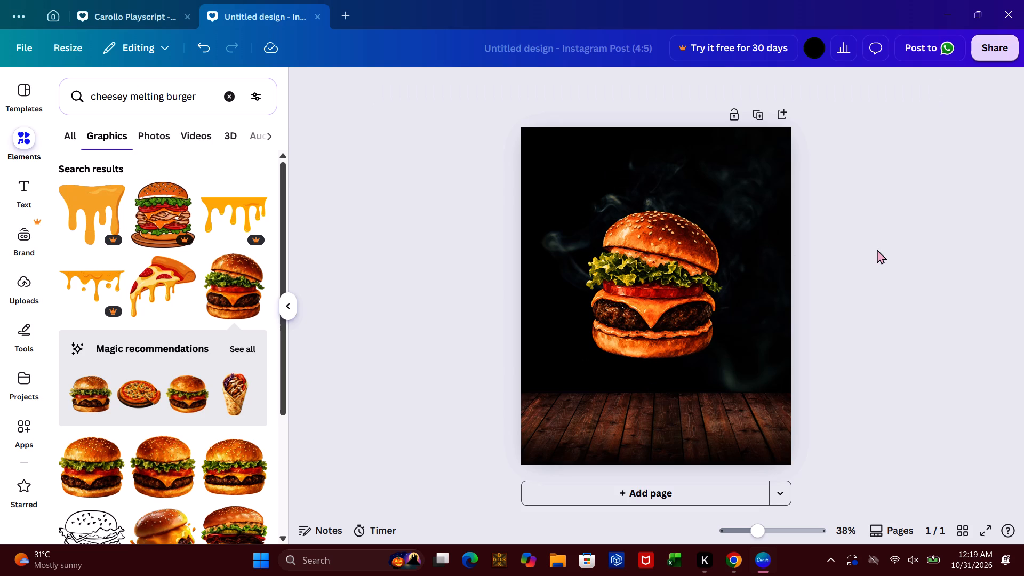
Apply the burger image's colors to the page.
click(682, 343)
click(693, 173)
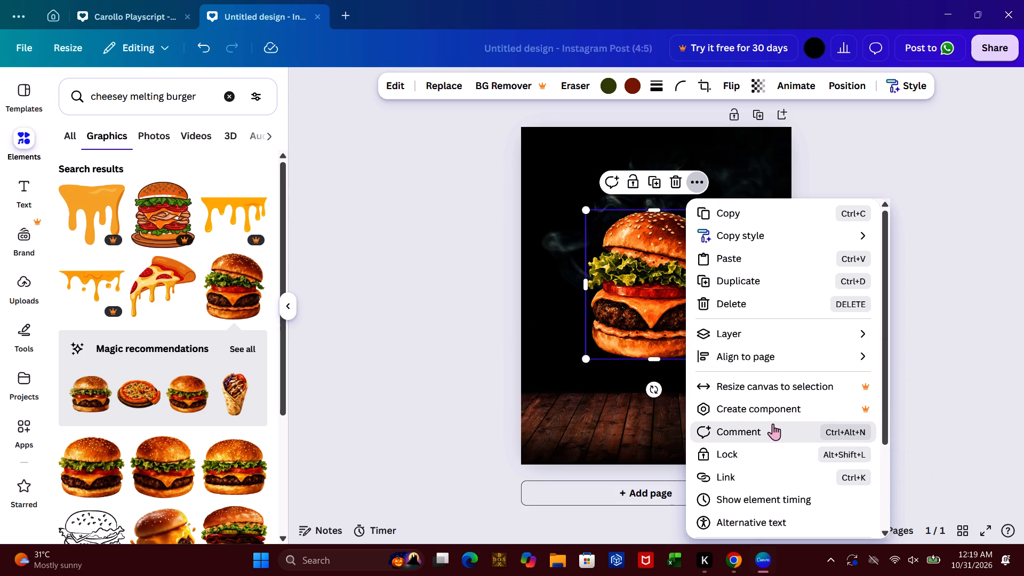
click(887, 487)
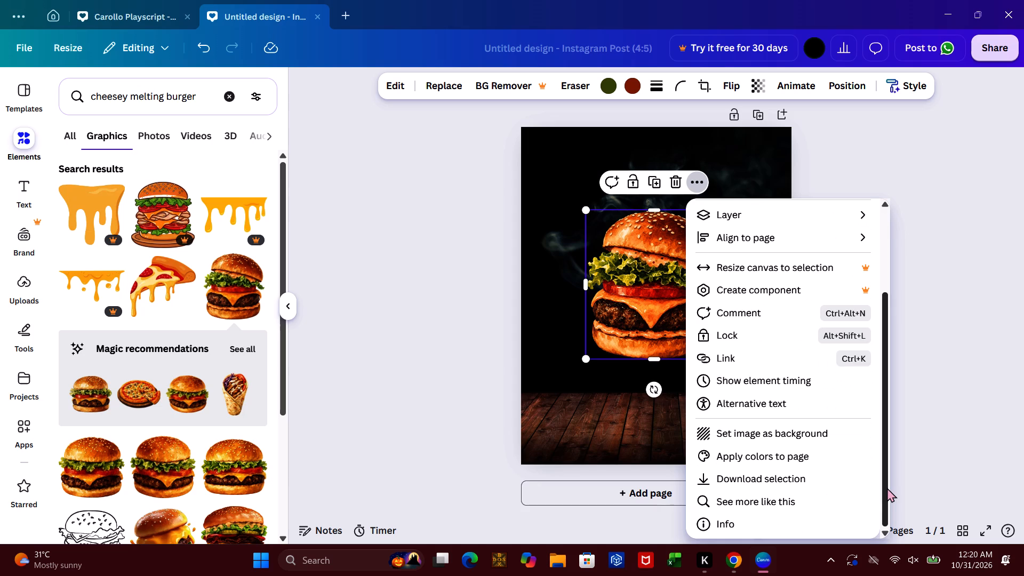
click(836, 463)
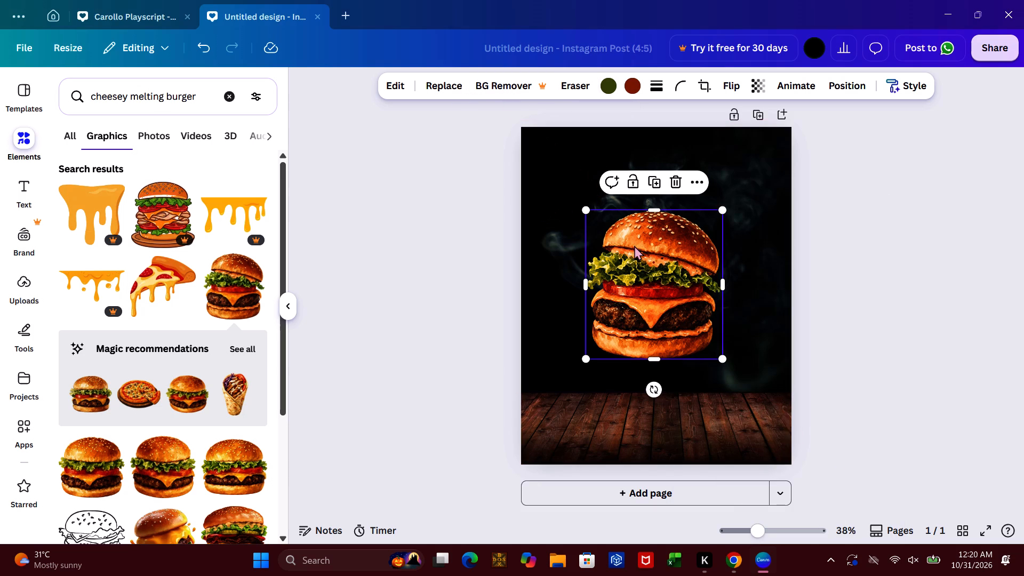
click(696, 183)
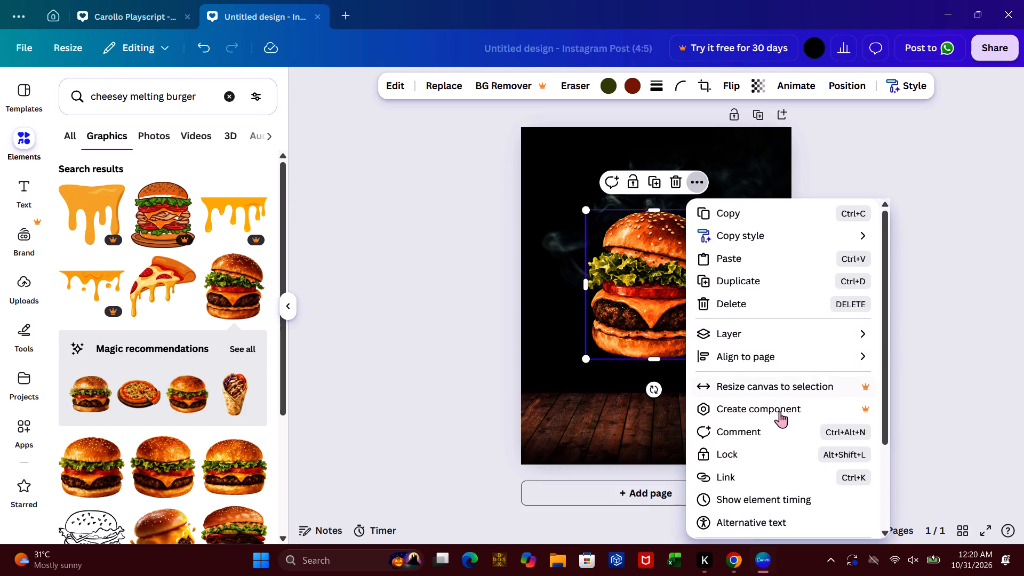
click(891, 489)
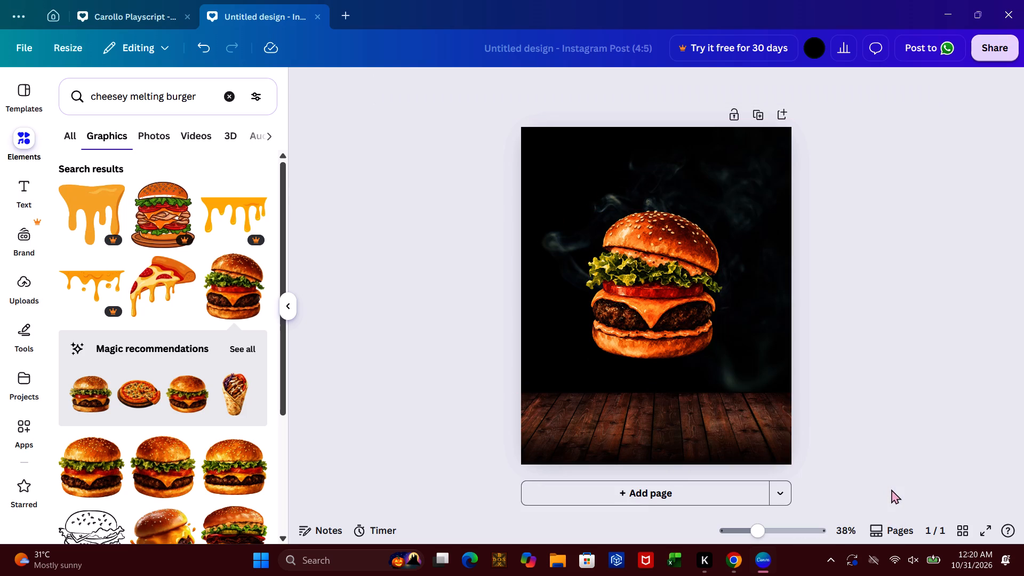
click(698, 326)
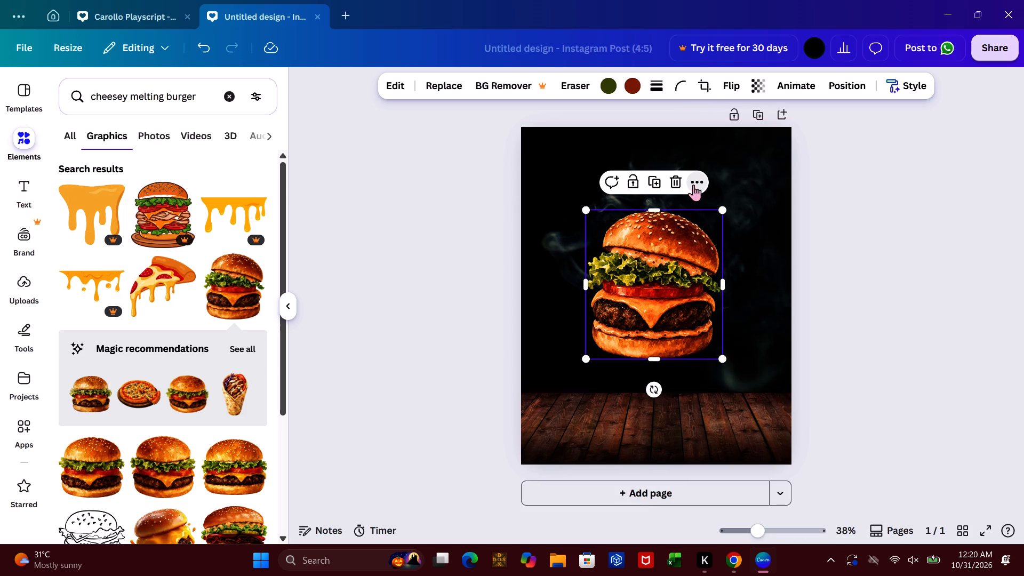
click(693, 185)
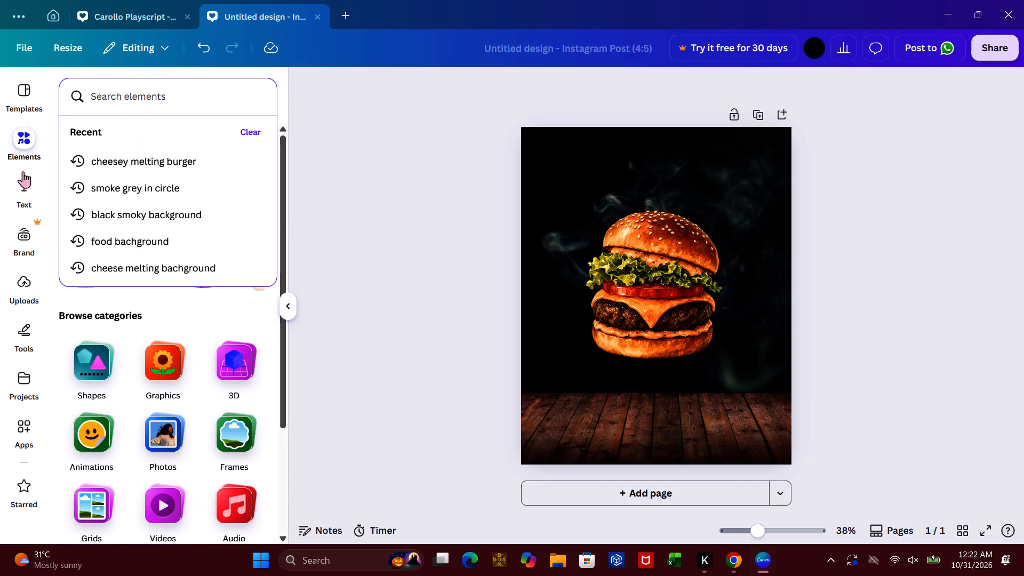
Add a text box over the burger and paste the copied tagline "Too Good to Share. Too Bold to Resist." into it.
click(25, 189)
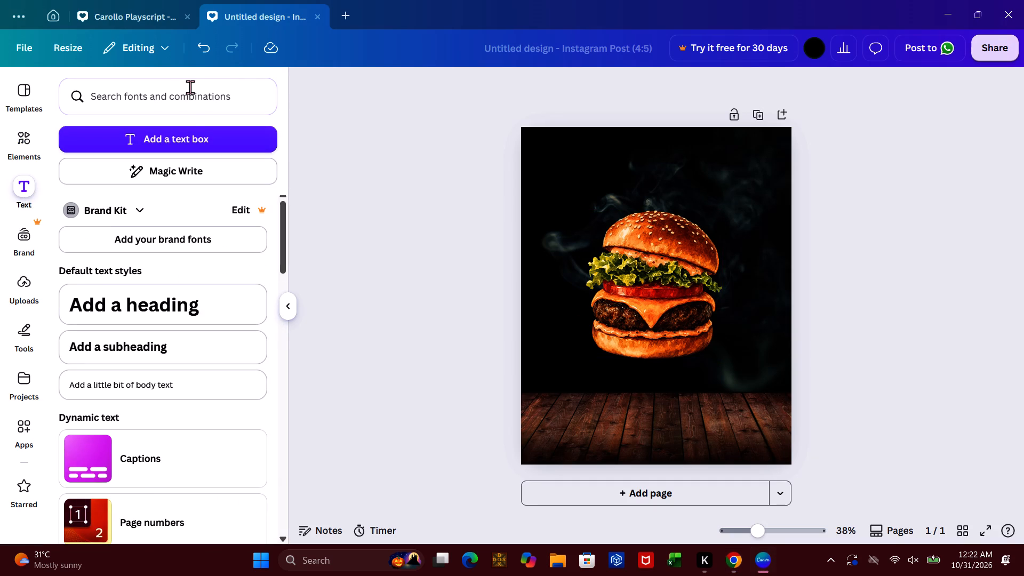
click(204, 131)
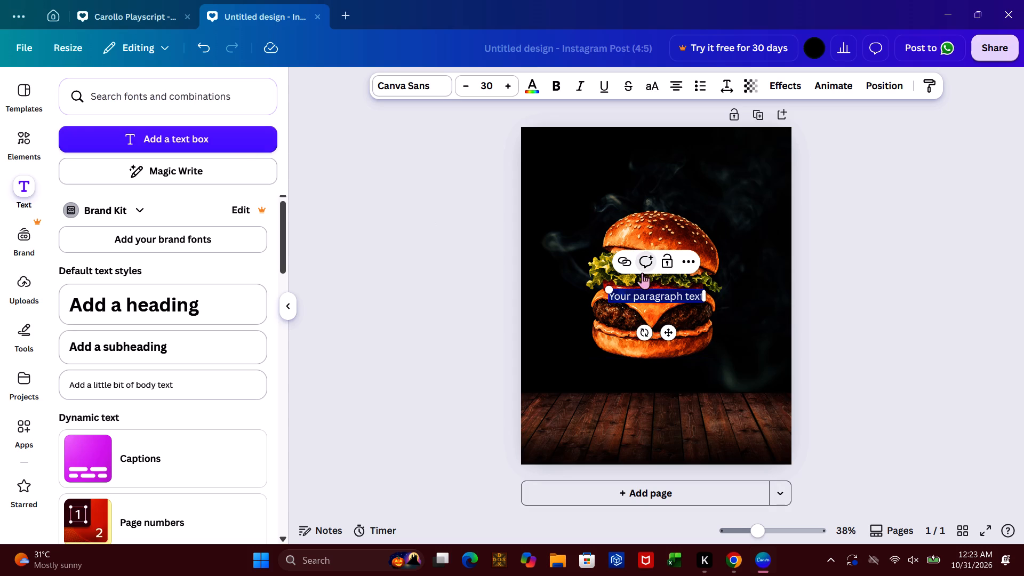
click(659, 298)
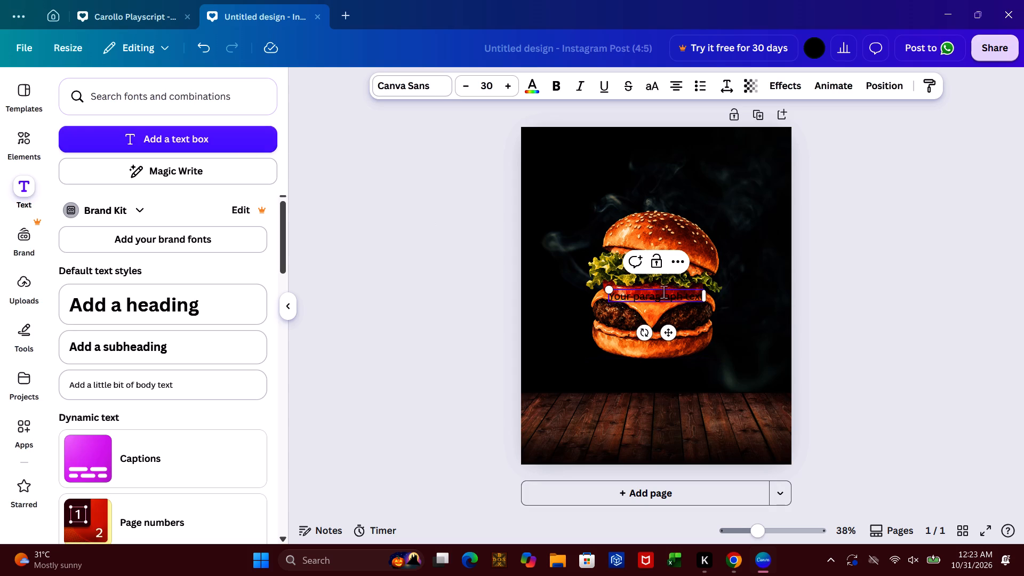
click(677, 294)
key(ctrl+v)
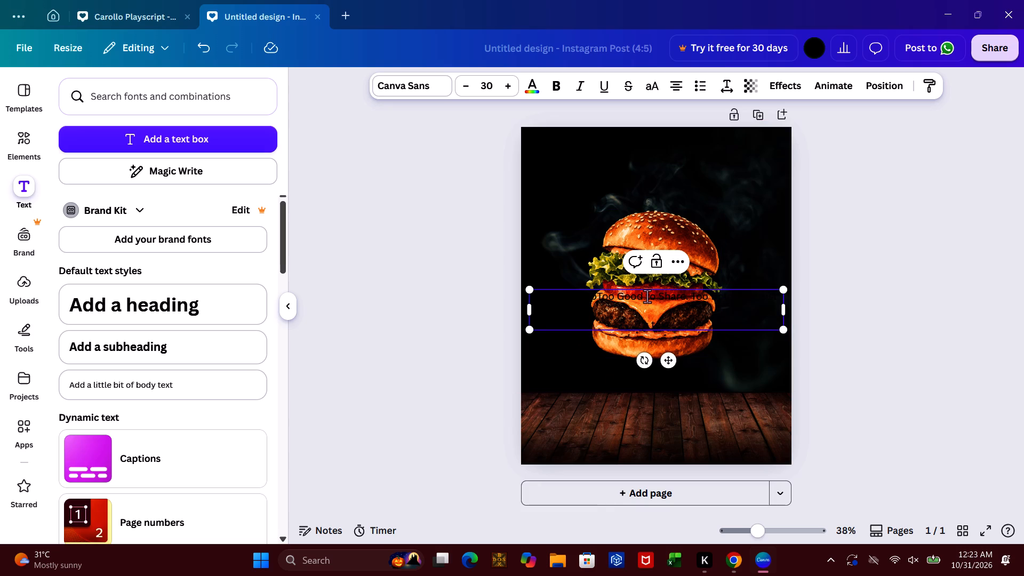
Open the additional options for the tagline text box.
click(647, 296)
click(671, 258)
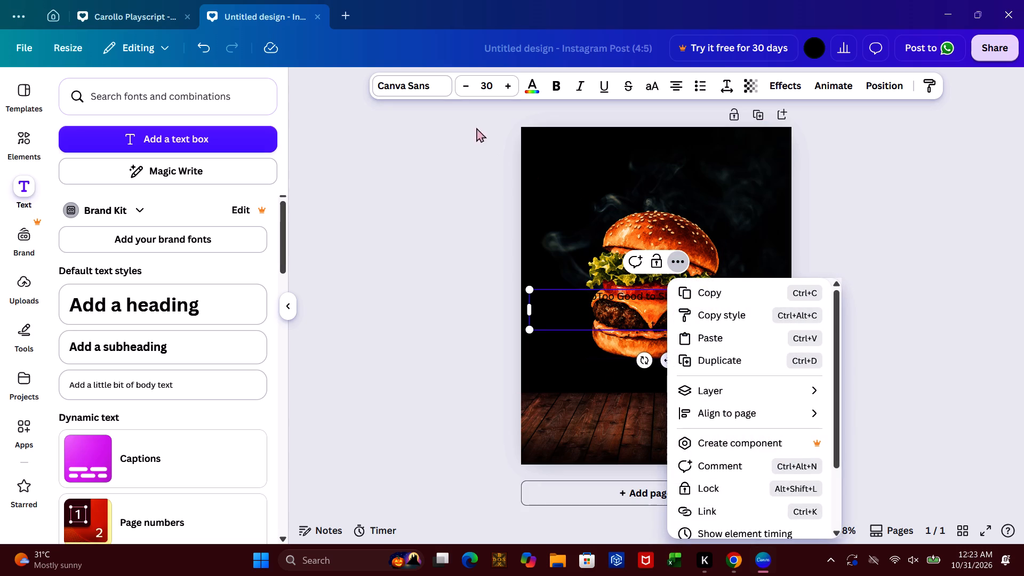
Browse the Corporate font category and choose Bernoru SemiCondensed for the tagline text.
click(435, 83)
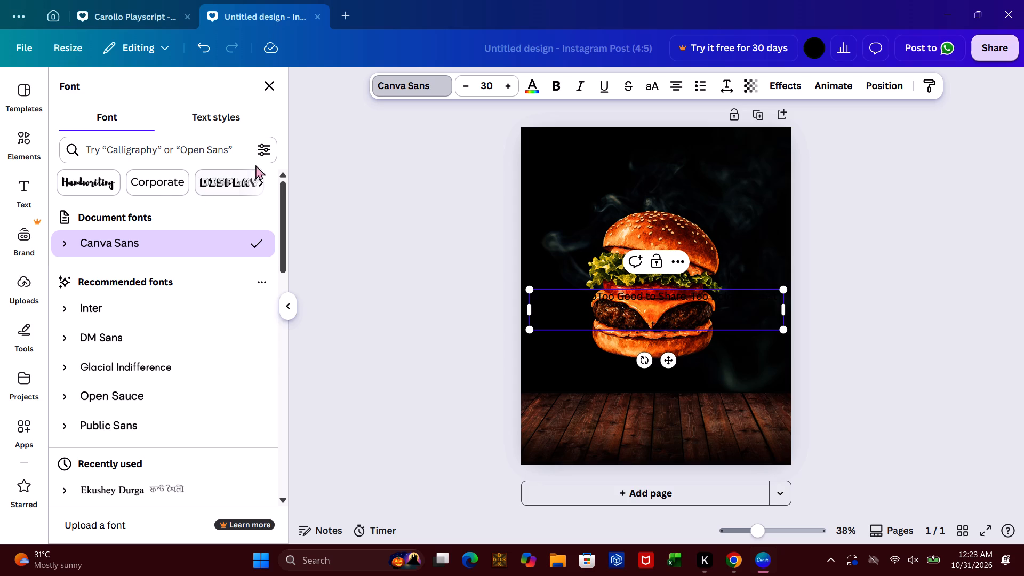
click(256, 182)
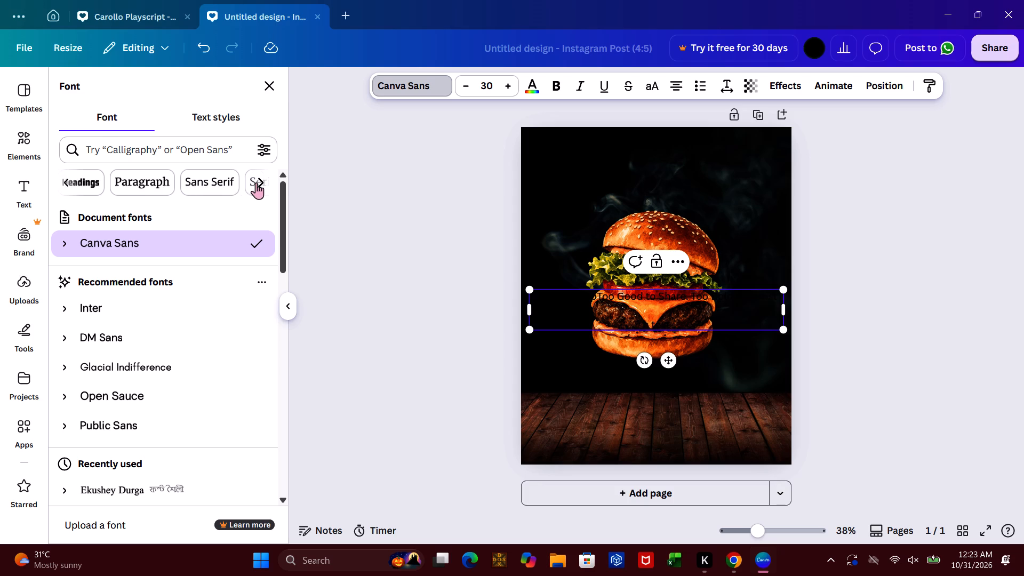
click(74, 183)
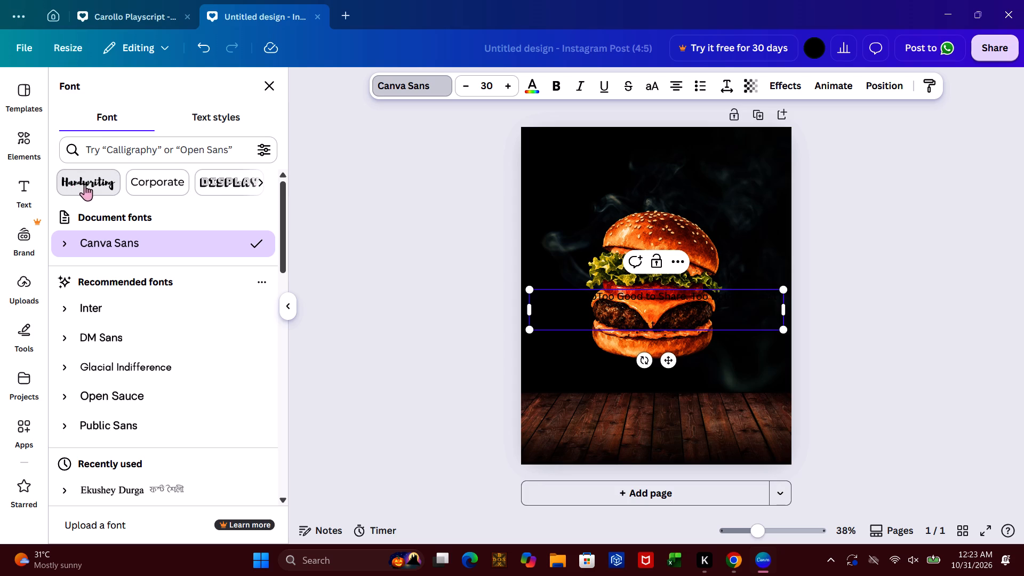
click(153, 172)
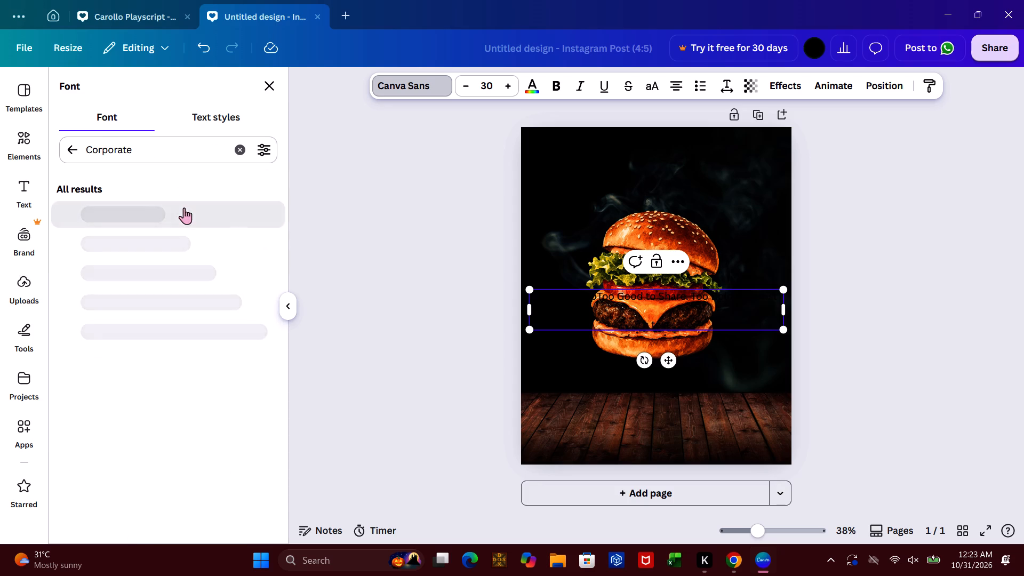
click(195, 357)
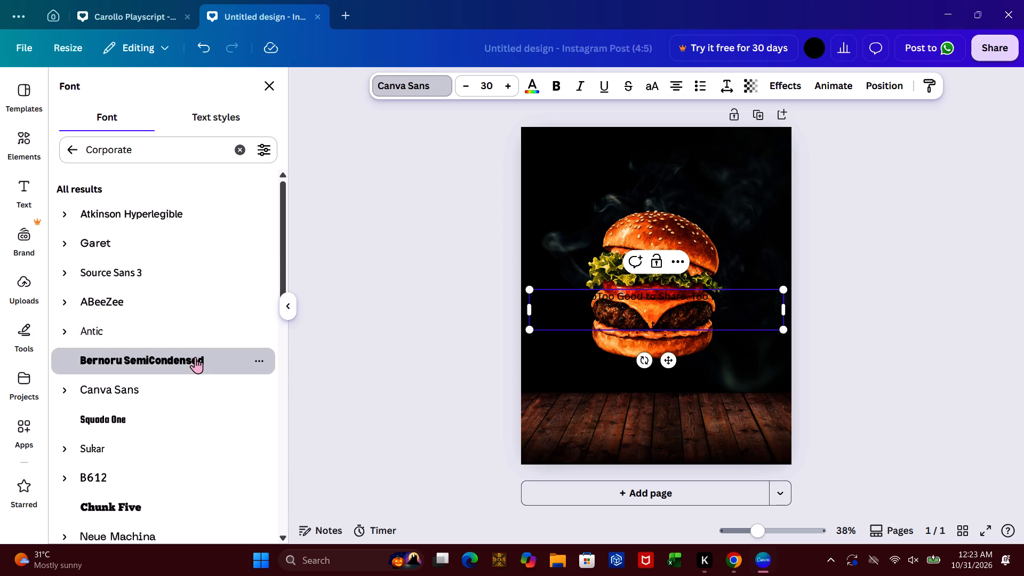
Set the tagline text's font to ABeeZee.
click(196, 310)
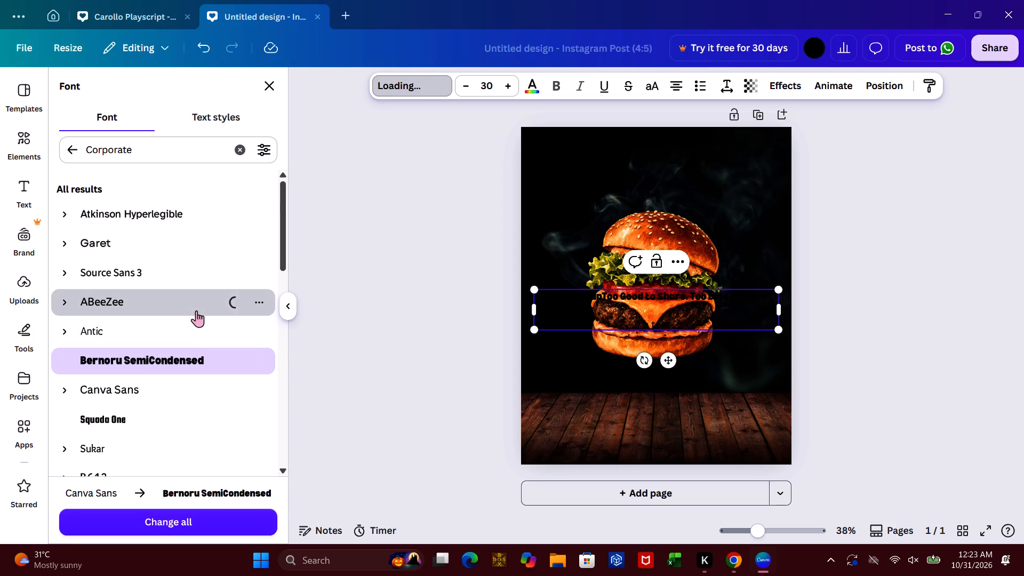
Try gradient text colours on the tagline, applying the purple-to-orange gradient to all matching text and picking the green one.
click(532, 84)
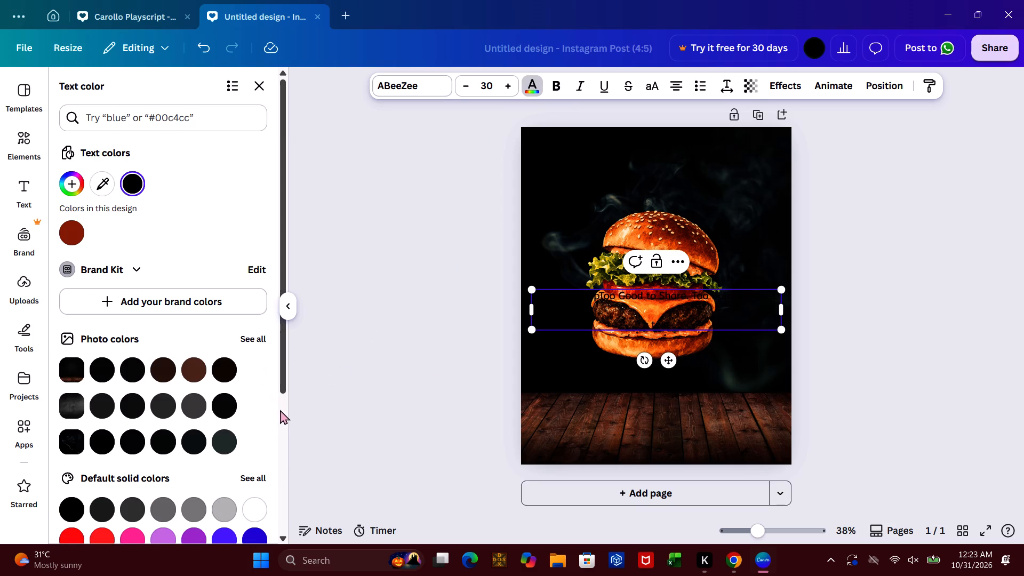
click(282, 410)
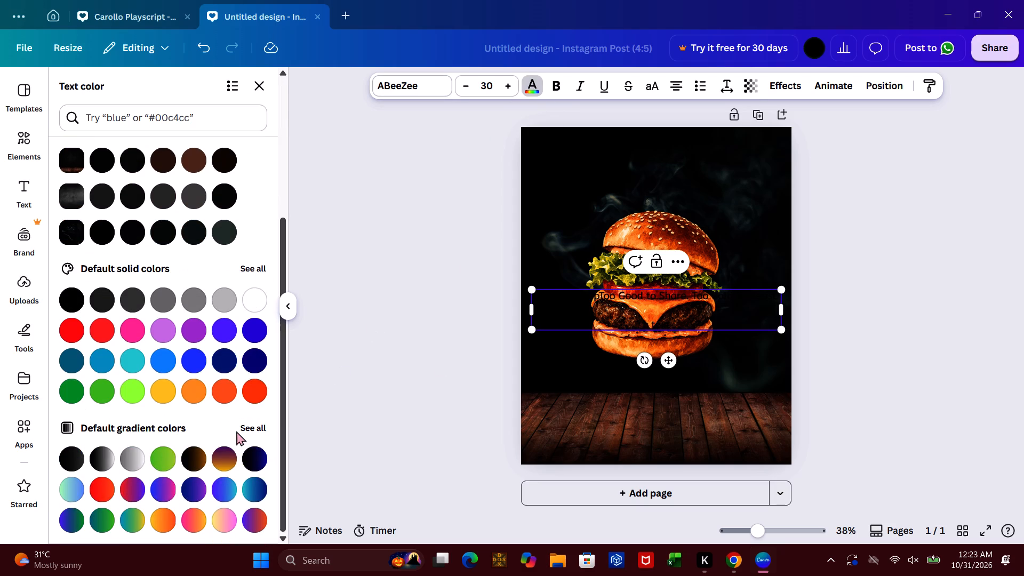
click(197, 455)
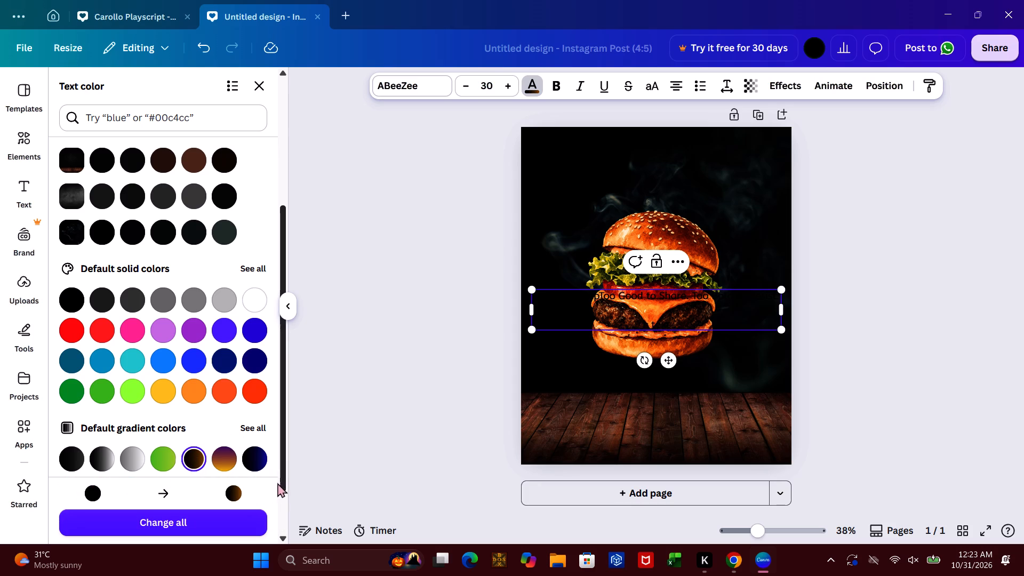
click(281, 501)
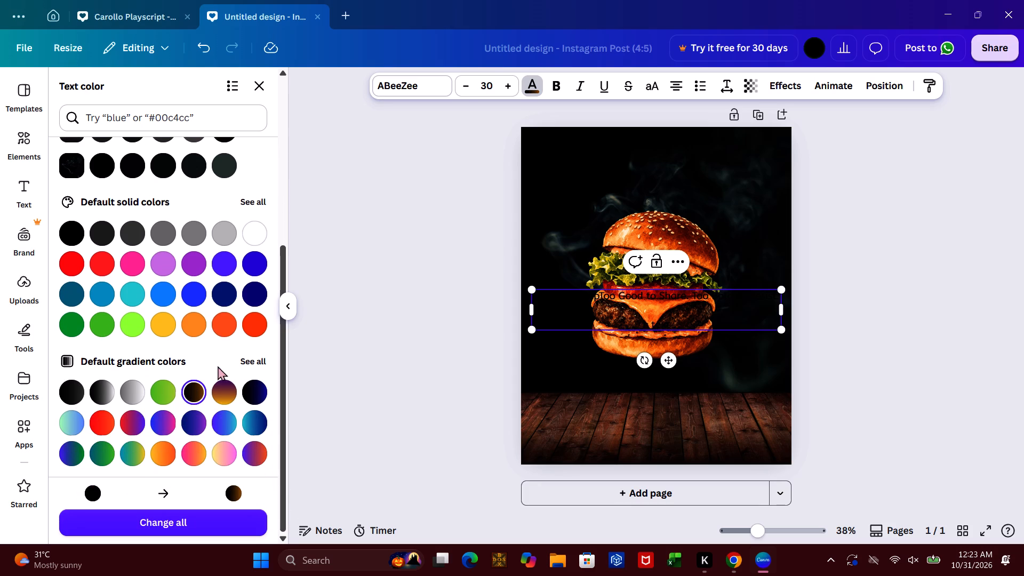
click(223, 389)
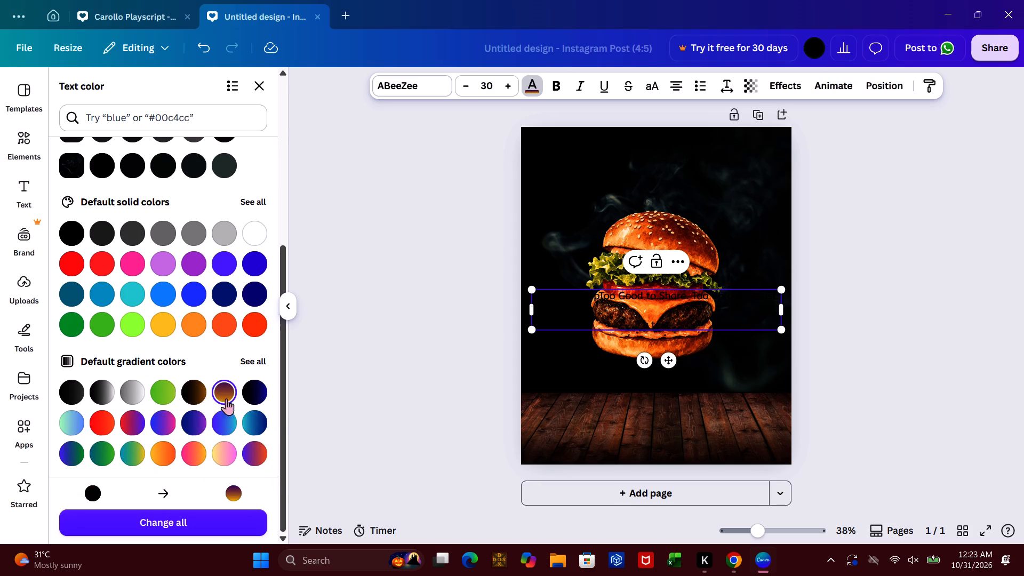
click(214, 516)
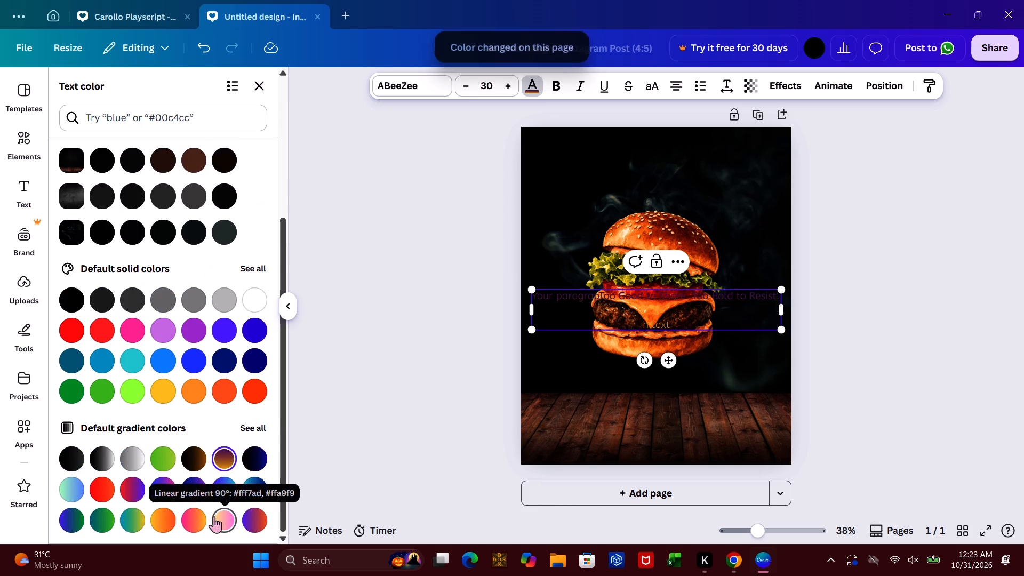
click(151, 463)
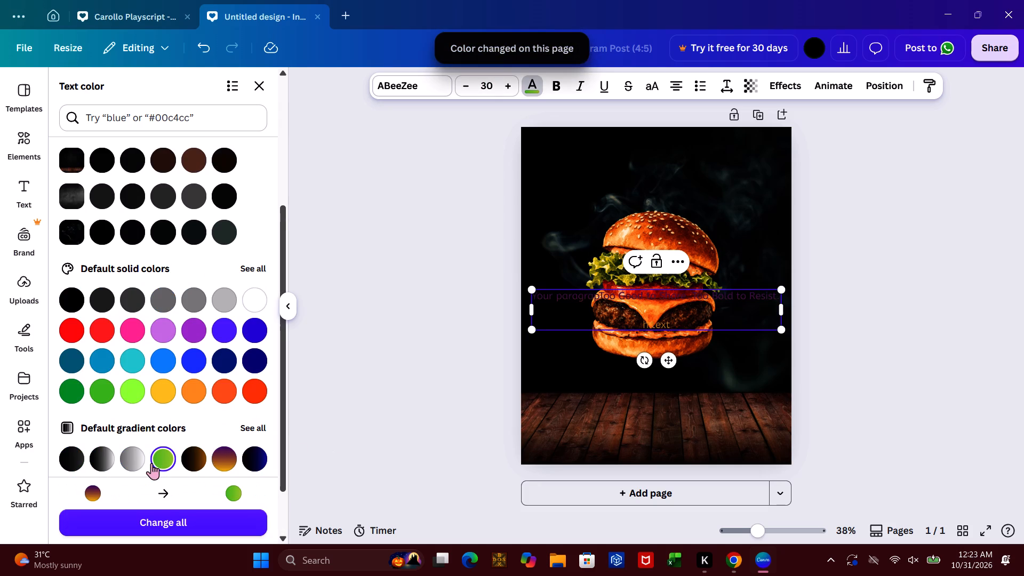
Set the tagline text colour to white and apply it to all matching text.
click(257, 301)
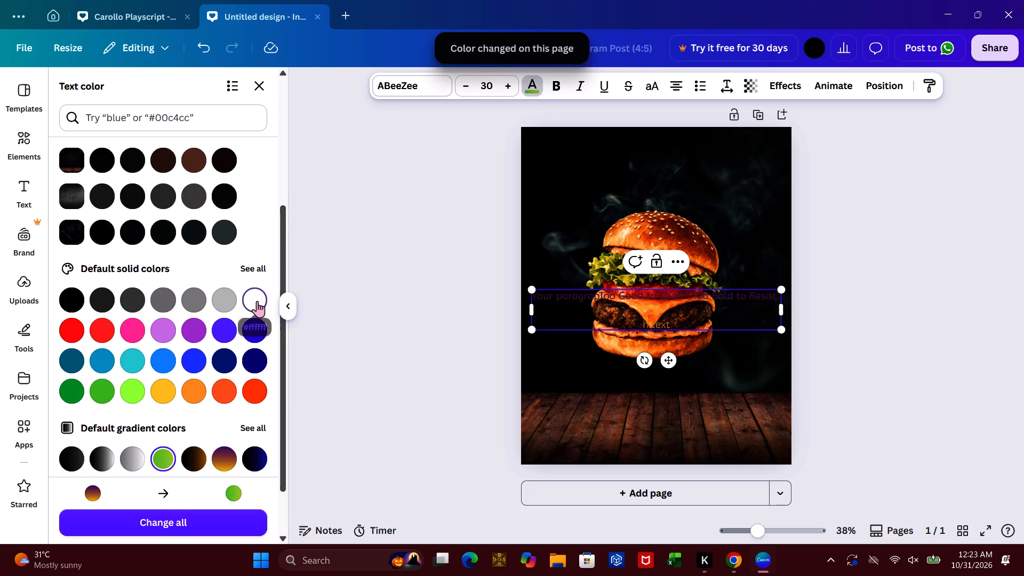
click(218, 516)
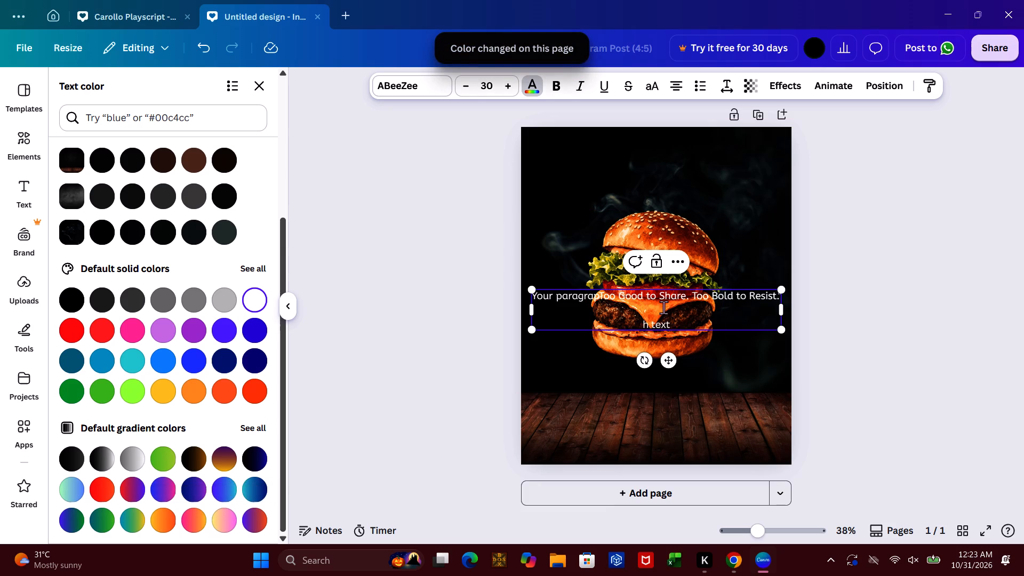
Delete the leftover placeholder text "Your paragrap" in front of the tagline "Too Good to Share. Too Bold to Resist.".
click(602, 297)
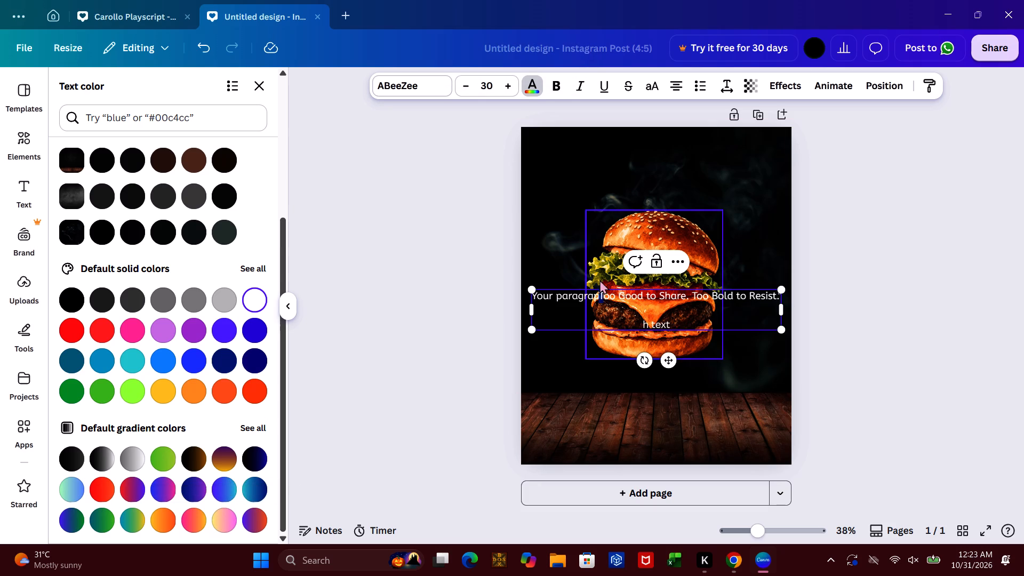
click(600, 300)
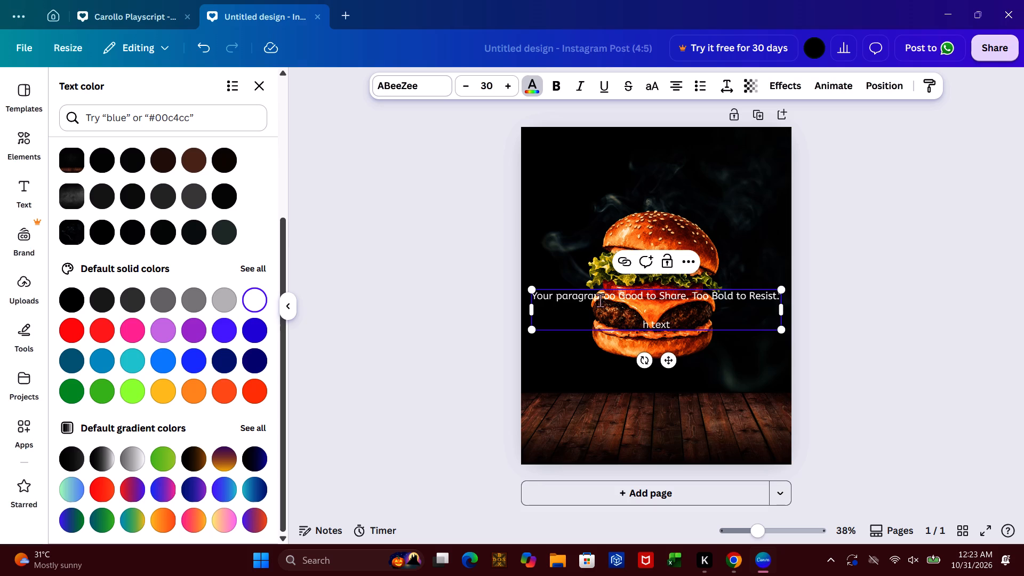
click(597, 295)
key(BackSpace)
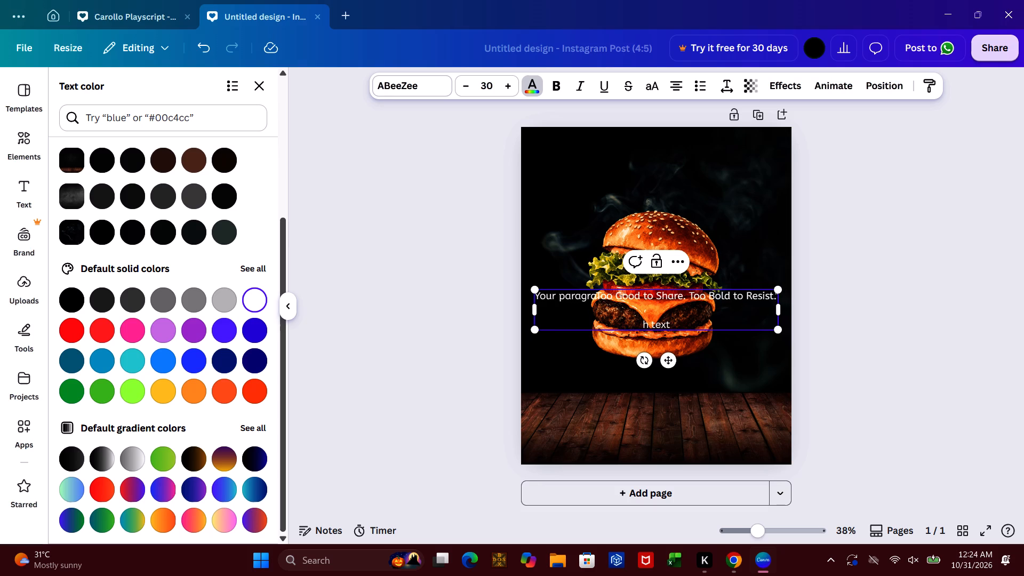
key(BackSpace)
key(BackSpace)
key(BackSpace)
key(BackSpace)
key(BackSpace)
key(BackSpace)
key(BackSpace)
key(BackSpace)
key(BackSpace)
key(BackSpace)
key(BackSpace)
key(BackSpace)
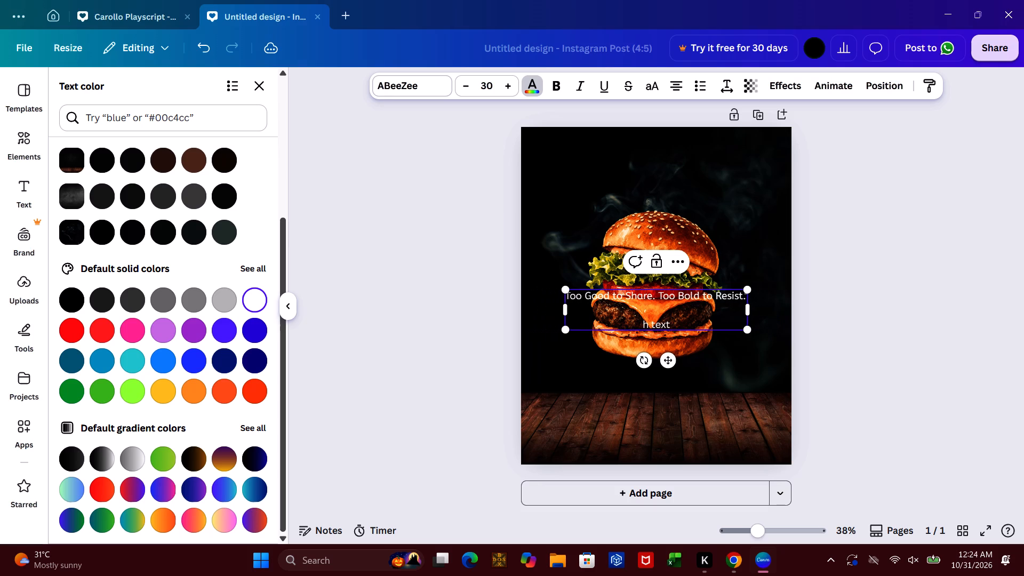
click(889, 233)
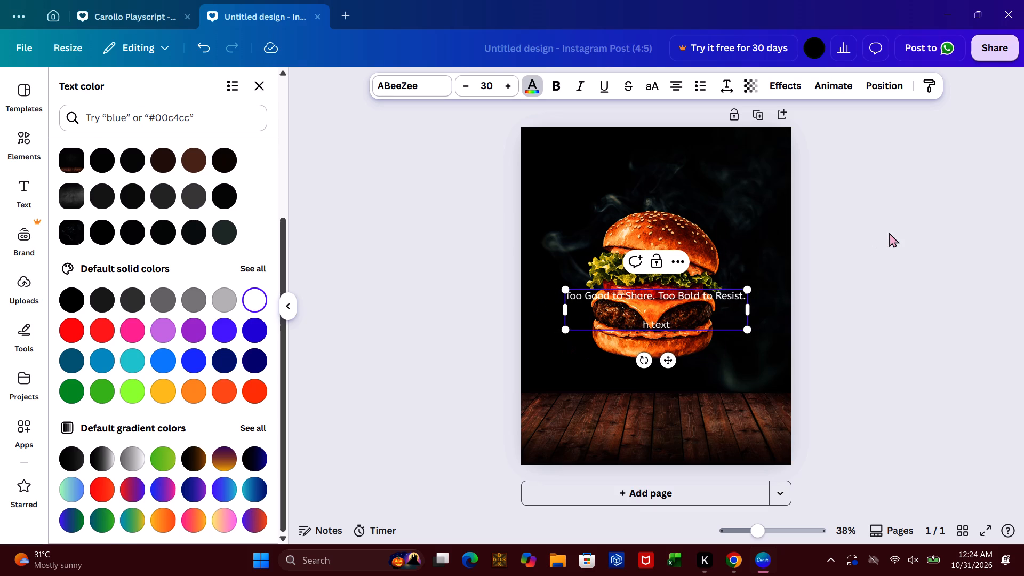
click(894, 258)
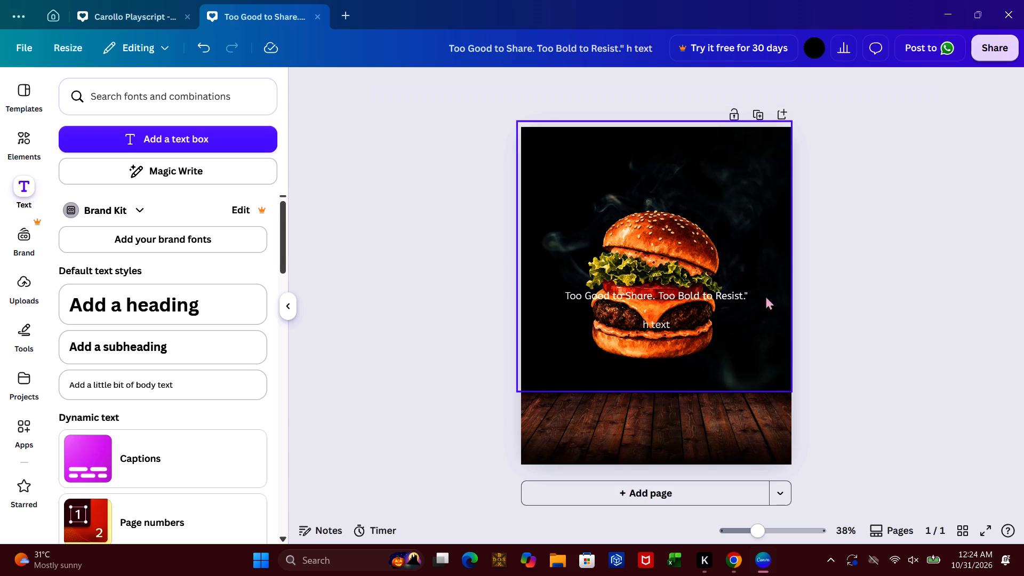
Move the tagline text box off the burger into the dark space just above the bun.
drag(736, 293, 747, 129)
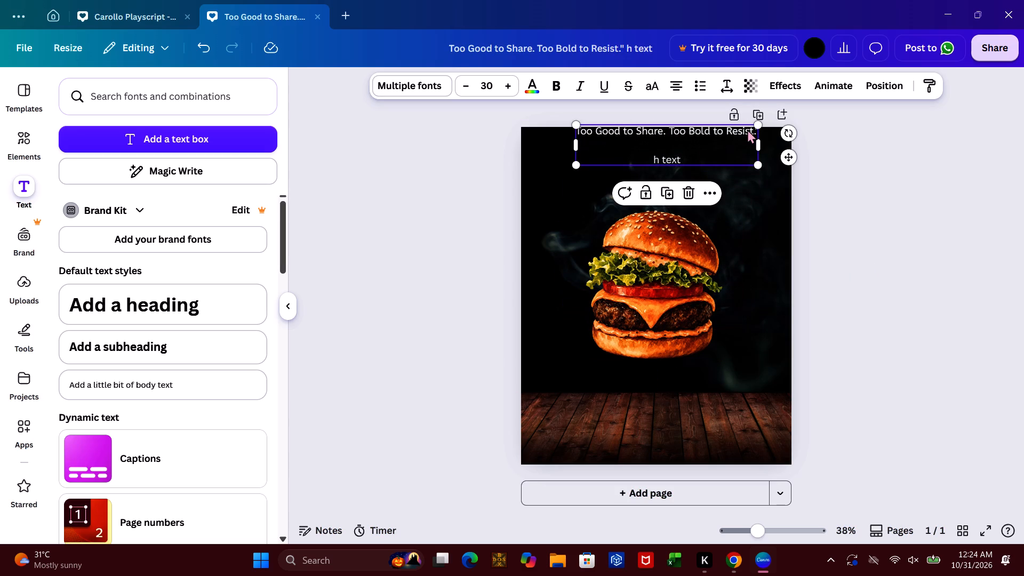
click(847, 191)
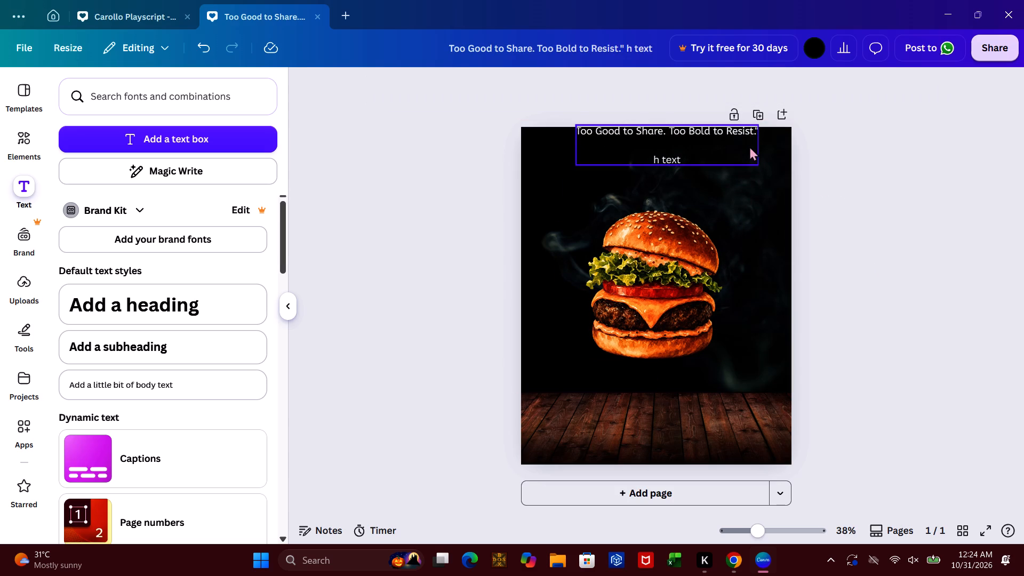
drag(742, 132, 743, 169)
click(813, 216)
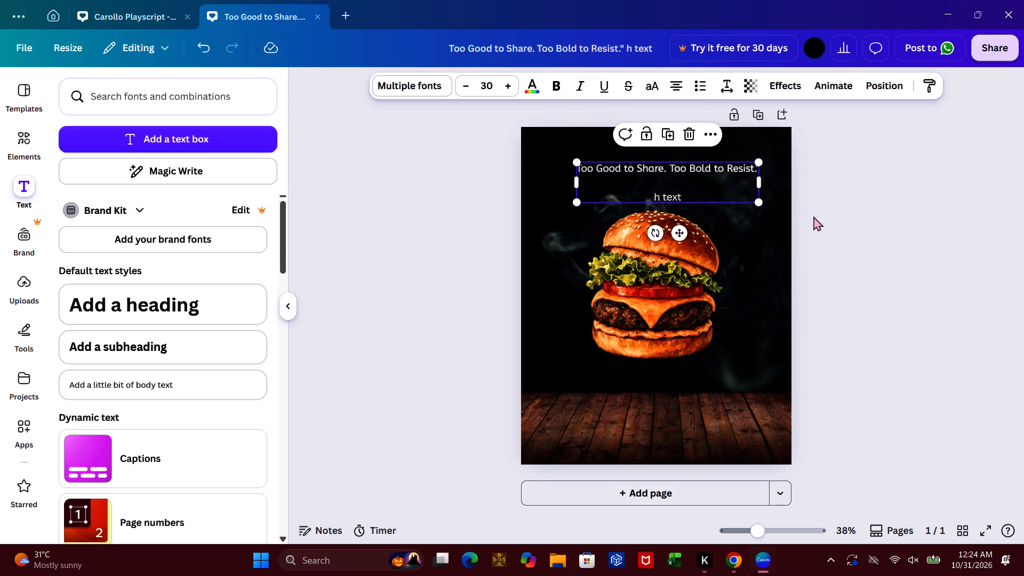
Delete the leftover placeholder line "h text" below the tagline.
click(670, 192)
click(683, 193)
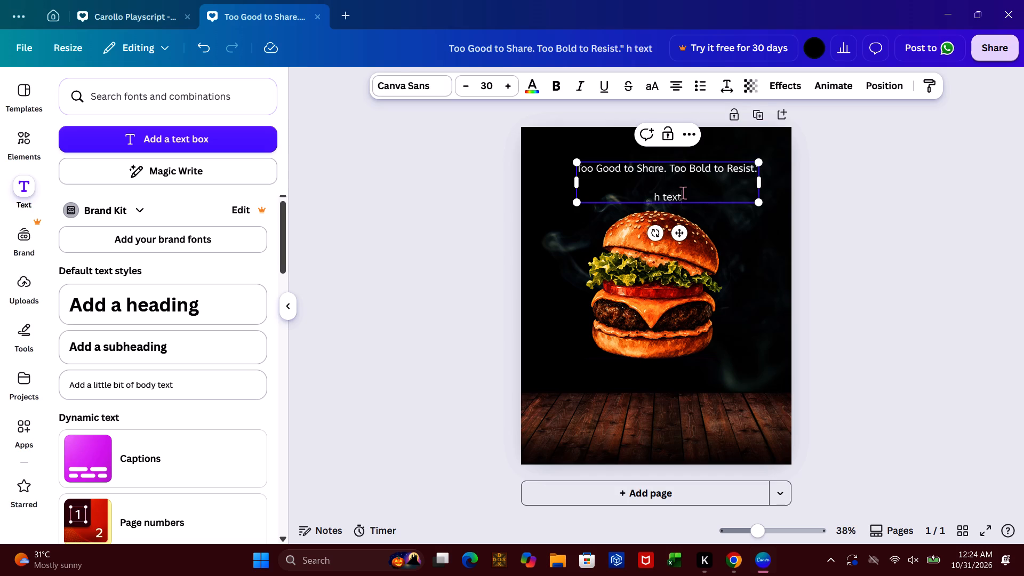
key(BackSpace)
key(BackSpace)
key(BackSpace)
key(BackSpace)
key(BackSpace)
key(BackSpace)
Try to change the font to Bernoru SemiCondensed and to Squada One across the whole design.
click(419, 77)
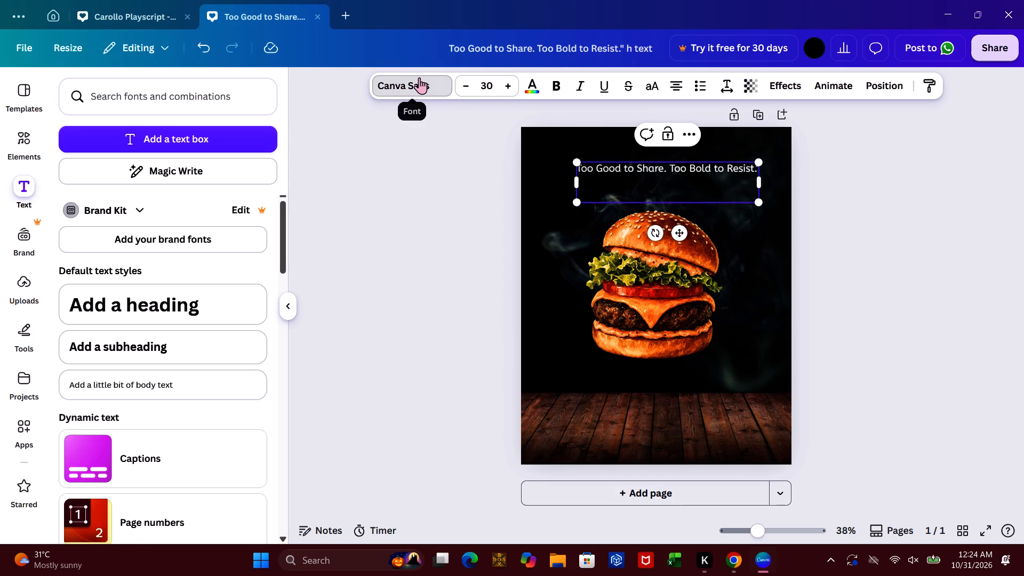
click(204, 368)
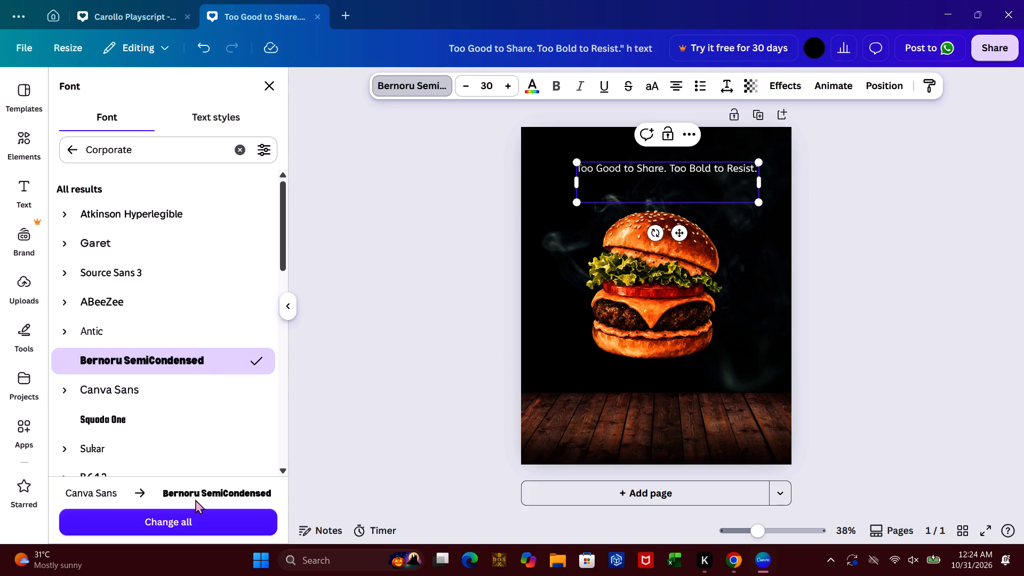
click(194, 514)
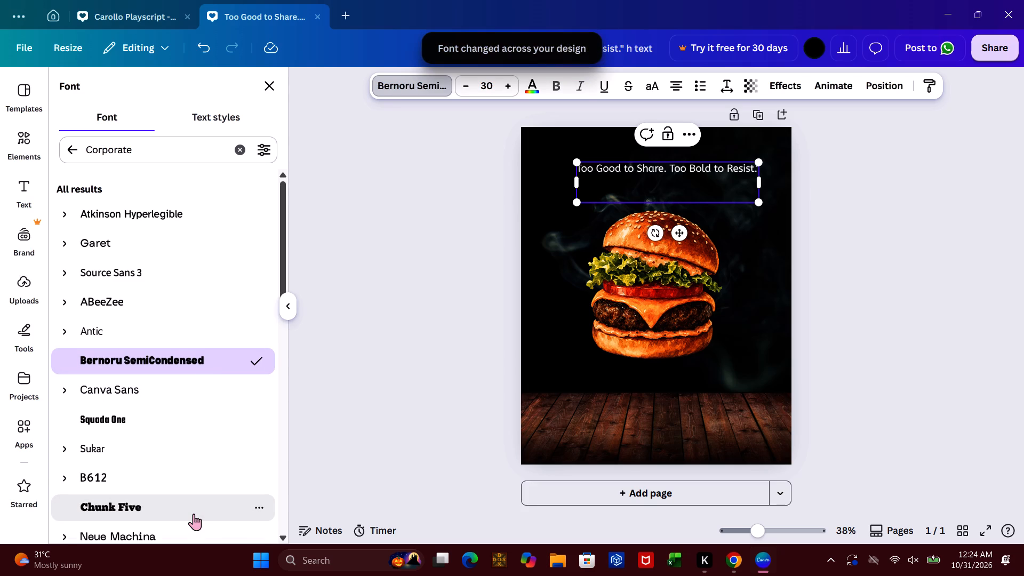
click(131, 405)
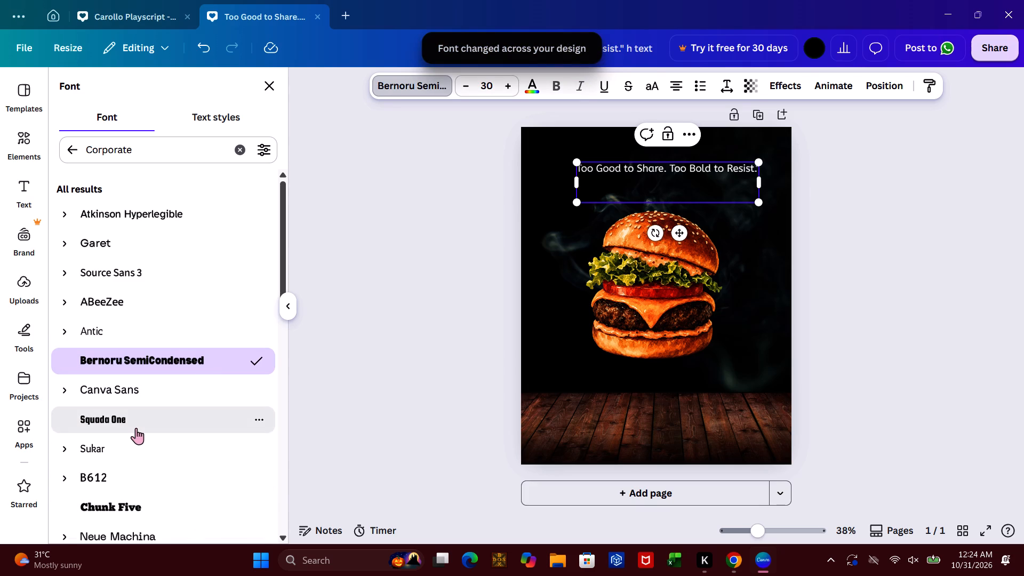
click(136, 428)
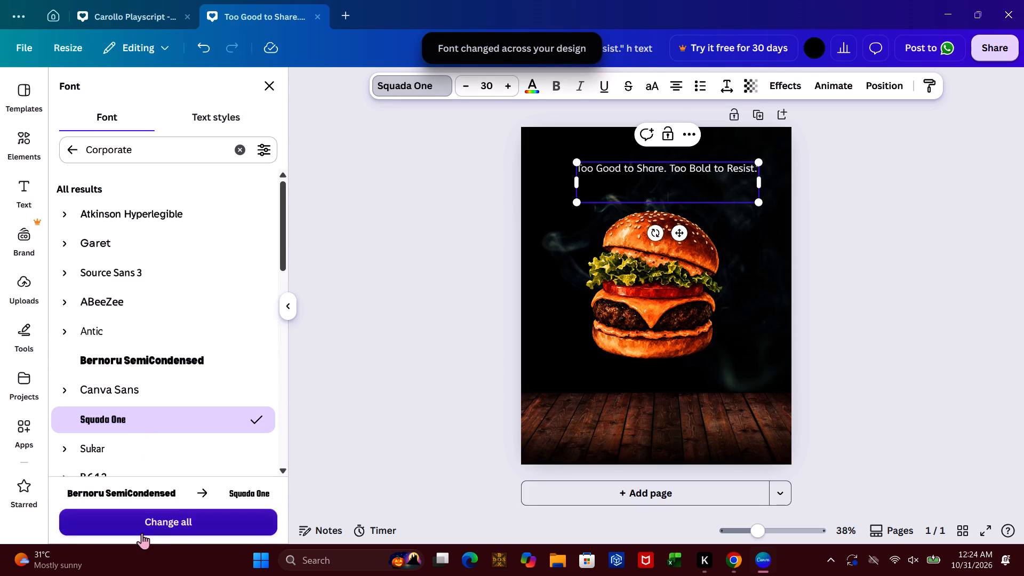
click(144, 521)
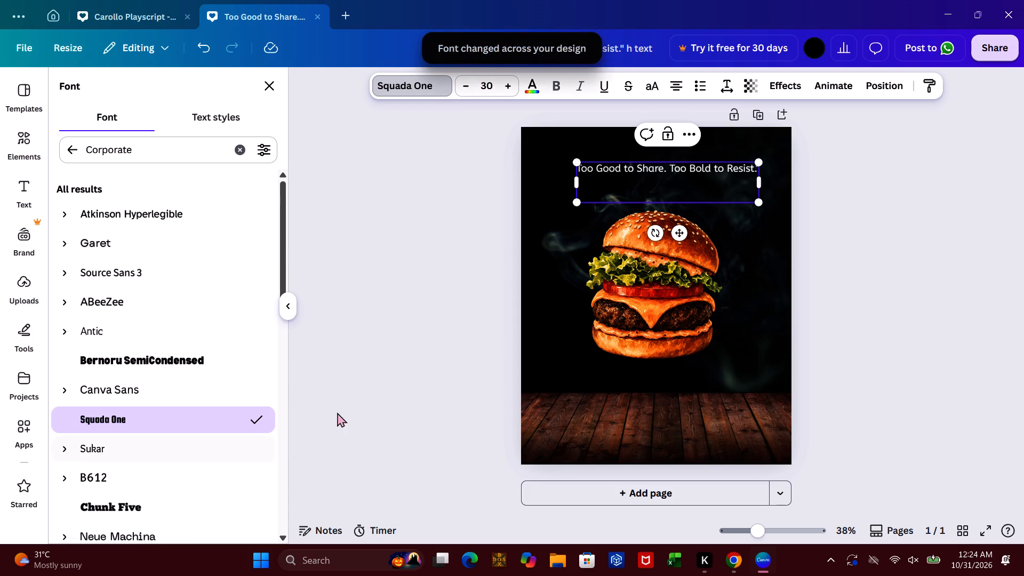
Place the cursor in the tagline and browse the font combinations for a suitable style.
click(674, 165)
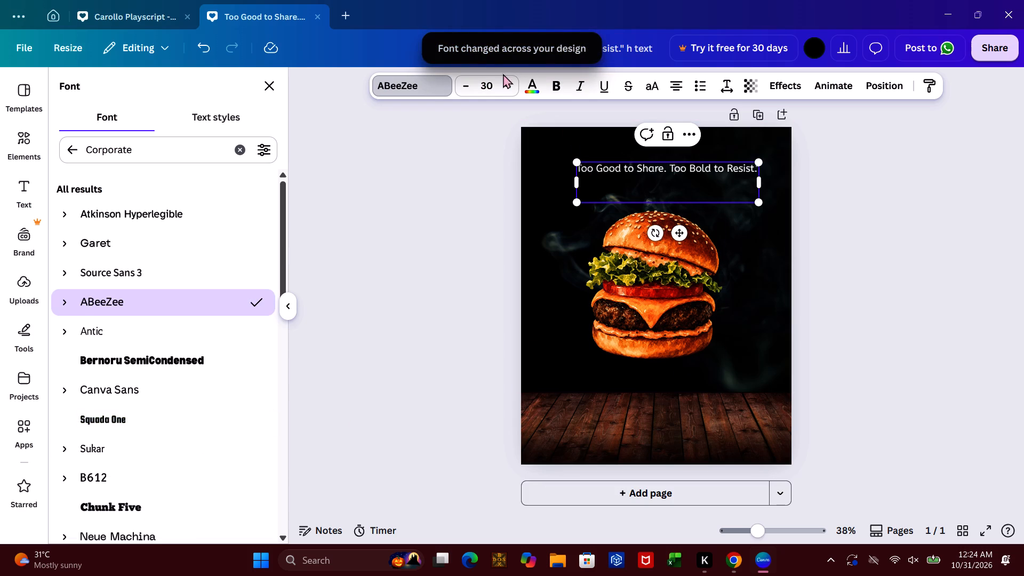
click(434, 86)
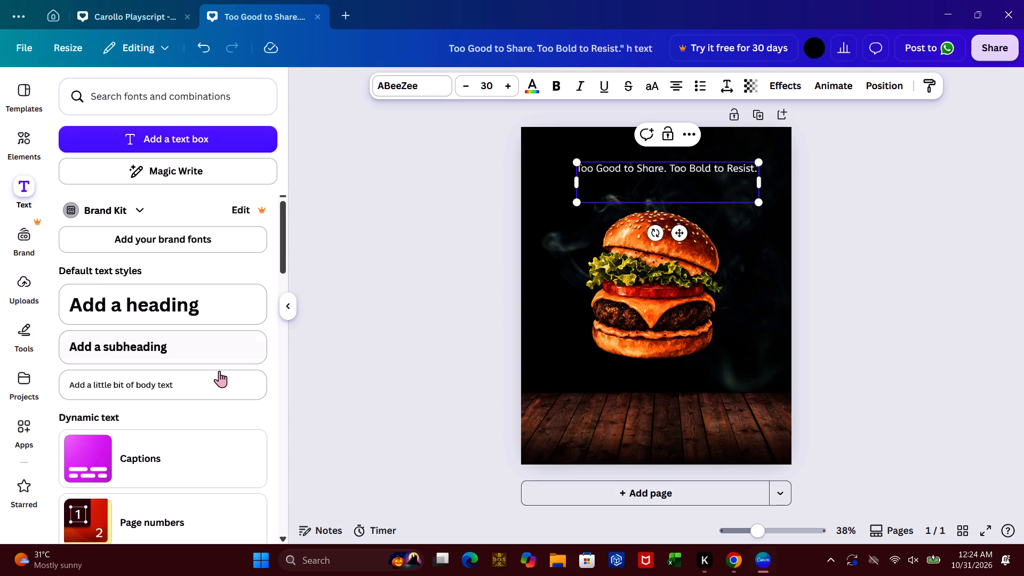
click(284, 398)
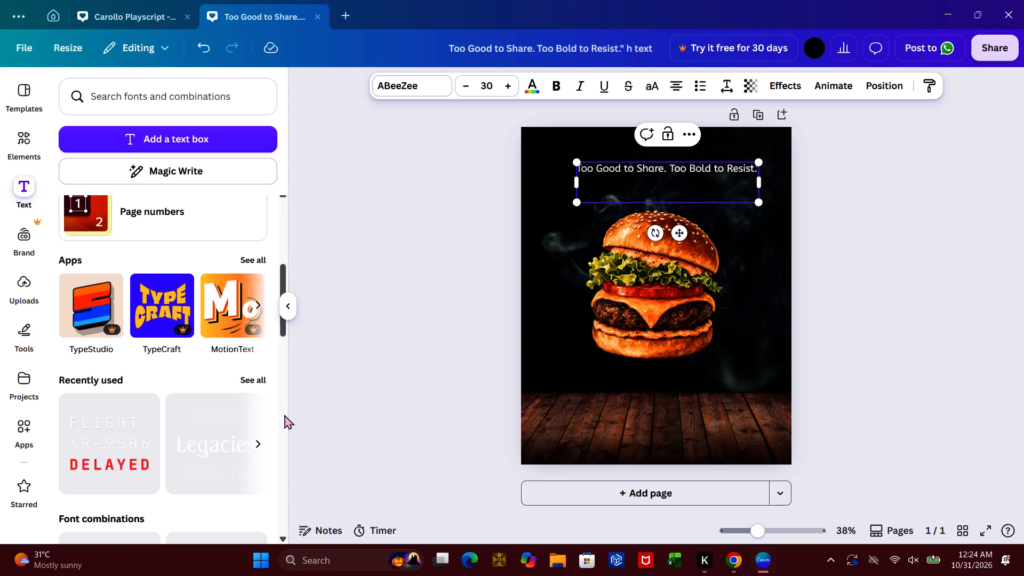
click(284, 414)
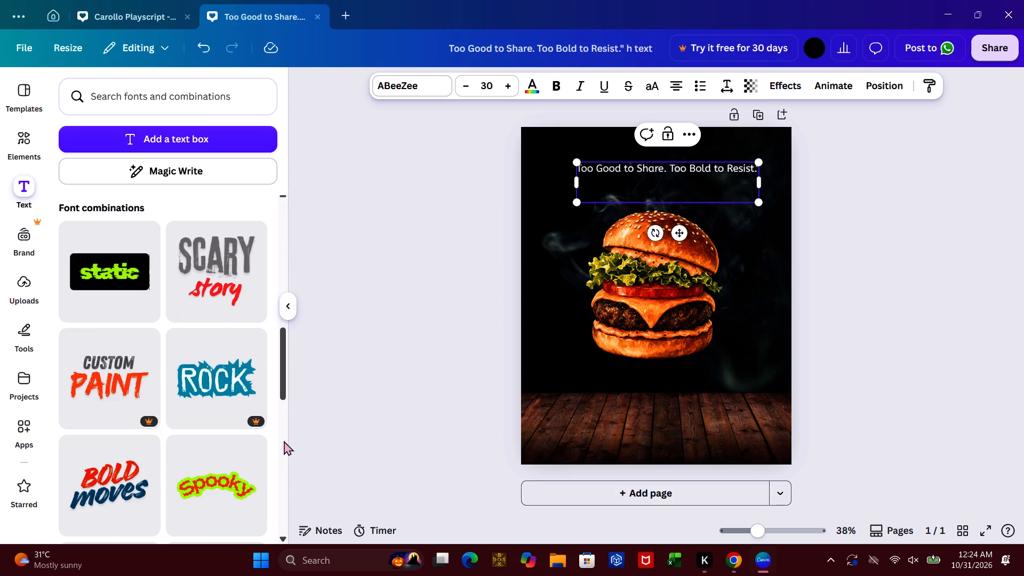
click(284, 441)
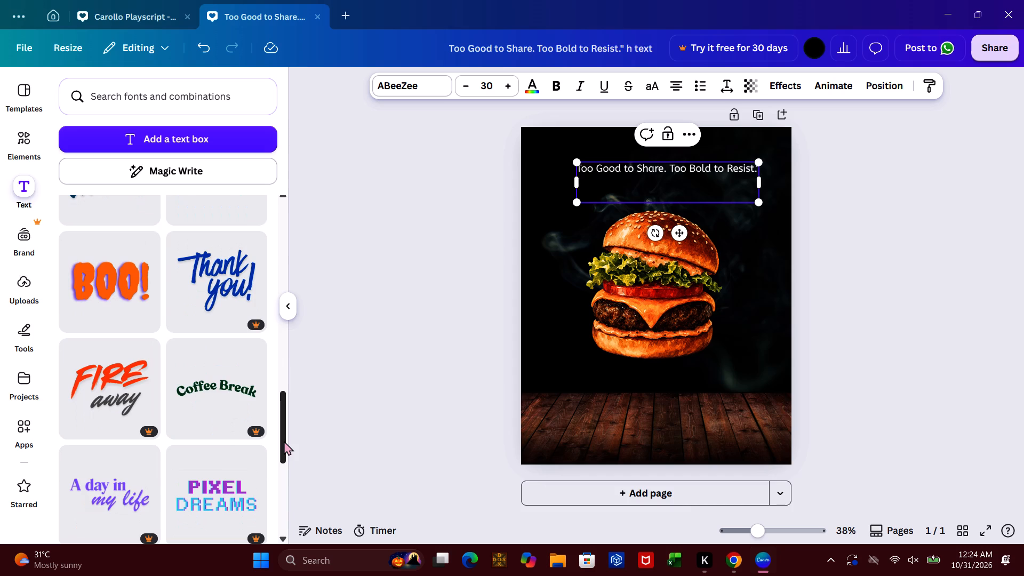
Set the tagline text's transparency to 55.
click(753, 90)
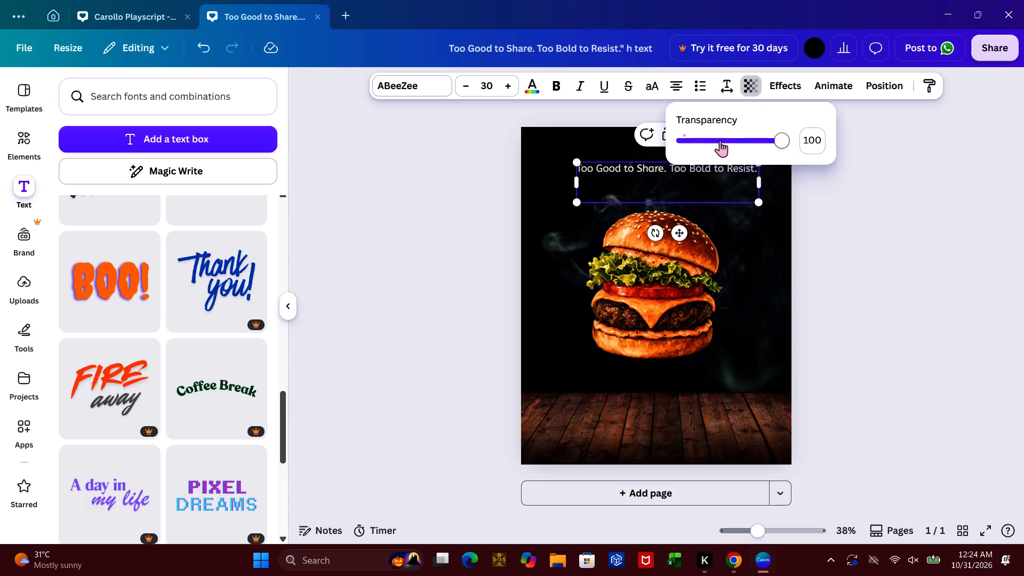
click(719, 140)
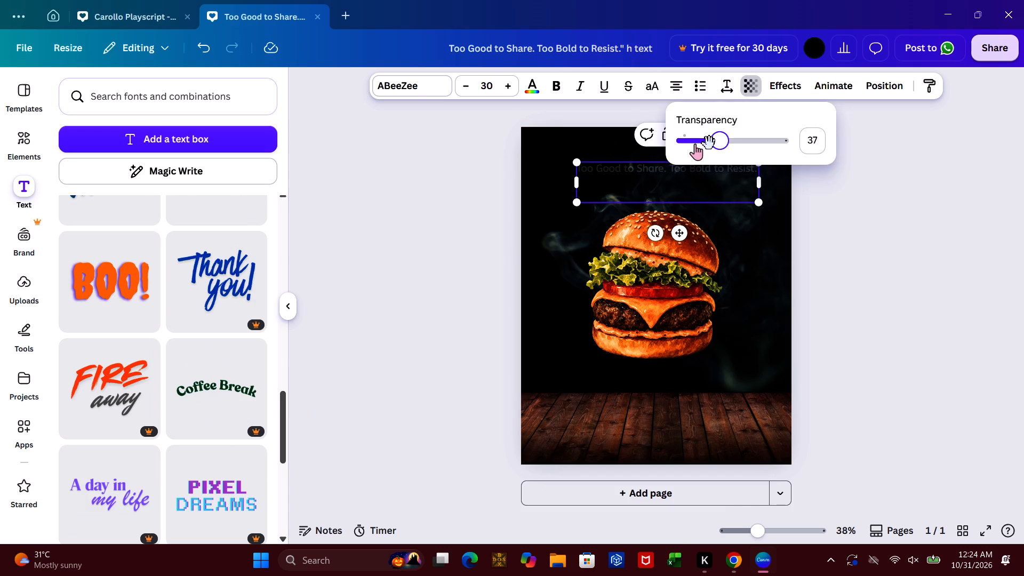
click(695, 143)
click(737, 137)
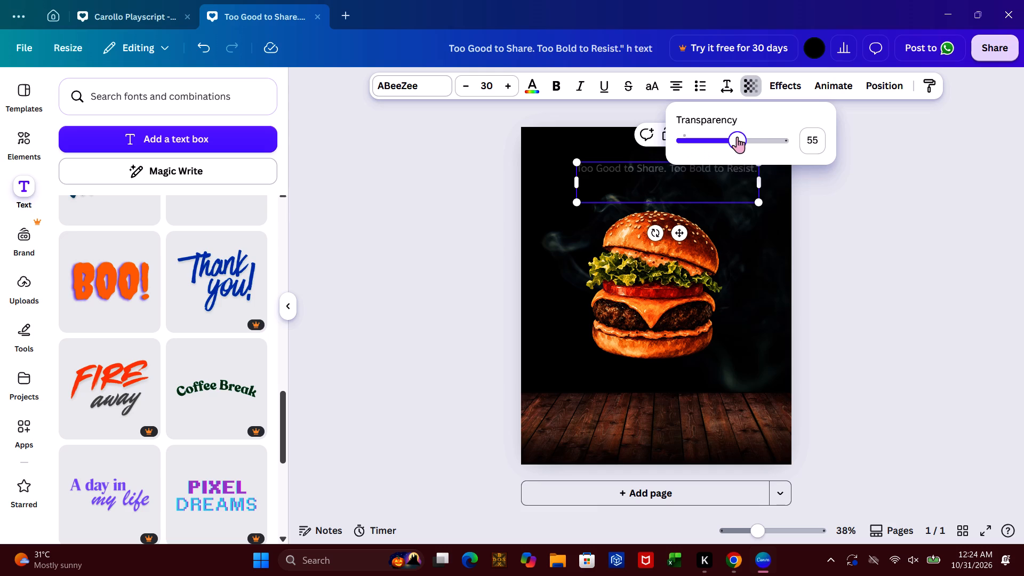
Raise the tagline text's transparency setting to its maximum so the text is fully opaque.
click(776, 139)
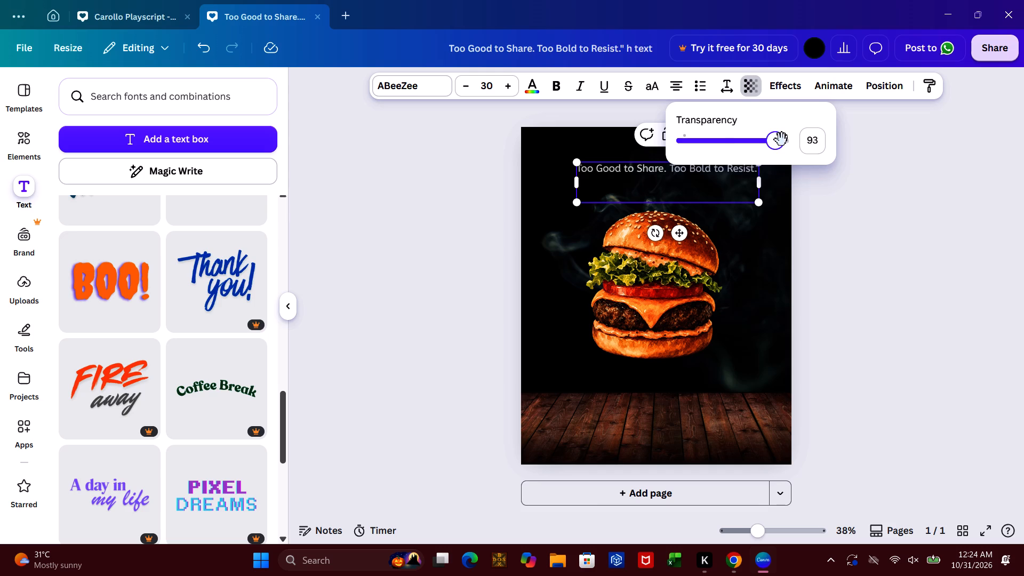
drag(783, 139, 804, 141)
click(892, 137)
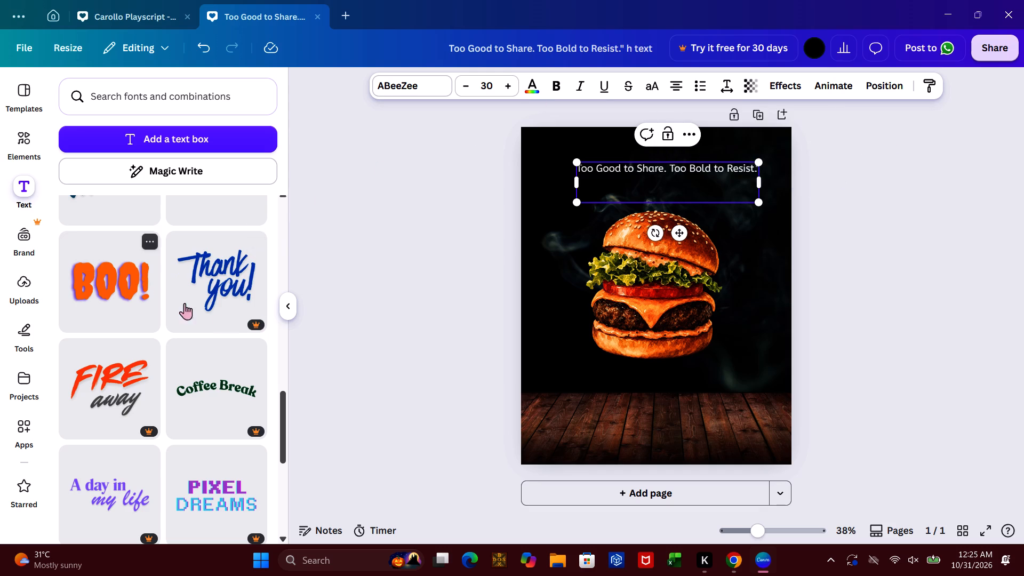
Bring up the font choices for the tagline and switch them from the Corporate to the Display category.
click(281, 230)
click(281, 230)
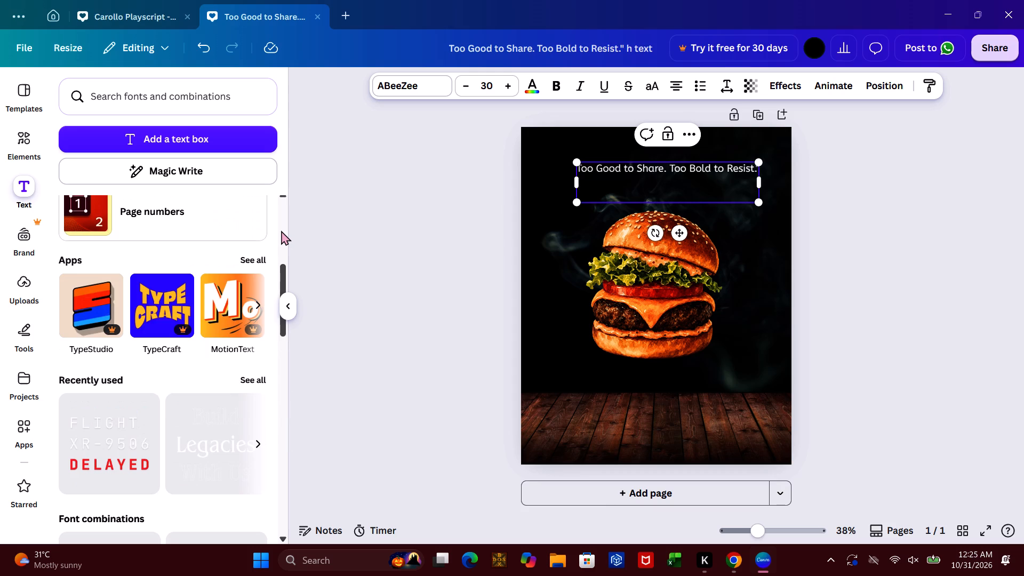
click(281, 230)
click(439, 82)
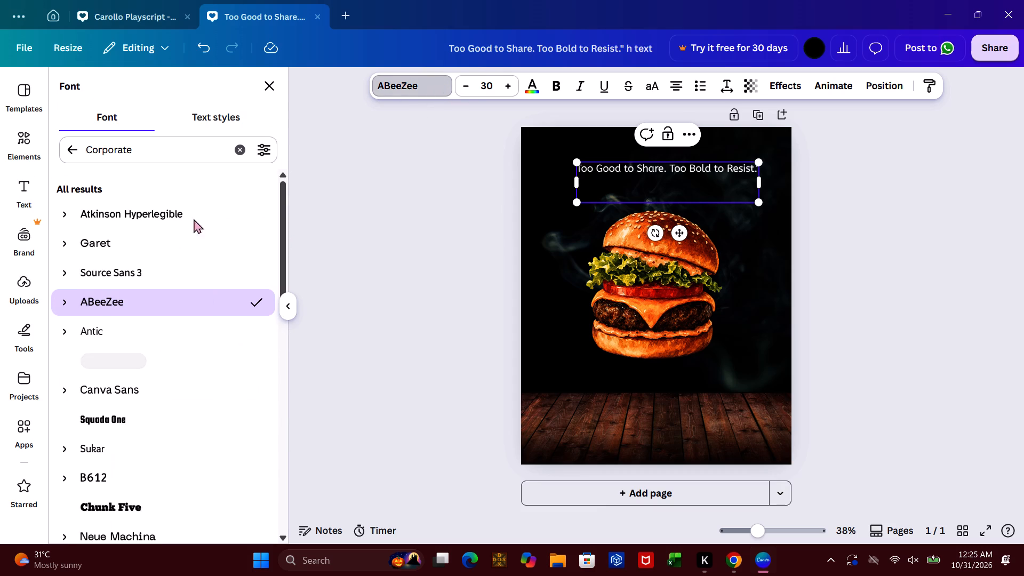
click(283, 351)
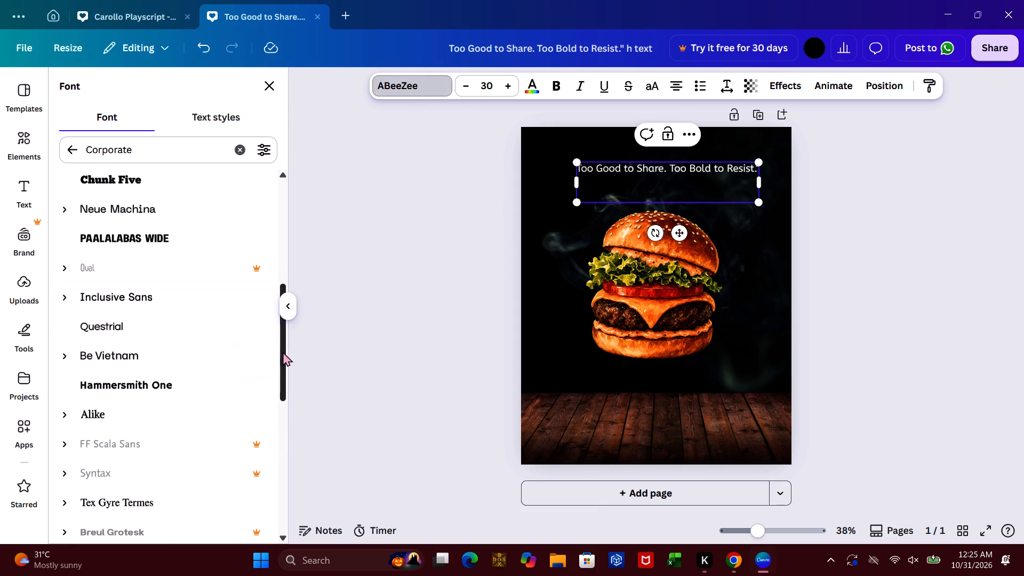
click(69, 147)
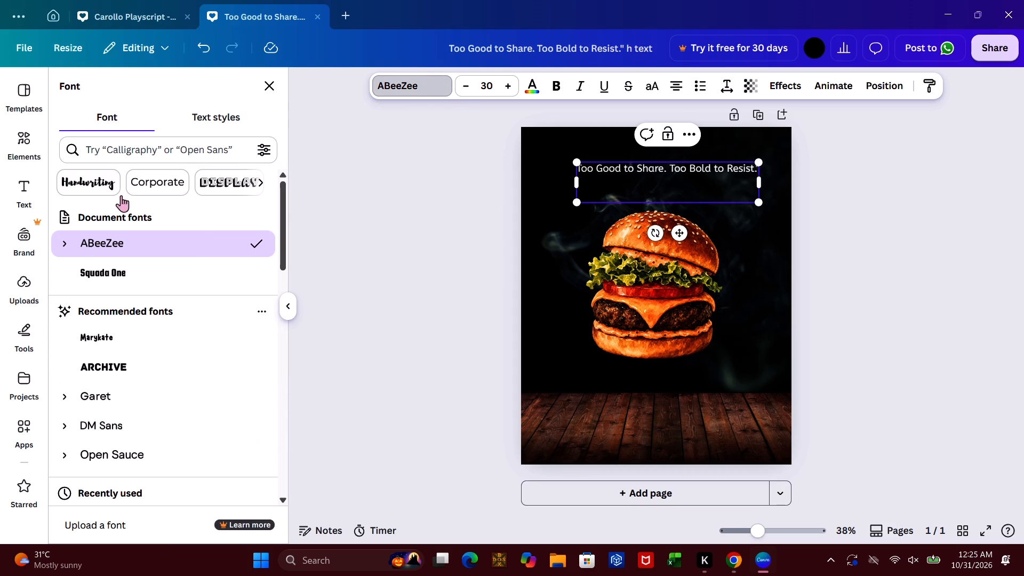
click(231, 180)
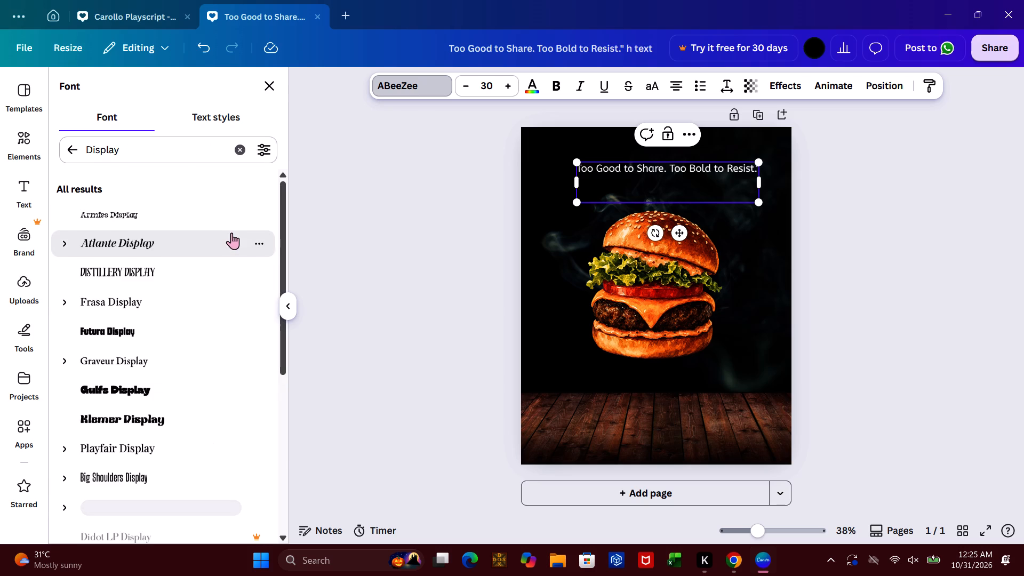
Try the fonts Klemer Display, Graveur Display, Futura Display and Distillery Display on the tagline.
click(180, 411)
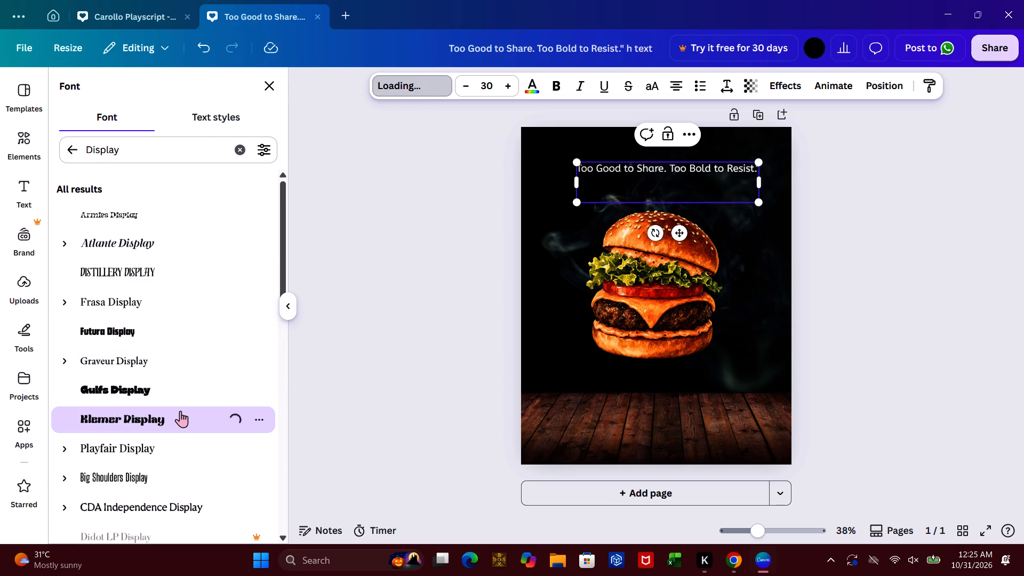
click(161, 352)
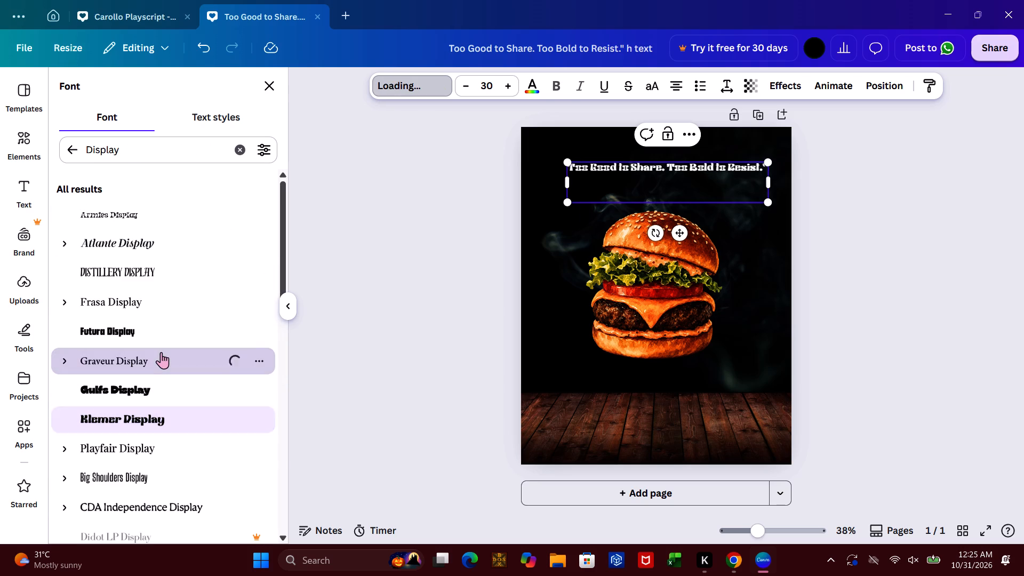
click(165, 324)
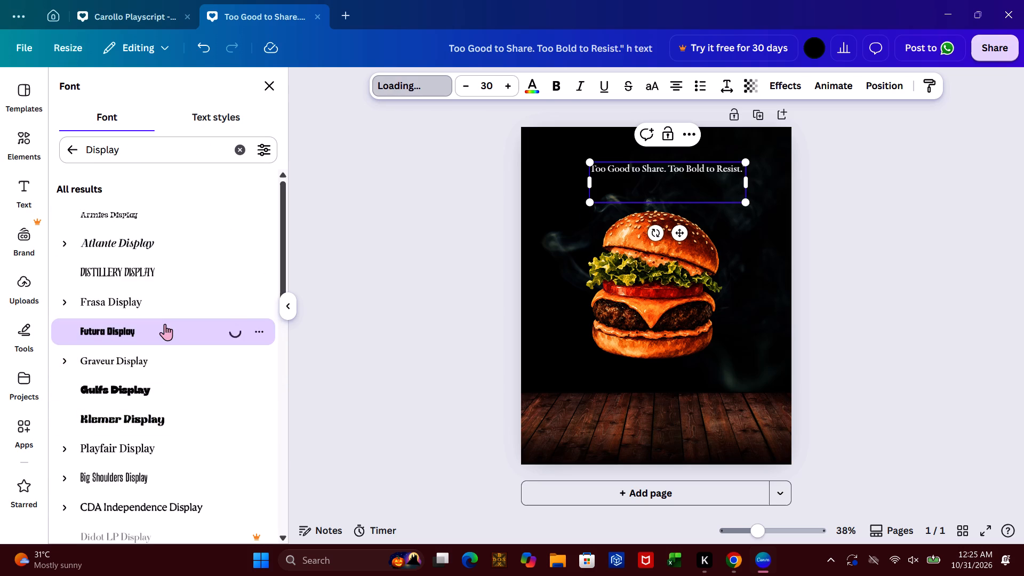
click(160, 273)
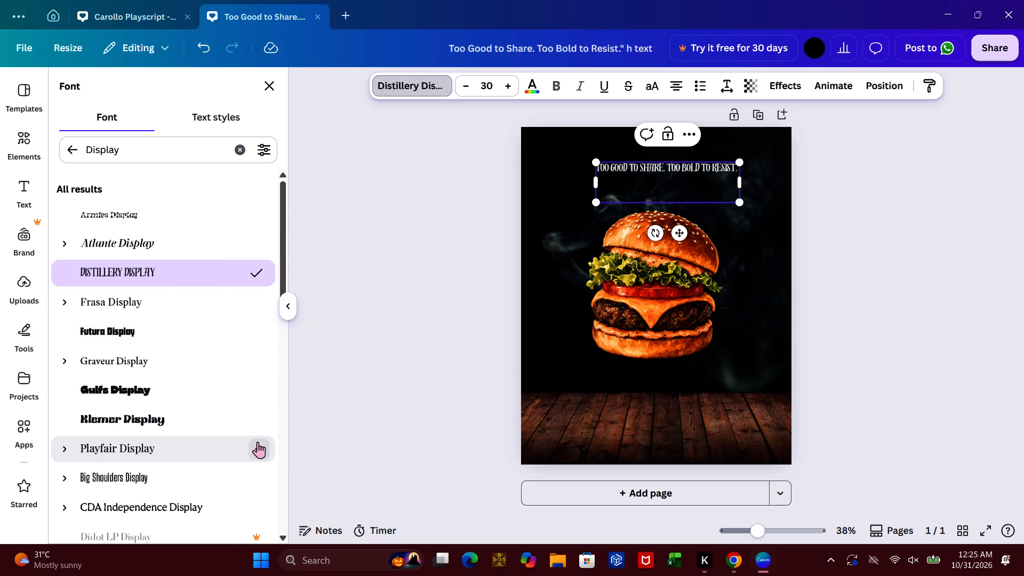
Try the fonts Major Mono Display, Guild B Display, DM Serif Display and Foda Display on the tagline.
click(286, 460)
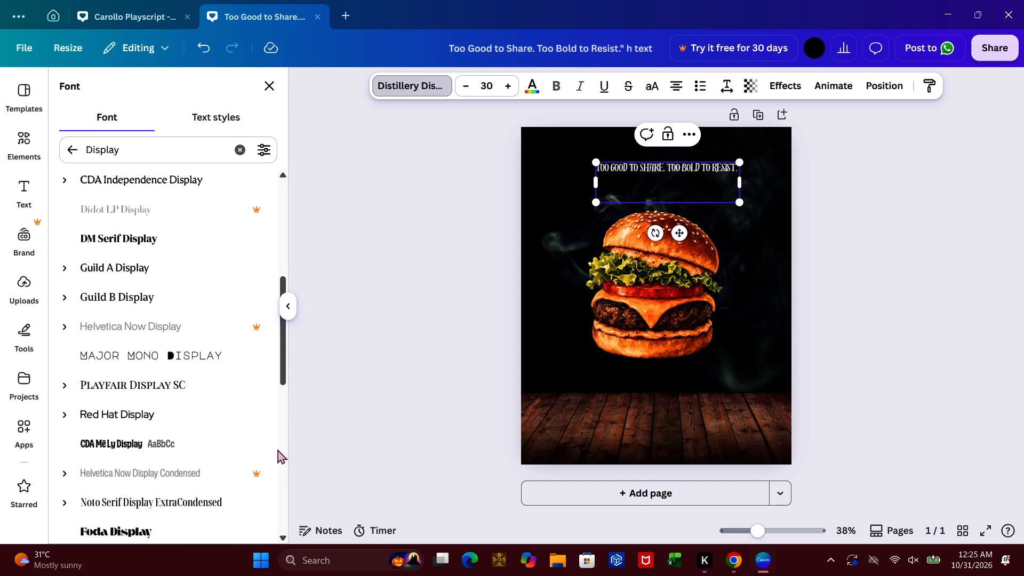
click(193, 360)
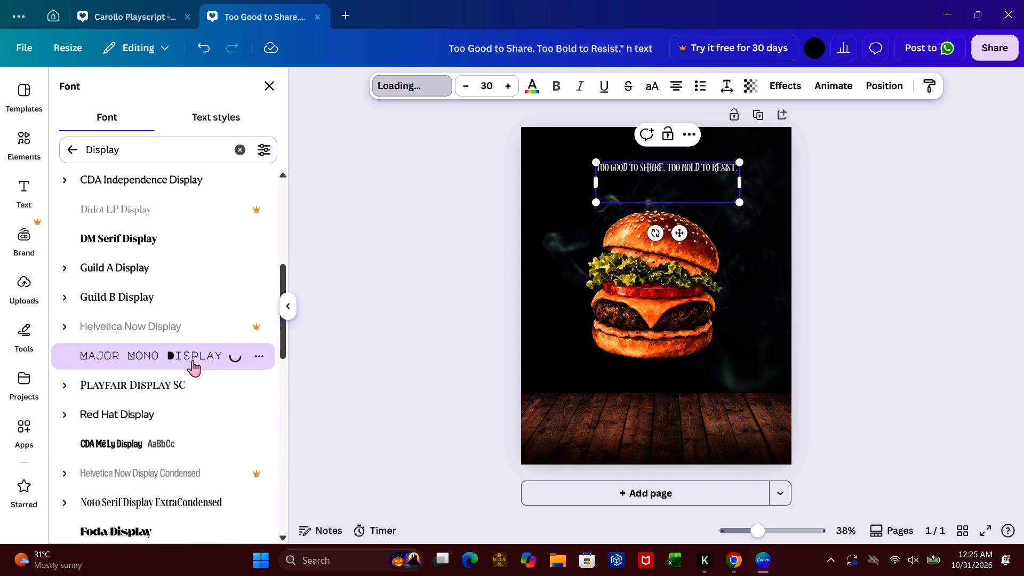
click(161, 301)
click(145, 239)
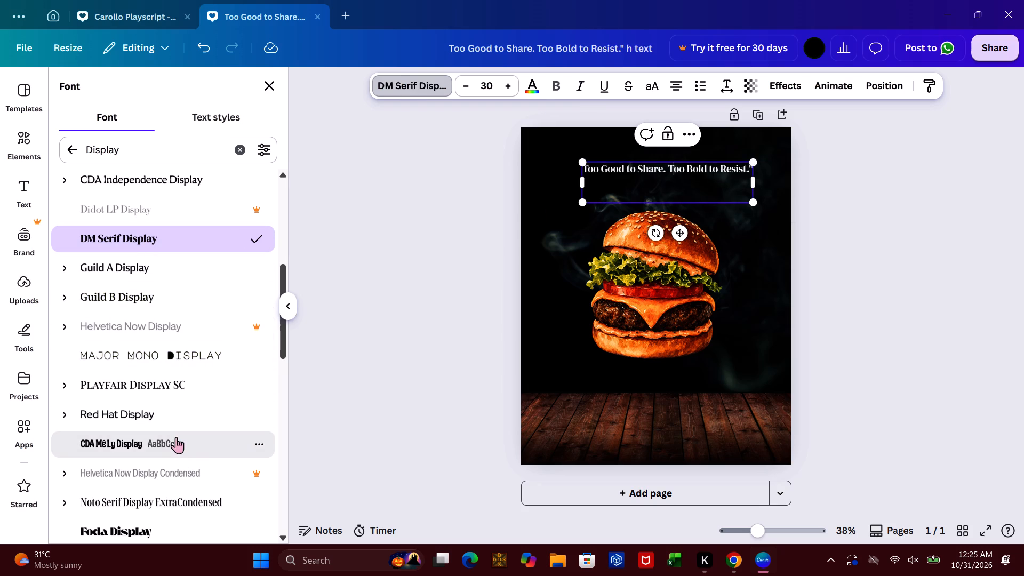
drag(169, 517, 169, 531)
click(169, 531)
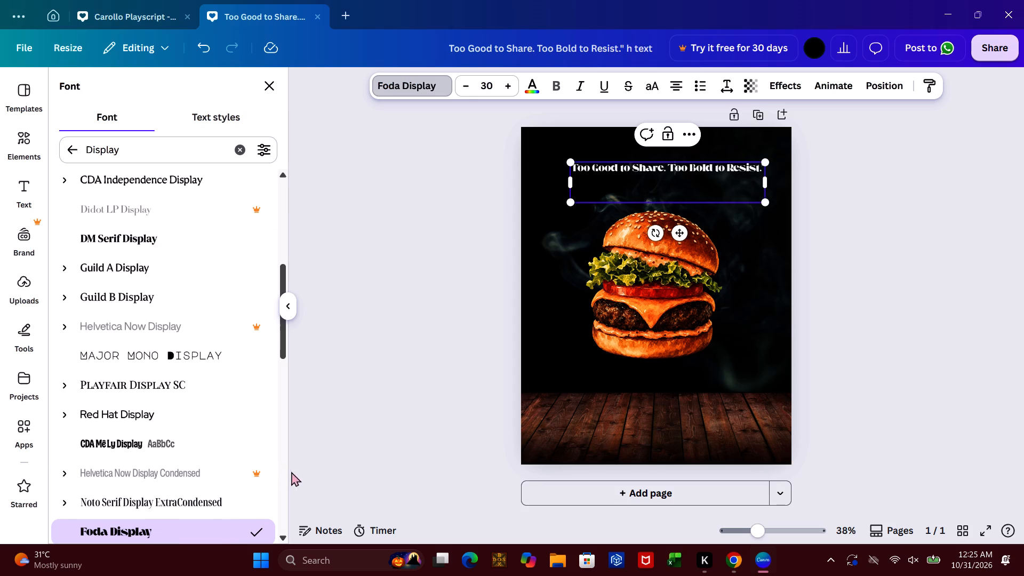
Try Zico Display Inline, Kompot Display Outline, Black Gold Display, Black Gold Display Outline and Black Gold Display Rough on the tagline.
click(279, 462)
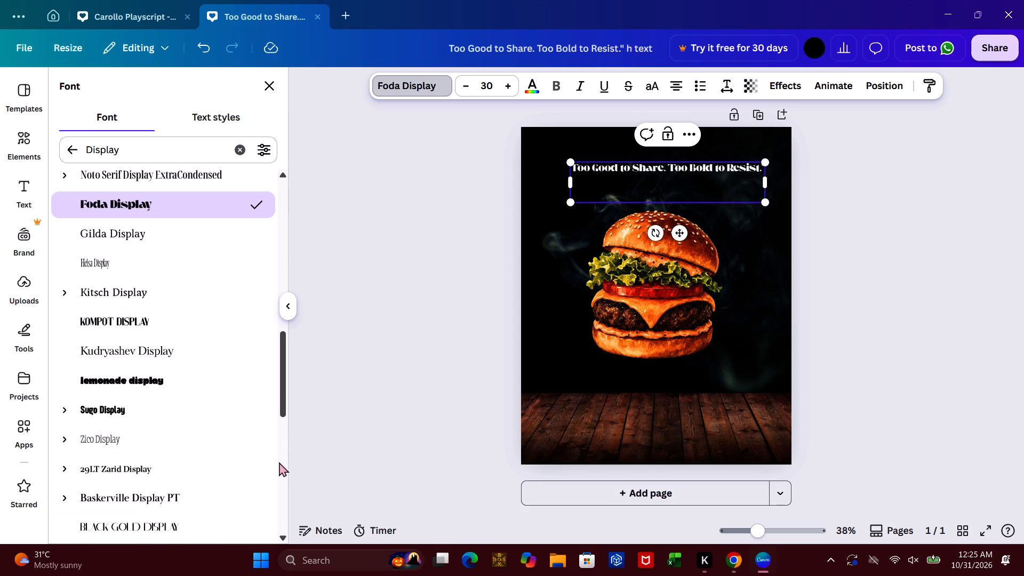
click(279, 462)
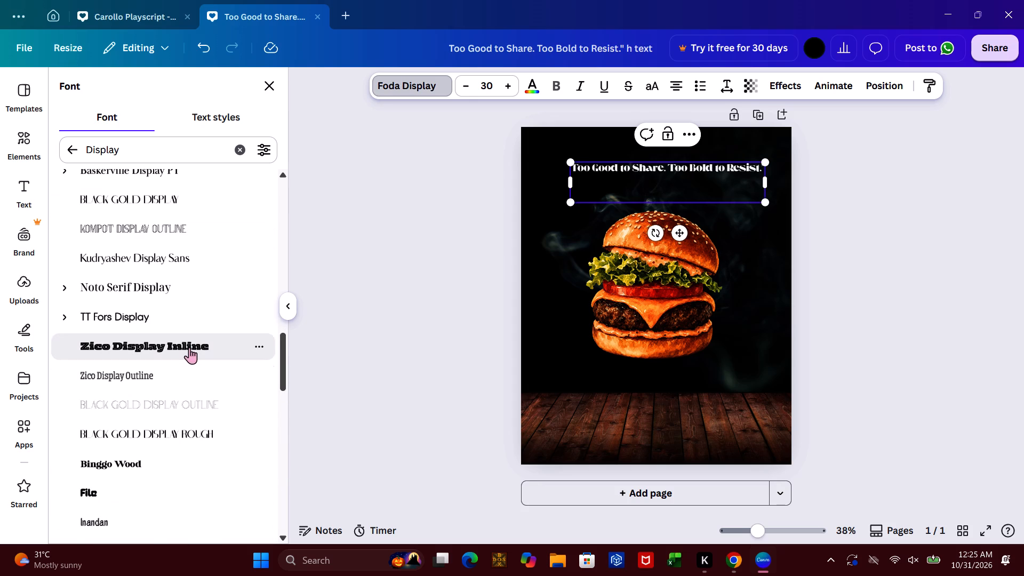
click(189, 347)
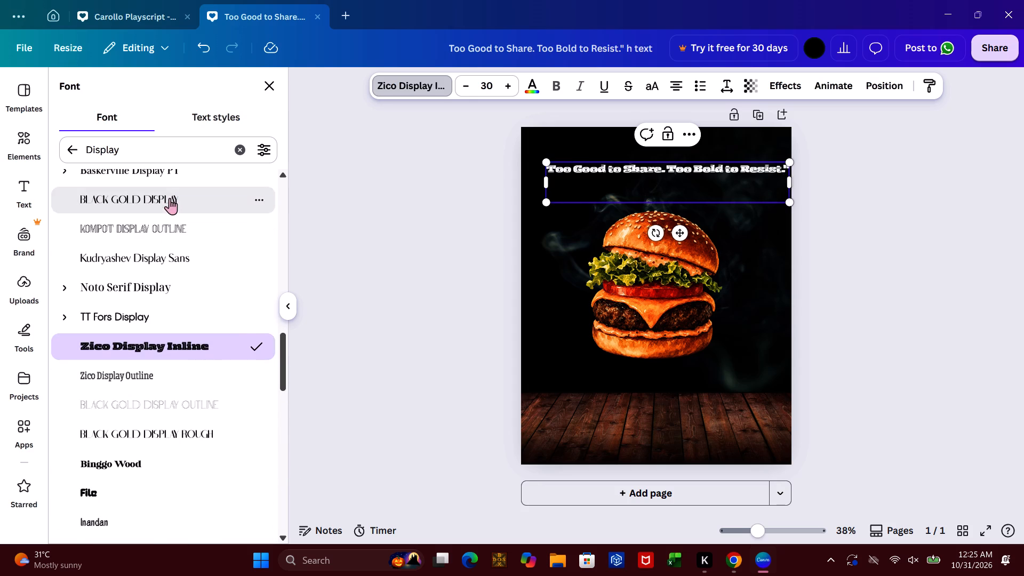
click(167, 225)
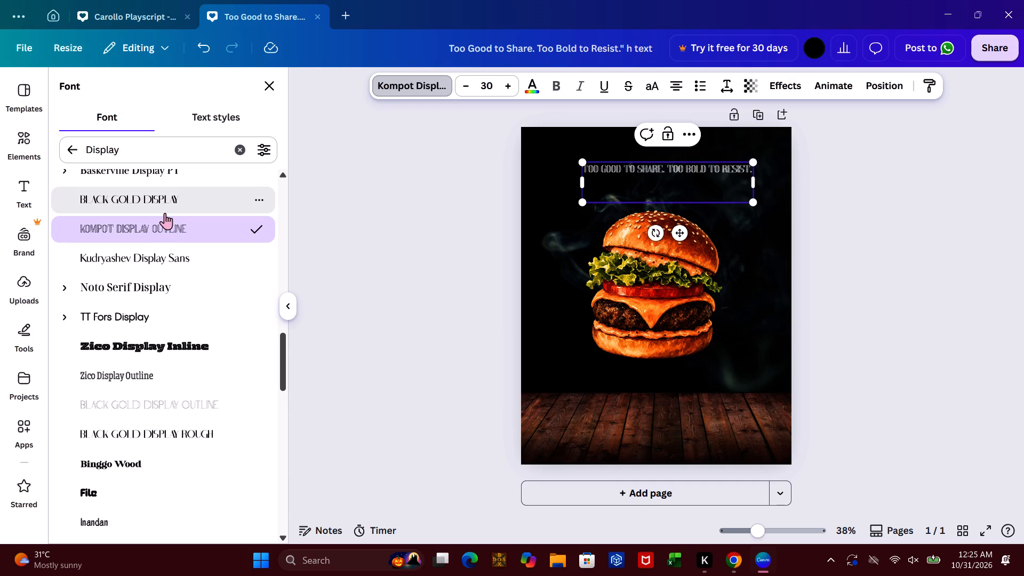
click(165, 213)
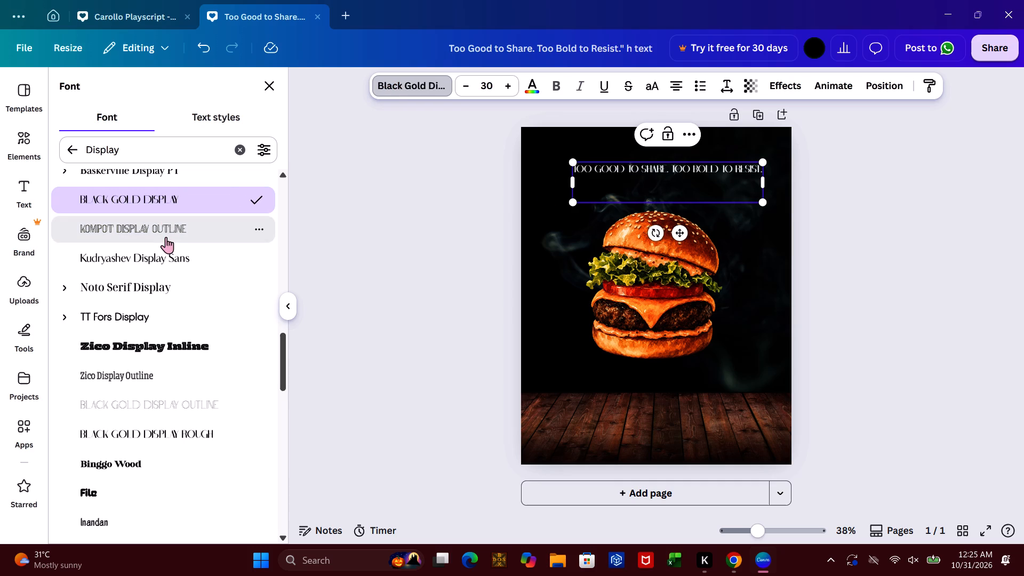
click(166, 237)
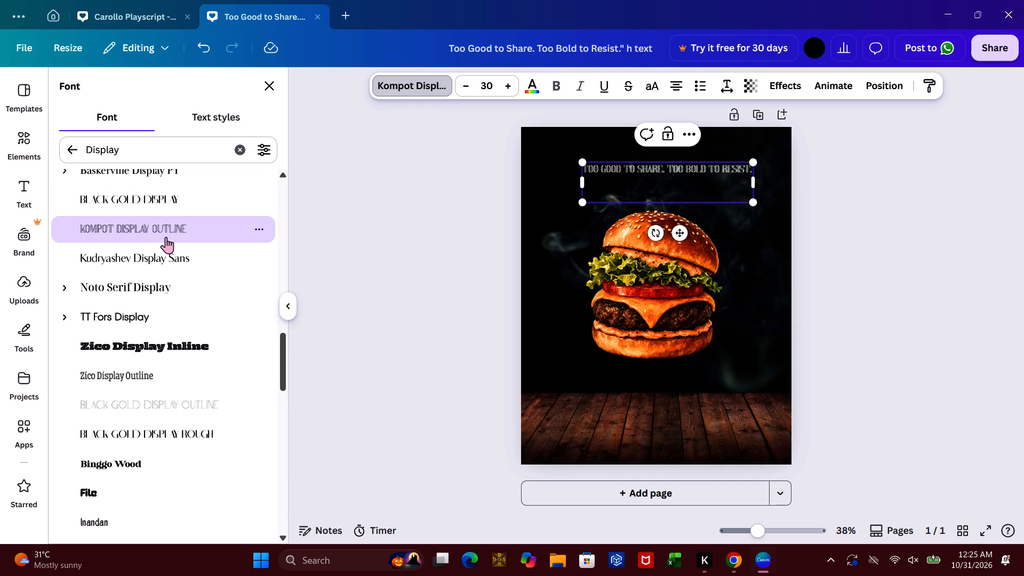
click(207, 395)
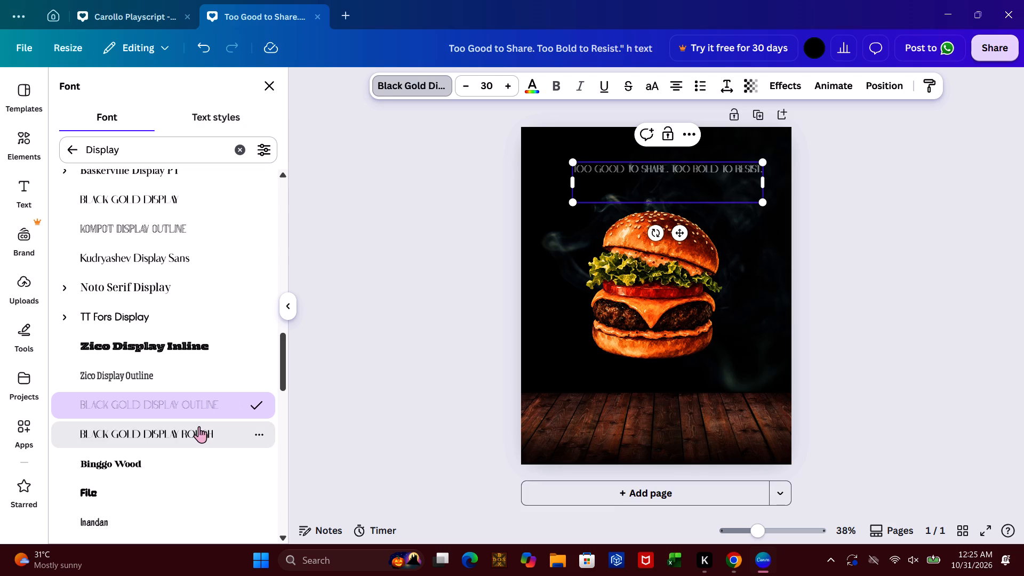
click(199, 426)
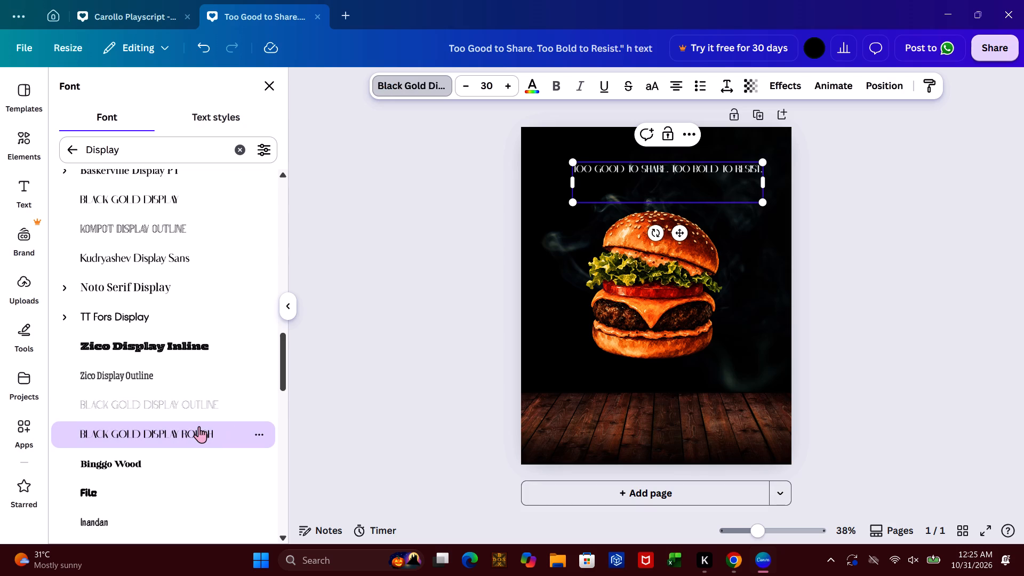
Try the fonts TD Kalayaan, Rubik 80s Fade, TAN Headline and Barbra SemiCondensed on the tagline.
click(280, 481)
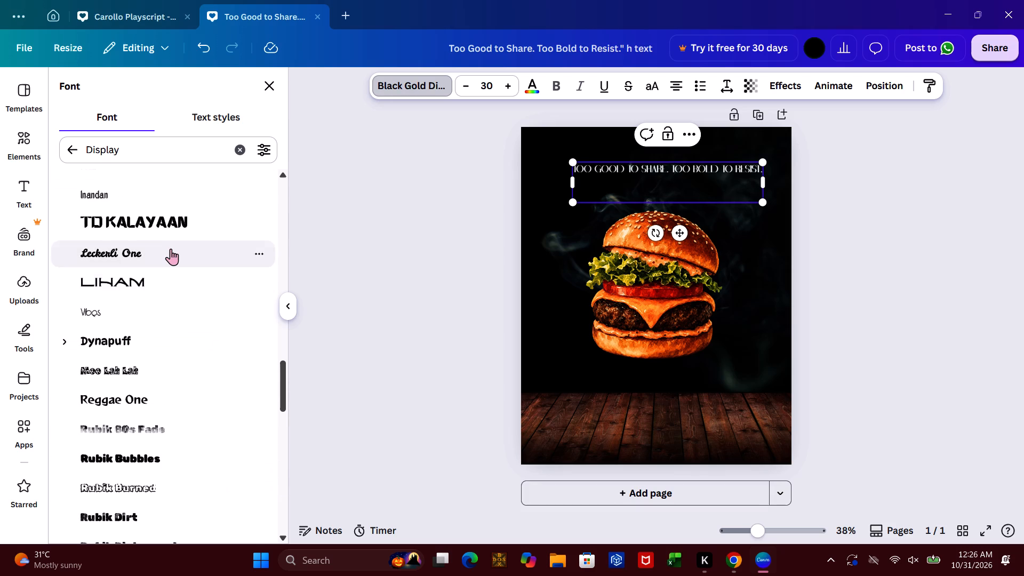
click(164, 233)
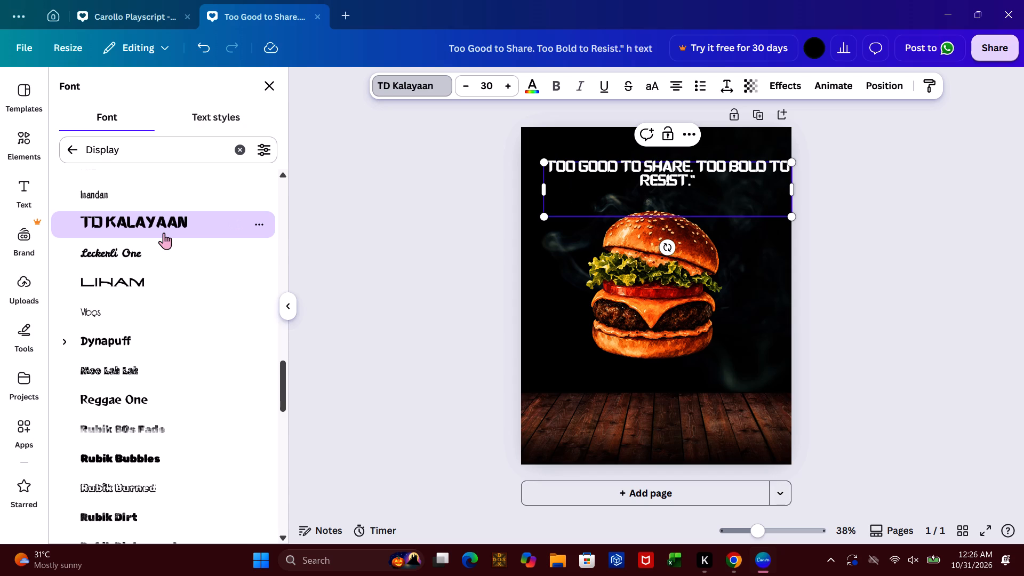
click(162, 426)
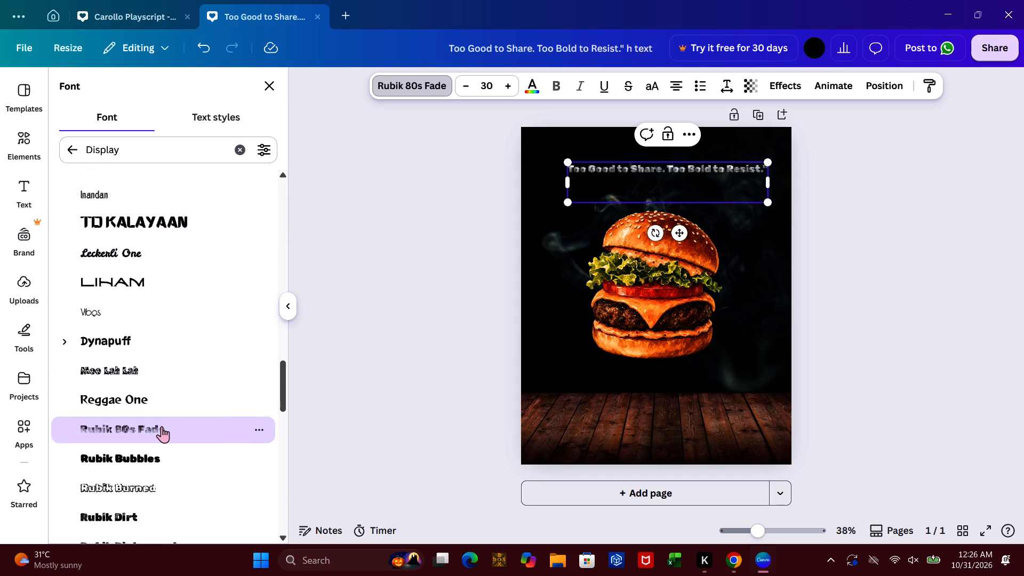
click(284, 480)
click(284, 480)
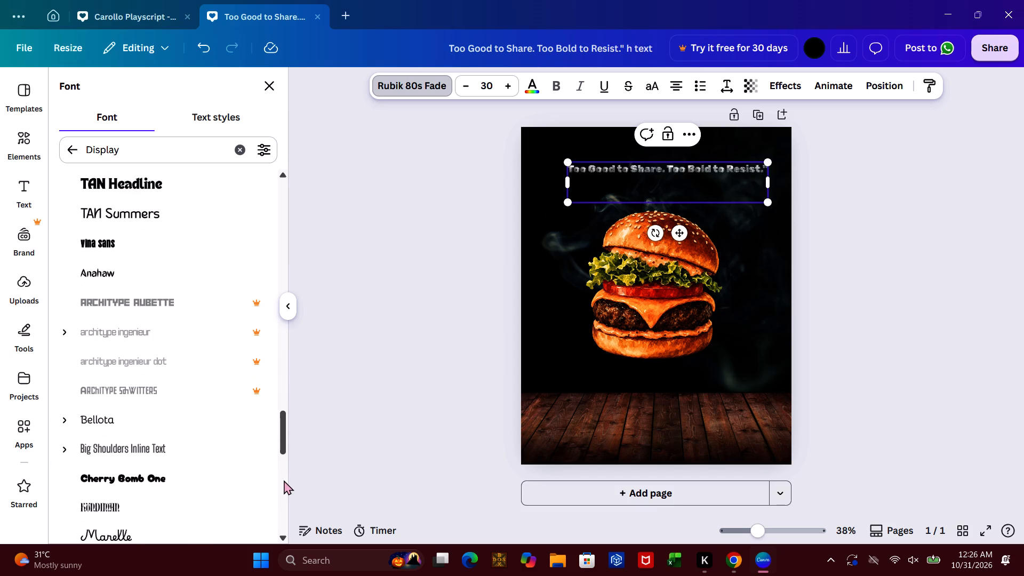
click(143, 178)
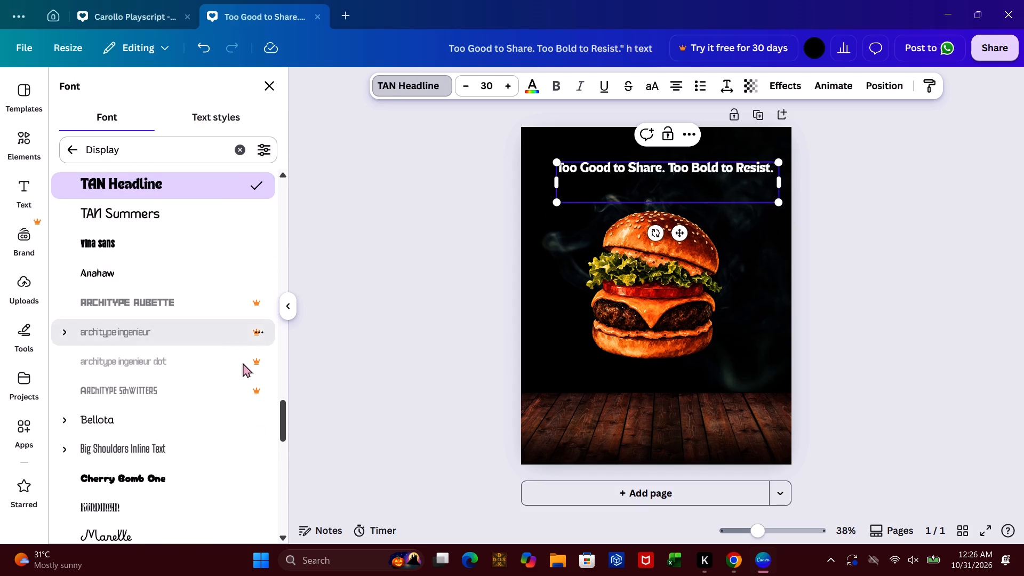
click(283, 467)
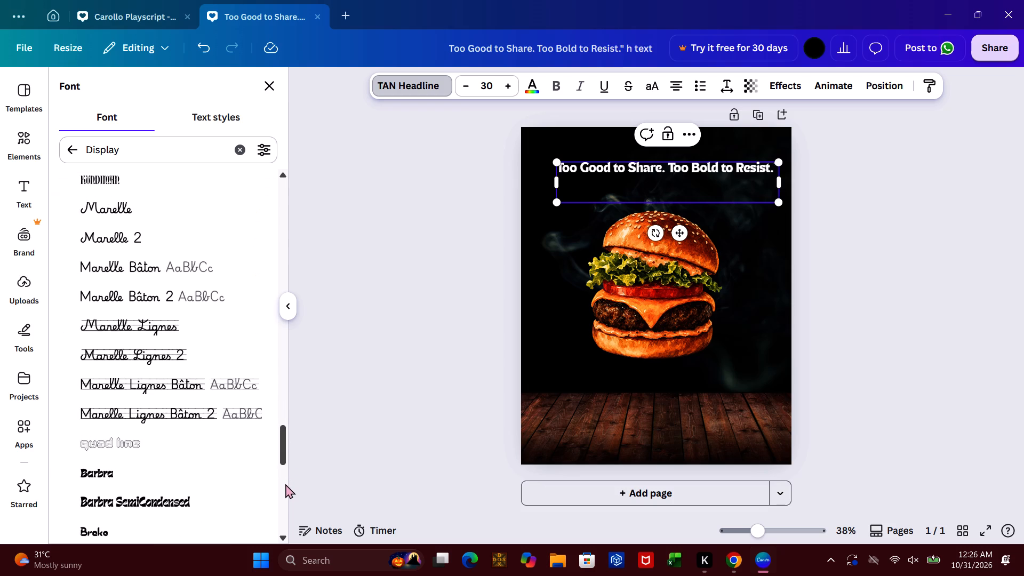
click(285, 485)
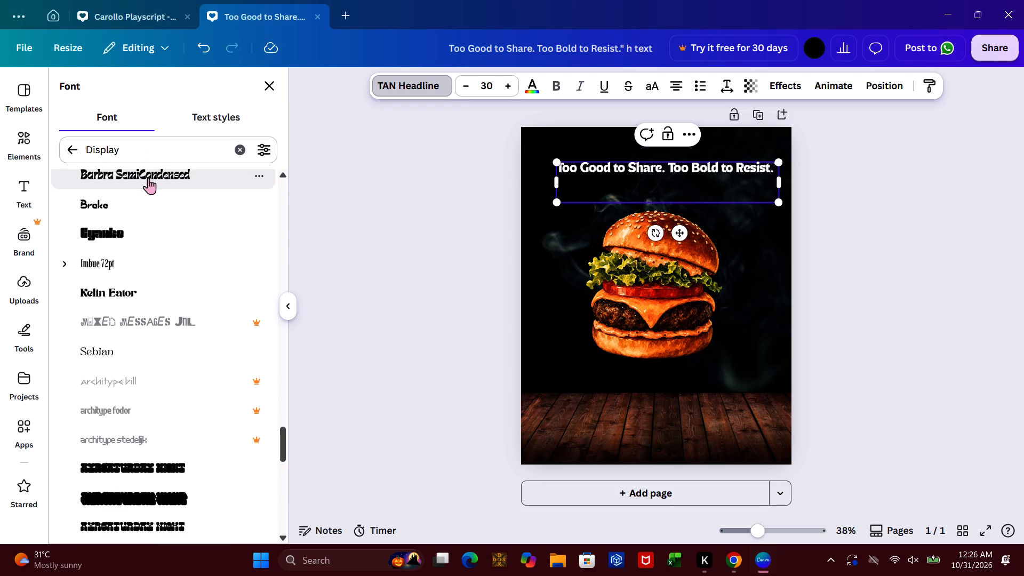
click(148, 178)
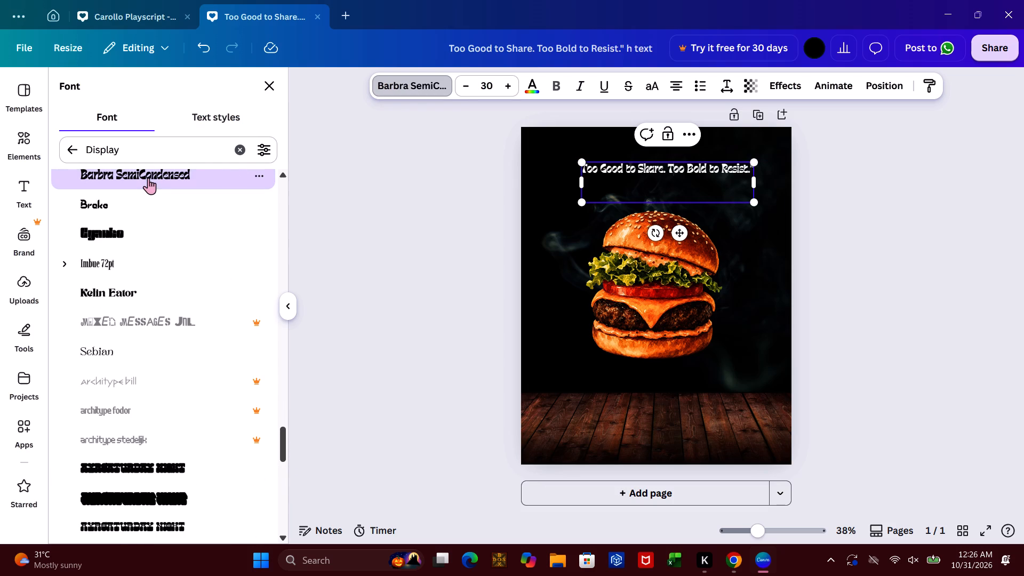
Set the tagline's font to Bisdak.
click(284, 498)
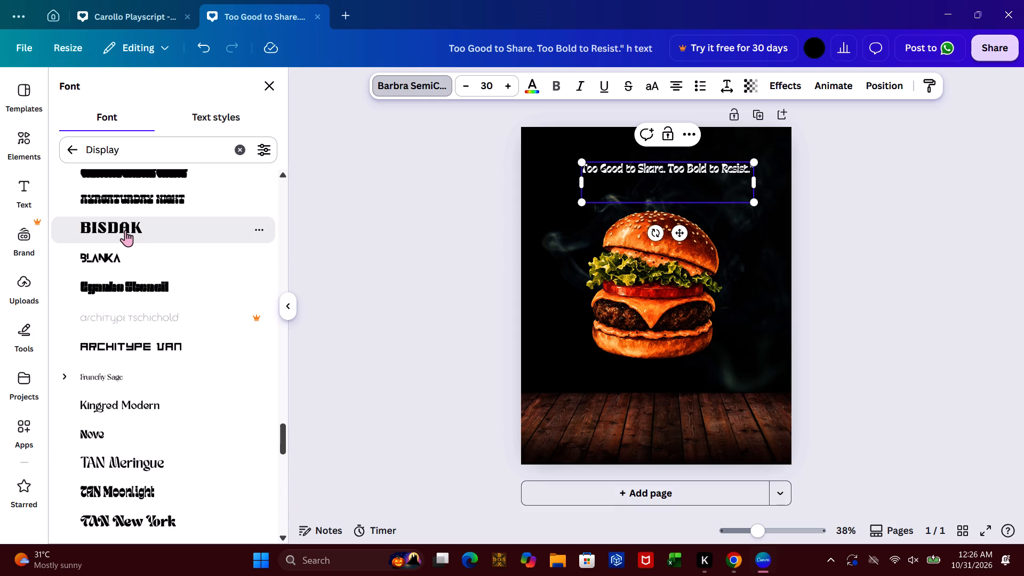
click(125, 230)
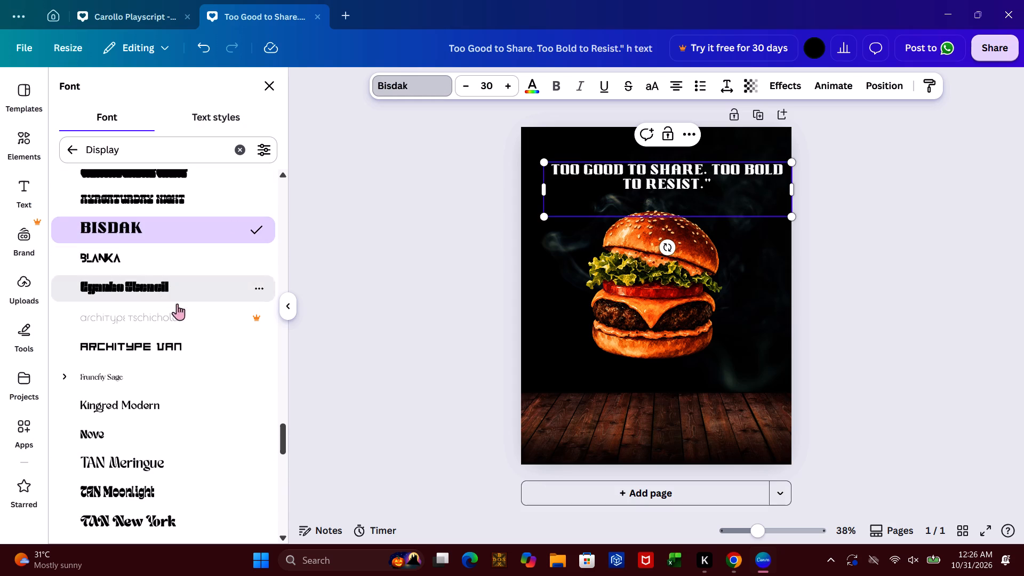
Browse further through the Display fonts for alternatives to the tagline's font.
click(284, 476)
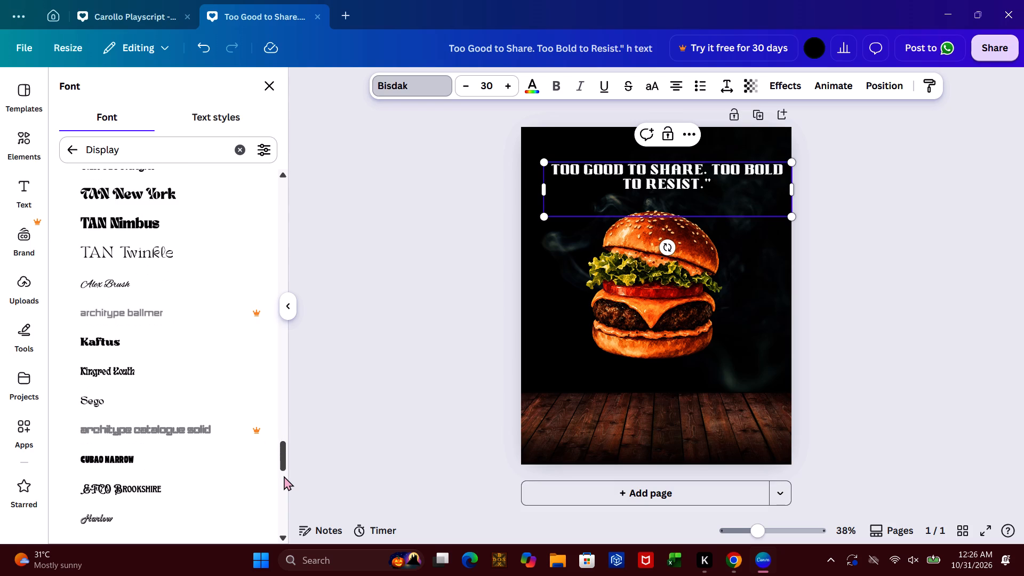
click(284, 476)
click(284, 476)
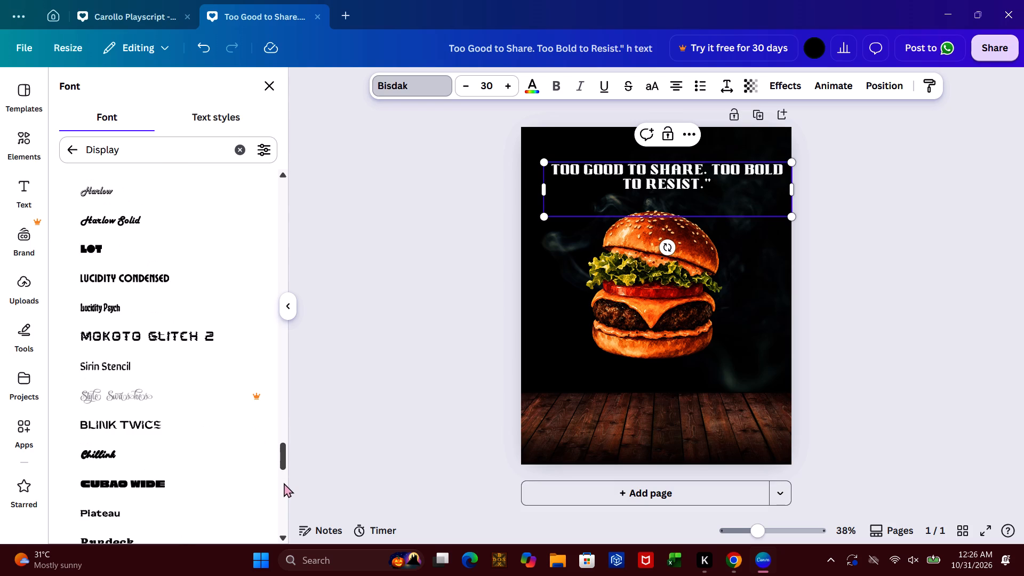
click(286, 487)
click(284, 505)
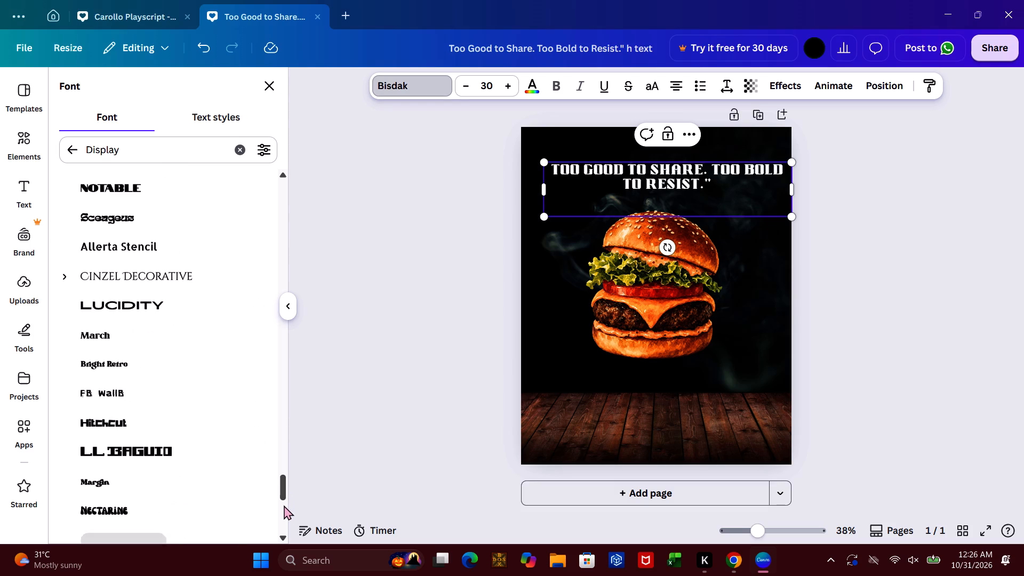
click(476, 226)
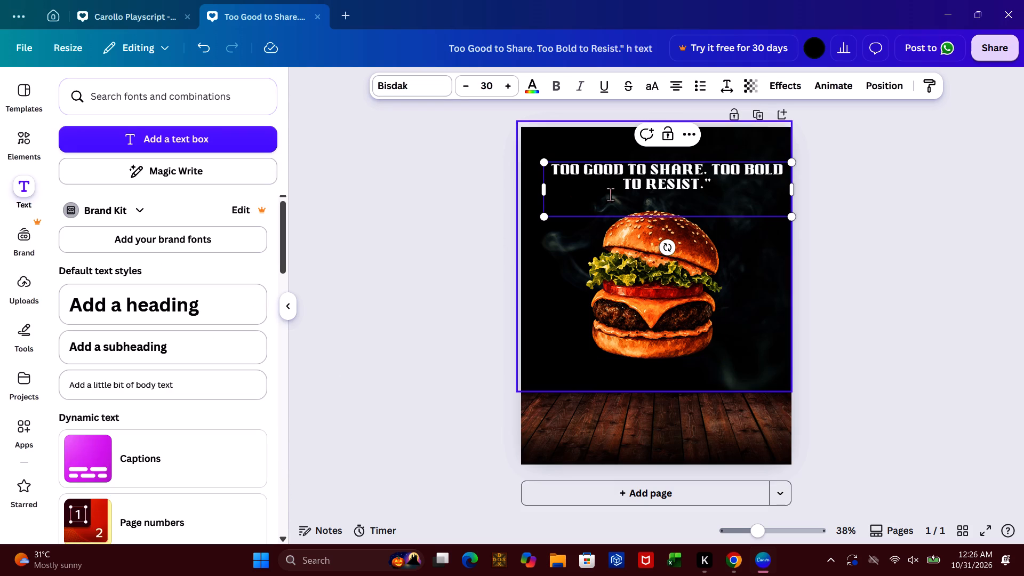
click(394, 236)
Copy the sentence "Too Bold to Resist." from the tagline and delete it, leaving only "Too Good to Share.".
click(689, 162)
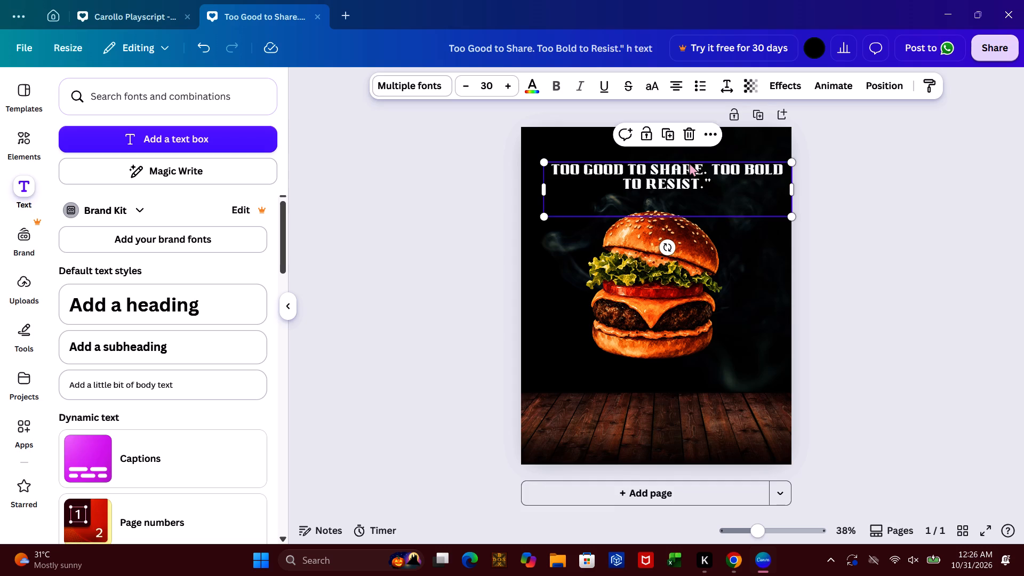
click(709, 166)
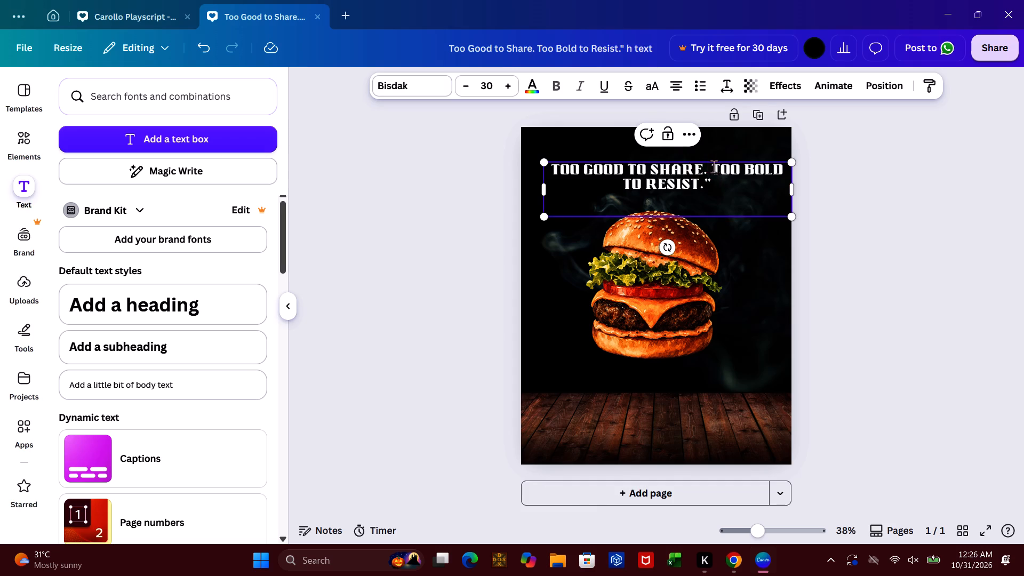
drag(716, 166, 772, 185)
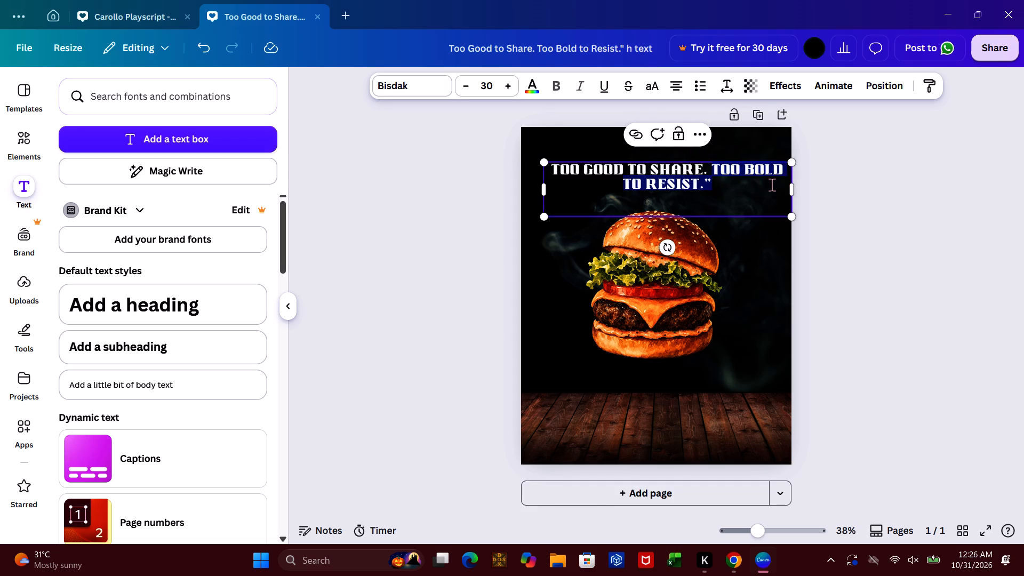
key(ctrl+c)
key(BackSpace)
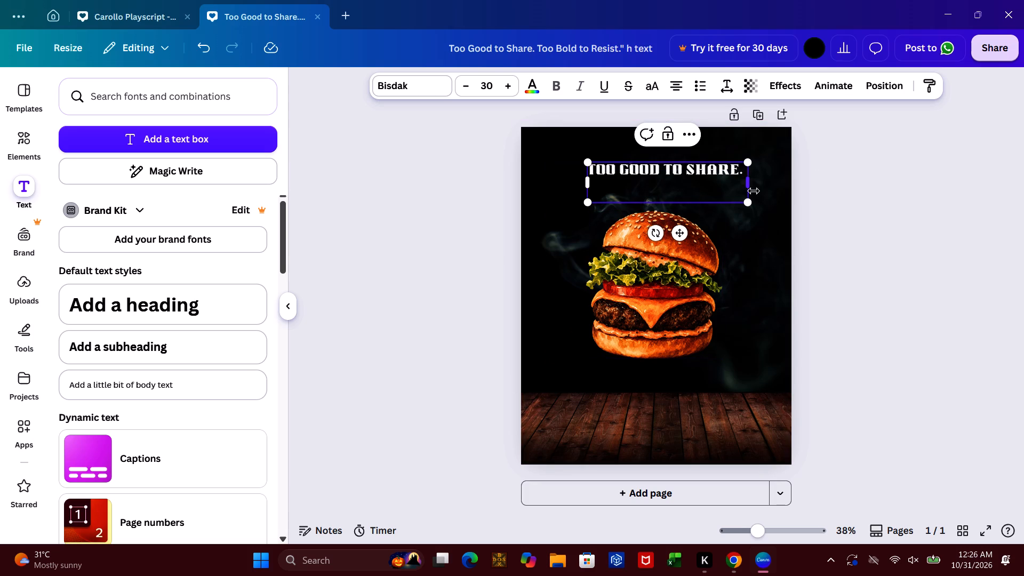
Enlarge the "Too Good to Share." text to a font size of about 45.7.
drag(747, 203, 779, 228)
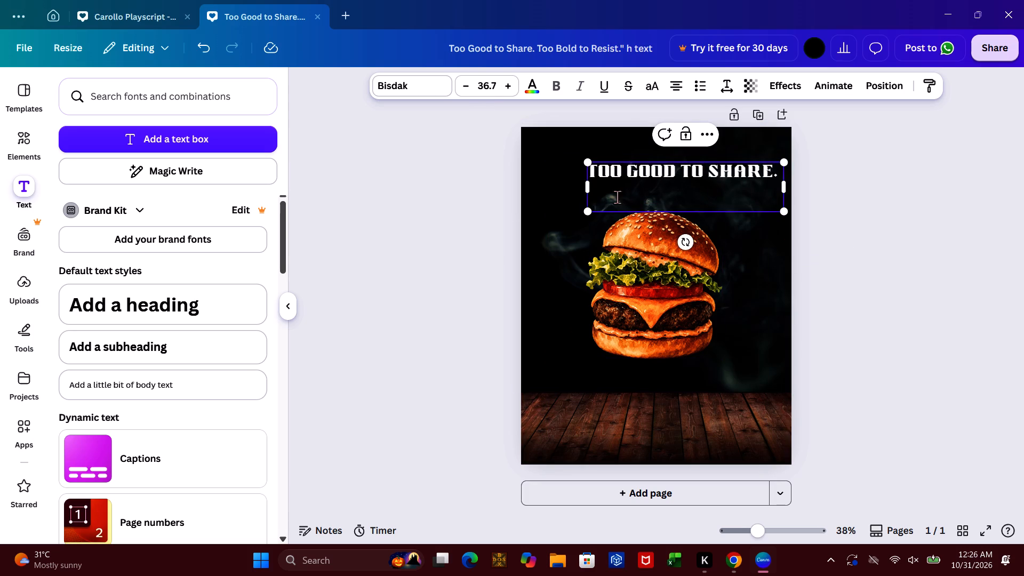
drag(587, 213, 546, 247)
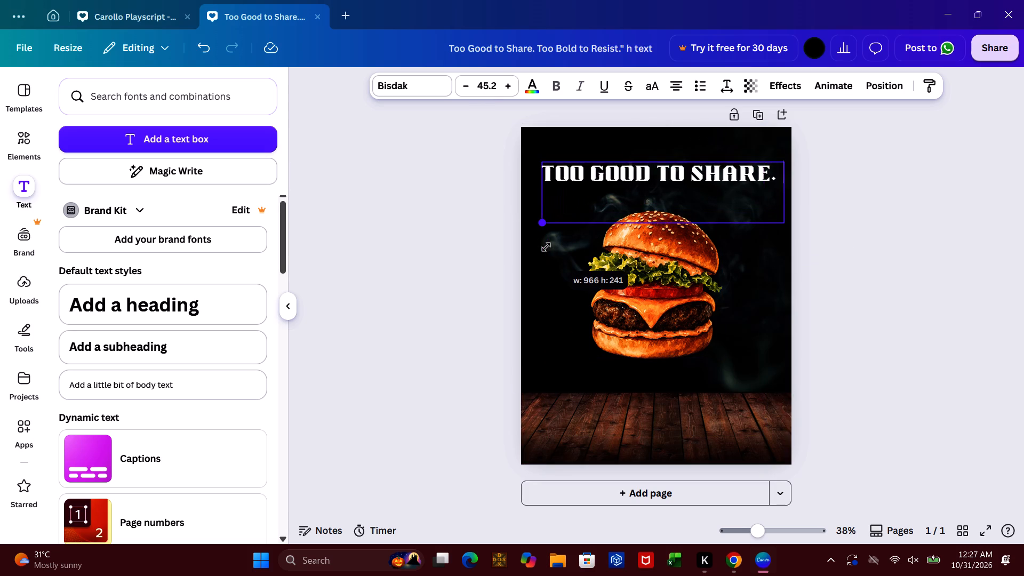
drag(546, 247, 544, 247)
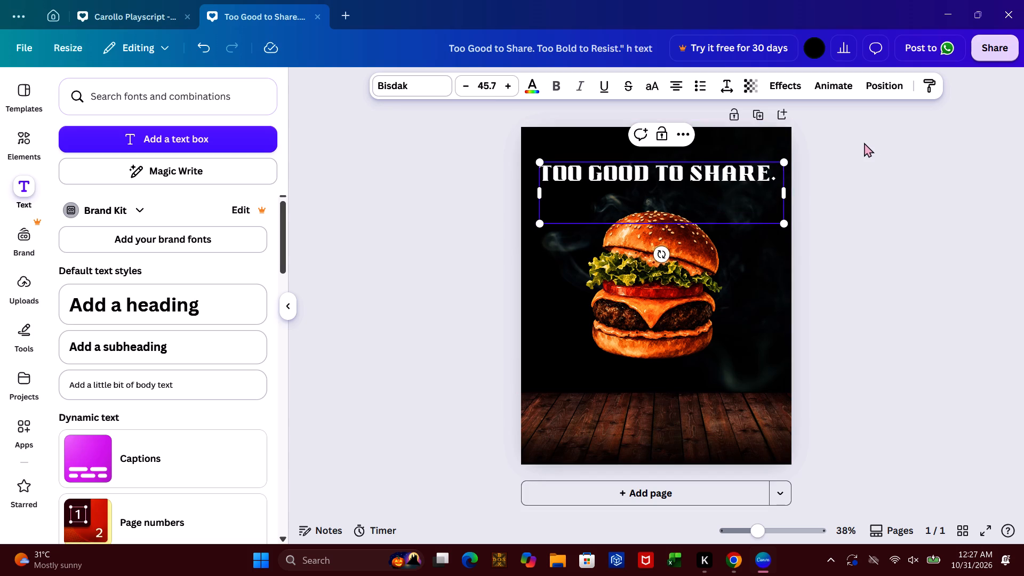
click(871, 150)
Move the "Too Good to Share." text down to just above the burger, centred on it horizontally.
drag(703, 167, 708, 183)
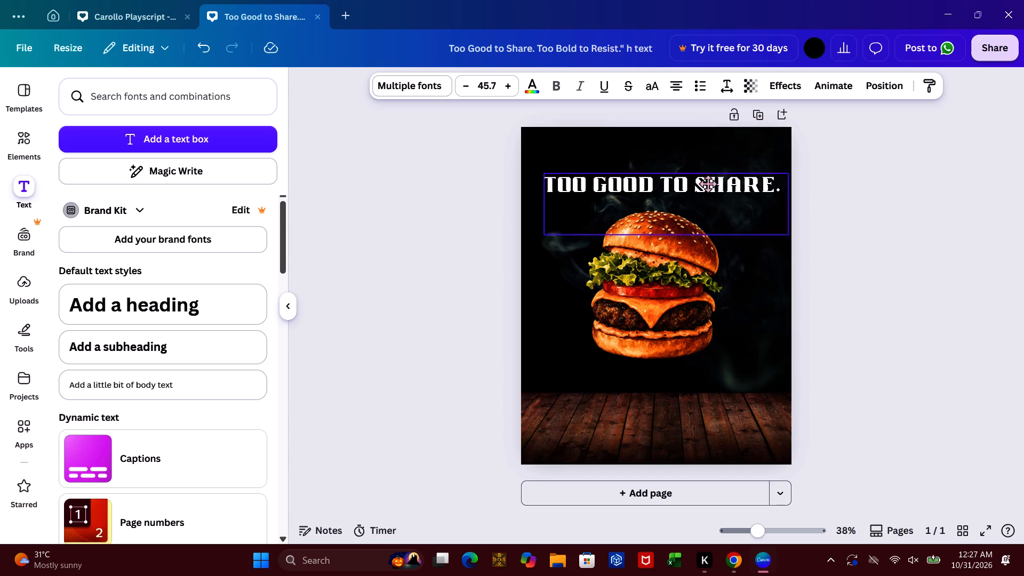
drag(708, 183, 702, 190)
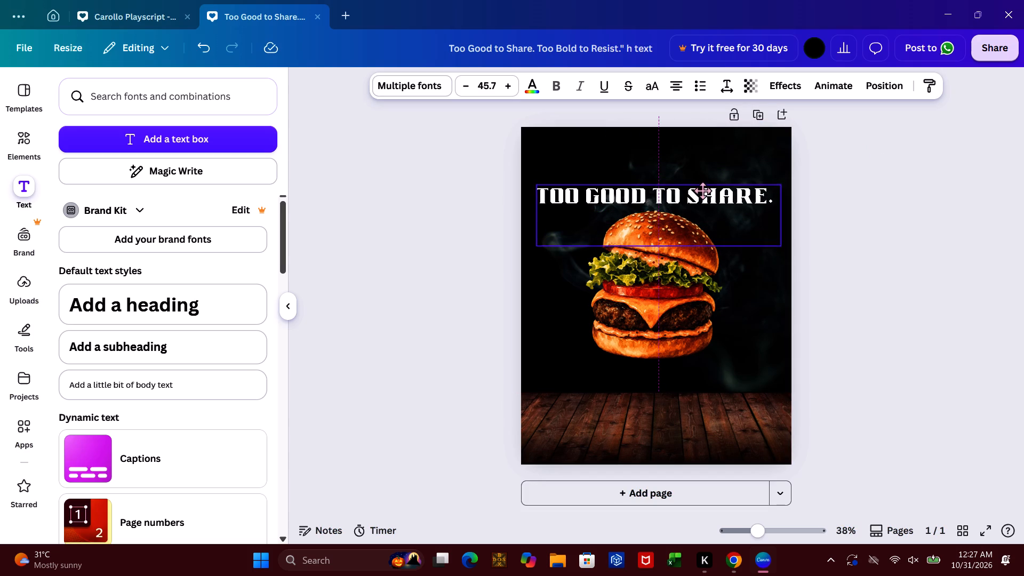
drag(702, 190, 703, 182)
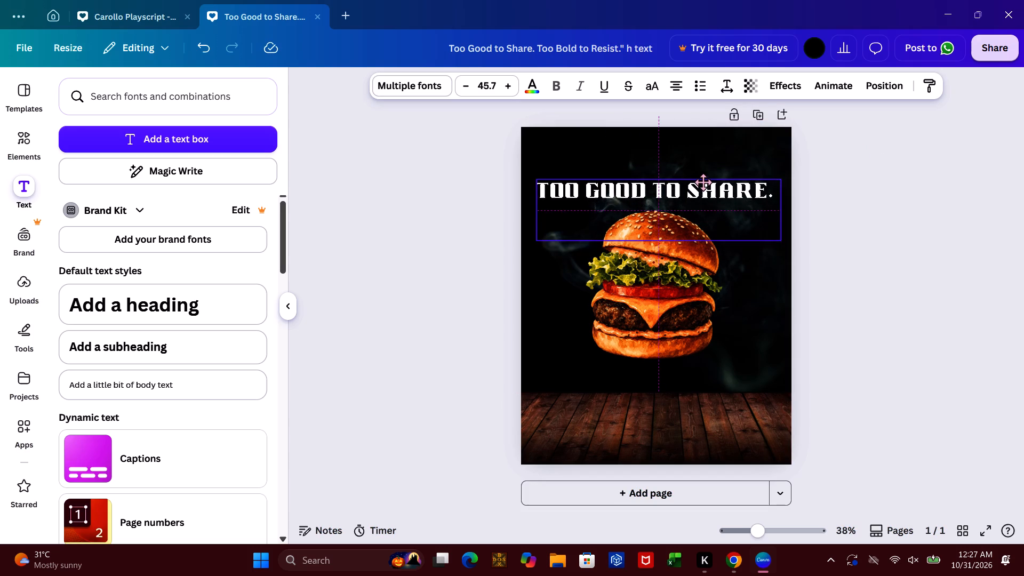
drag(703, 182, 703, 182)
click(828, 186)
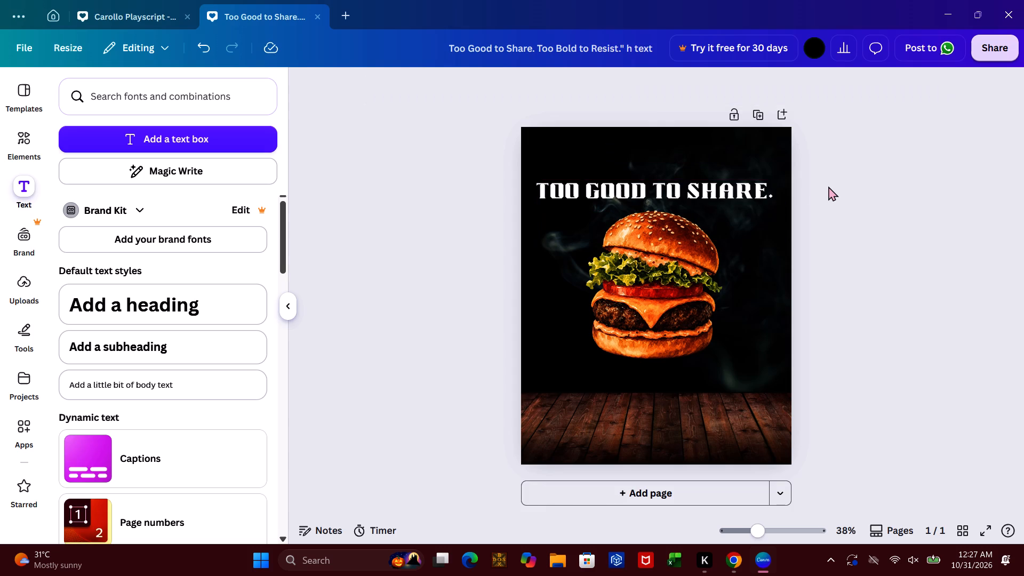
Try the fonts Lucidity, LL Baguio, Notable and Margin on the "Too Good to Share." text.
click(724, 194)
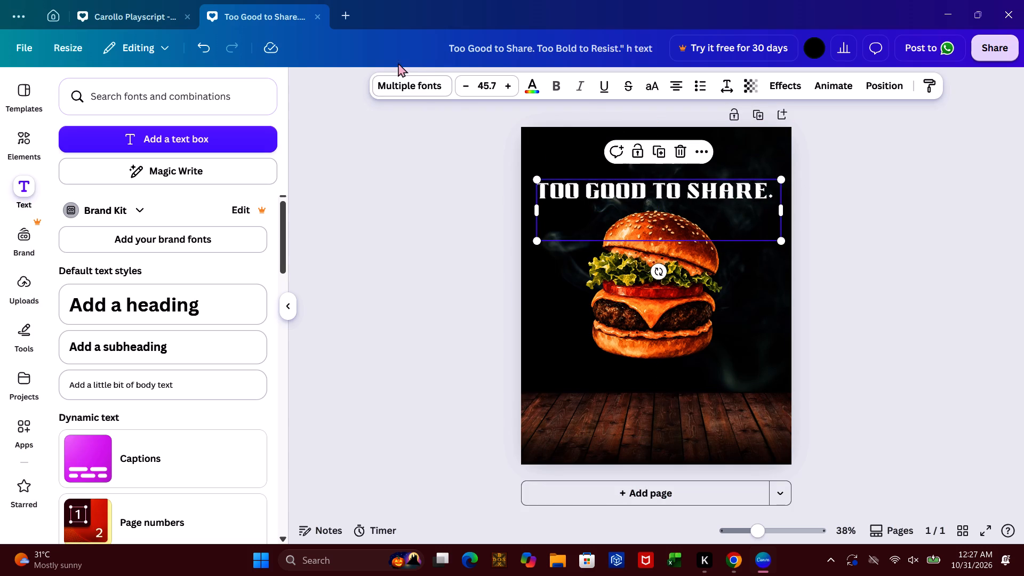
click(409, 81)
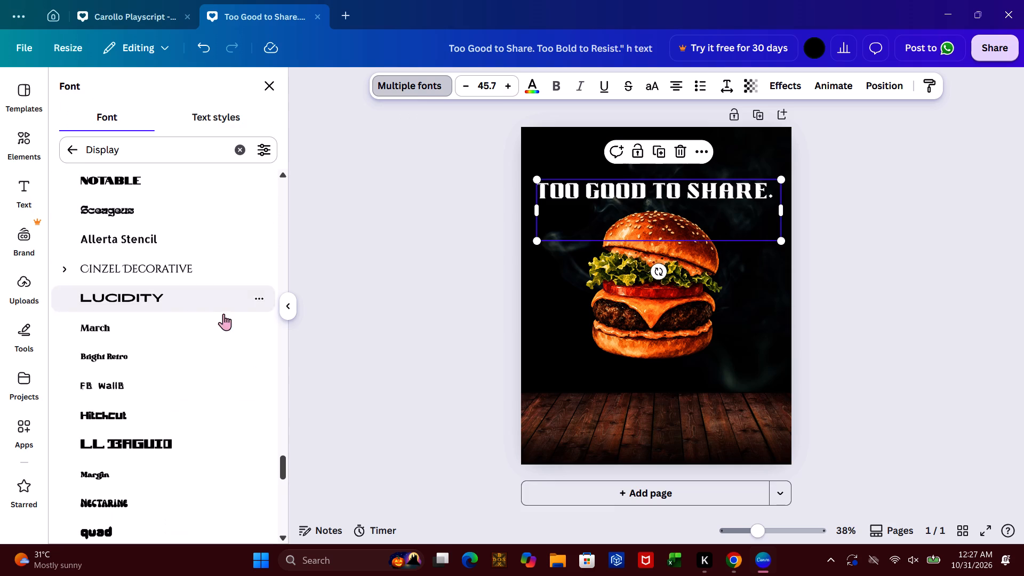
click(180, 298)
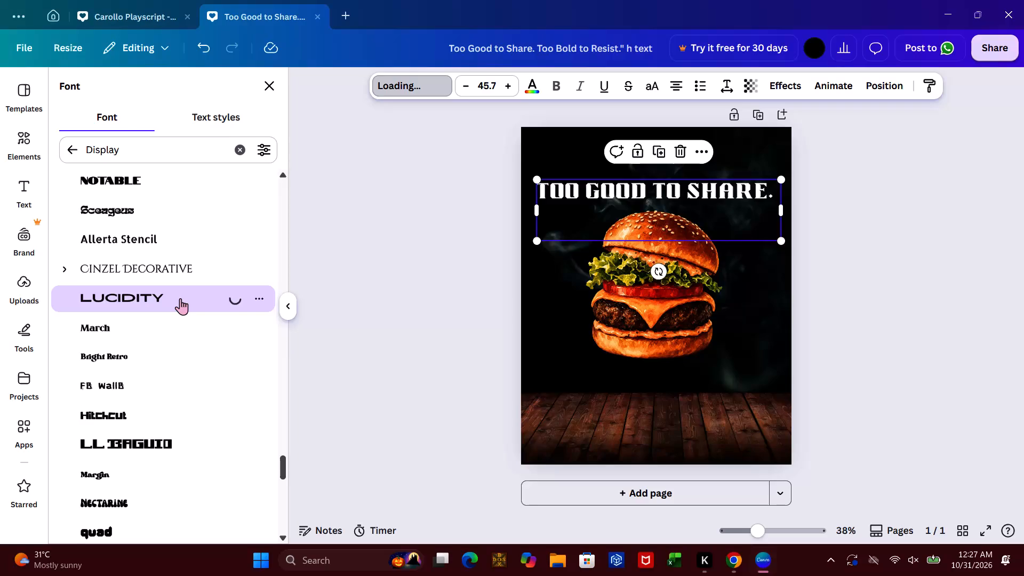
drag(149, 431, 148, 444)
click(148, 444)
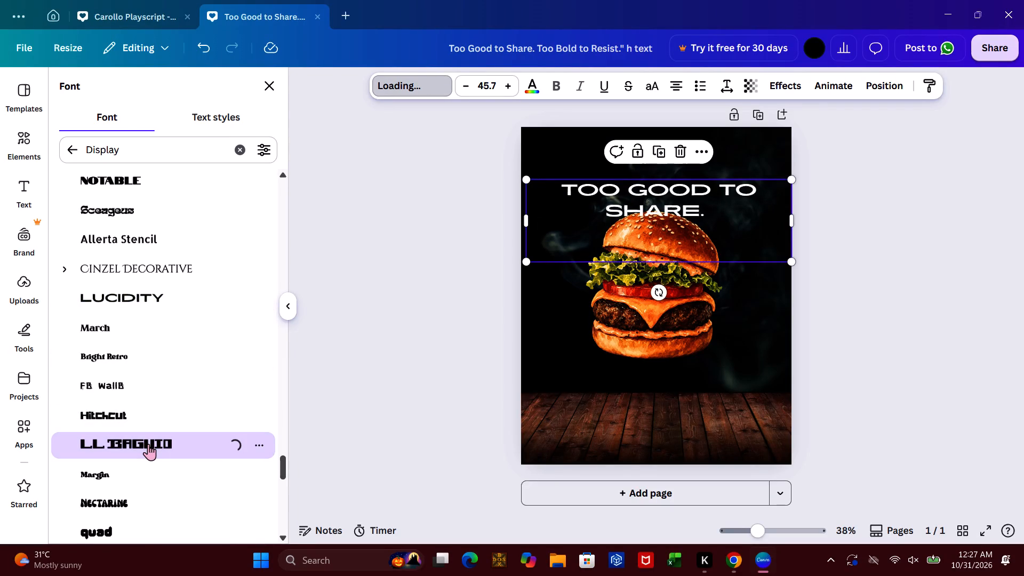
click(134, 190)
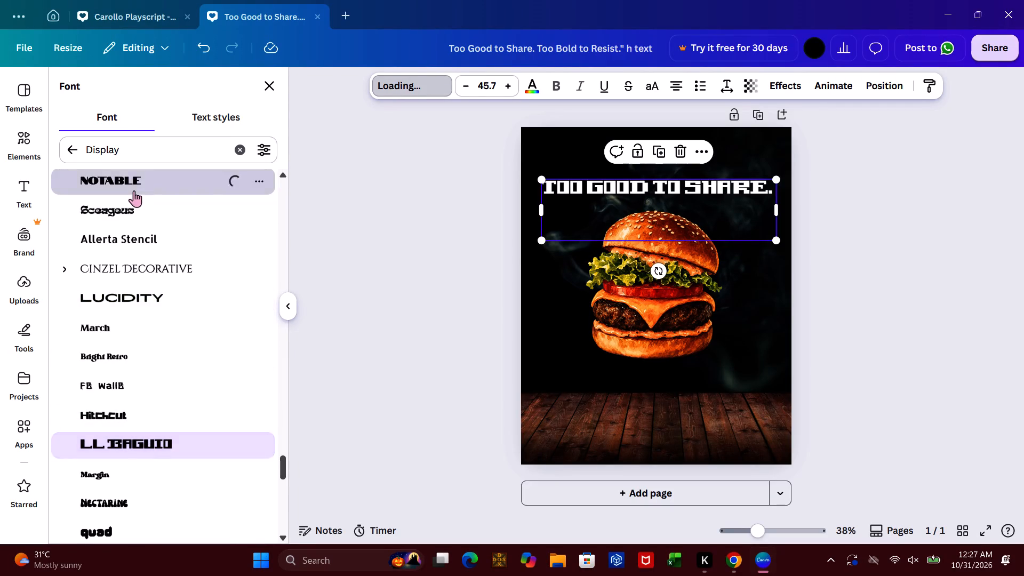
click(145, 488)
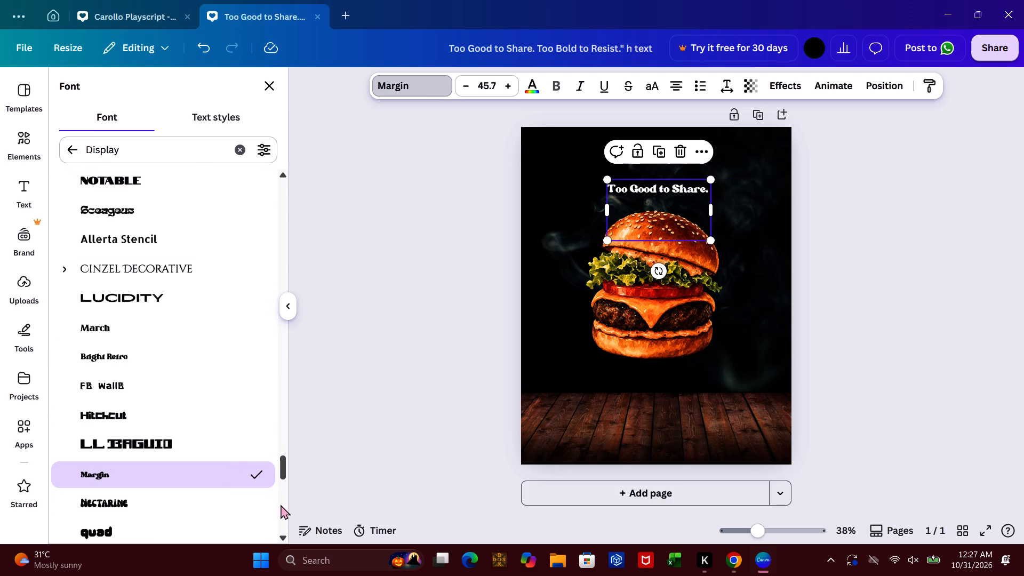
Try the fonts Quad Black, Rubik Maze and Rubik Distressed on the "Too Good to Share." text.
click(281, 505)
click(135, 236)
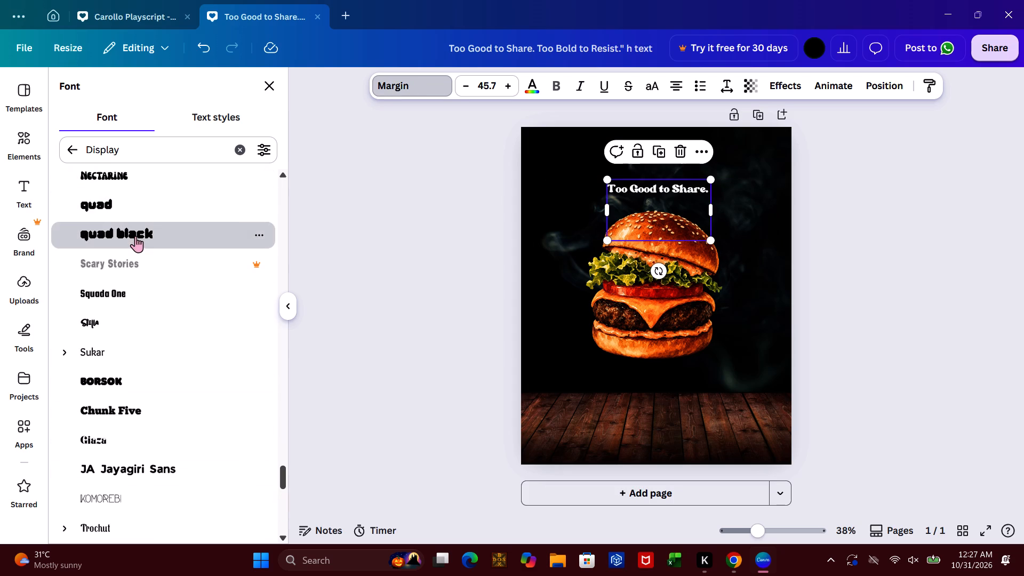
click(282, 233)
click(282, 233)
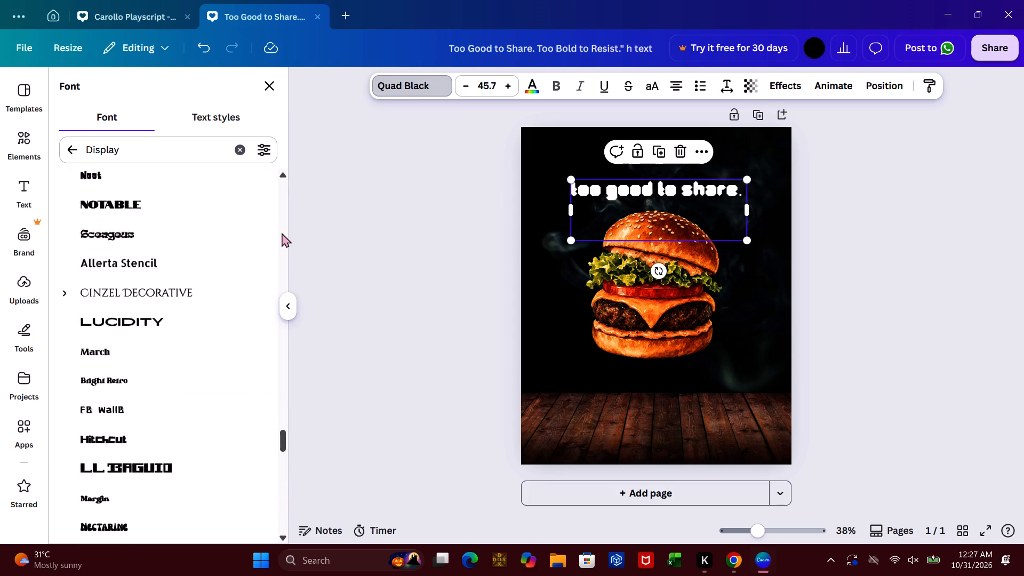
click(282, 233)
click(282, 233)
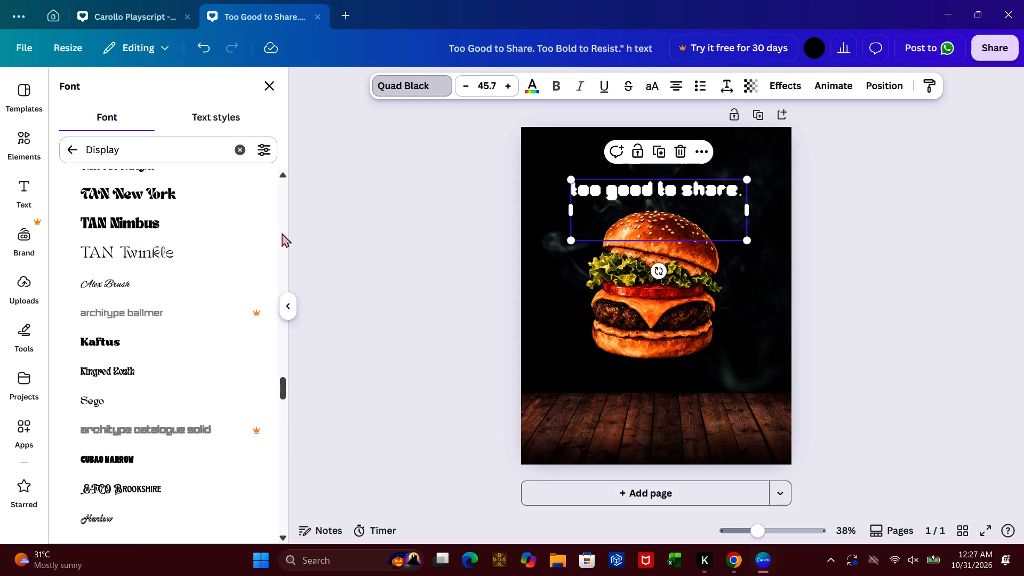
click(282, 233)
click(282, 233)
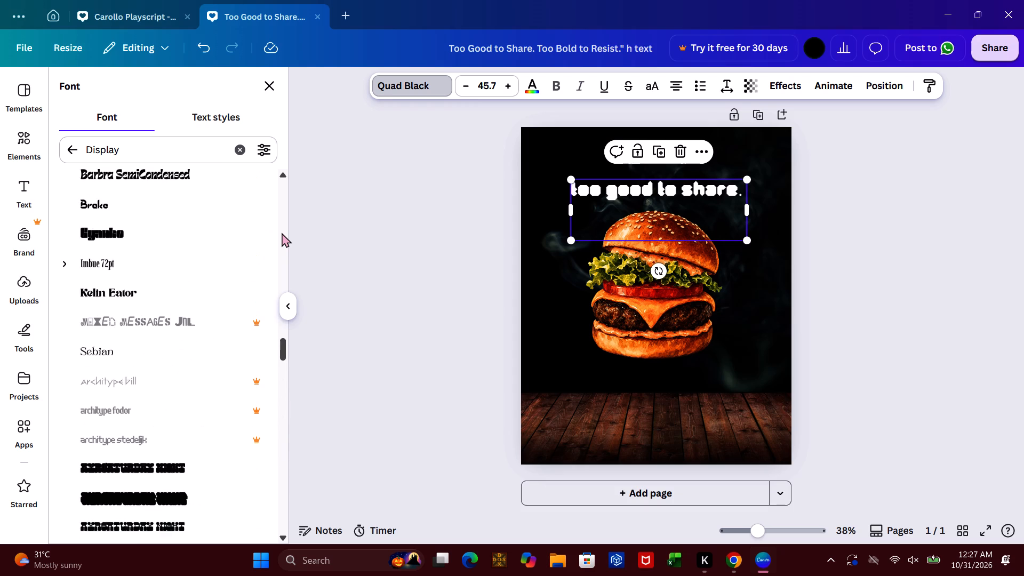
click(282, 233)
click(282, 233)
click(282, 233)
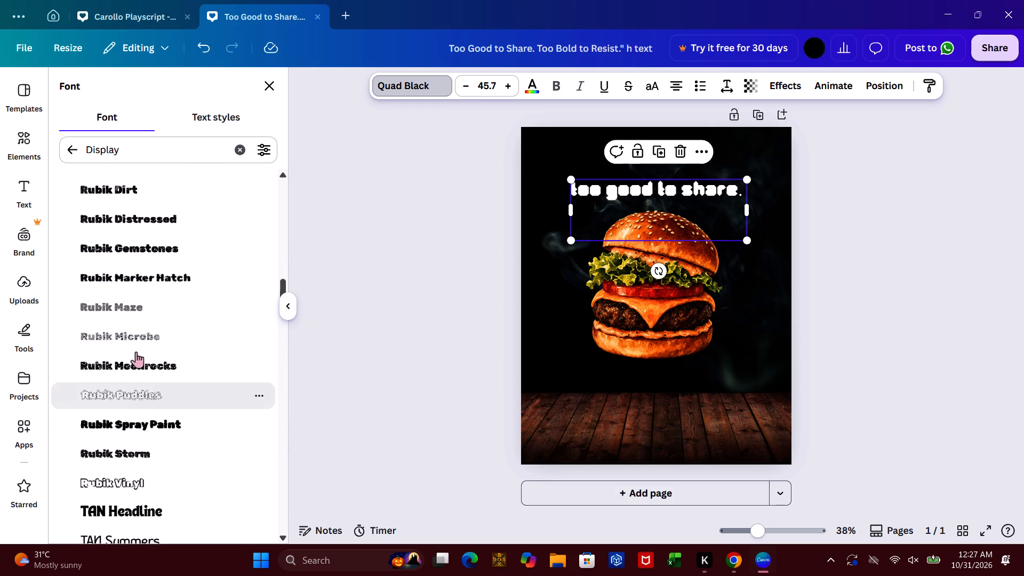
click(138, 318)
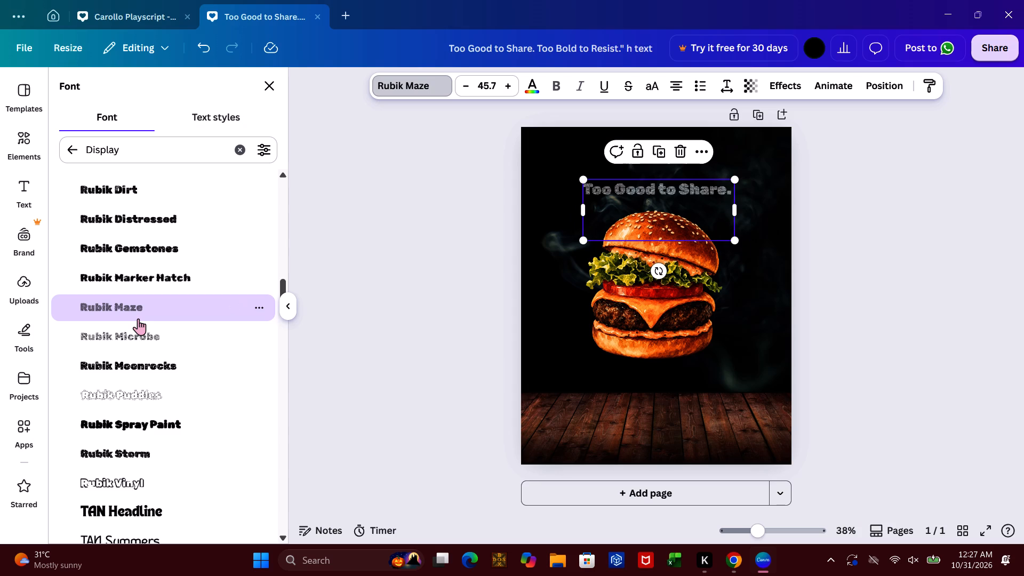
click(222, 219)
Compare TD Kalayaan with Rubik 80s Fade on the "Too Good to Share." text and set its font to TD Kalayaan.
click(283, 183)
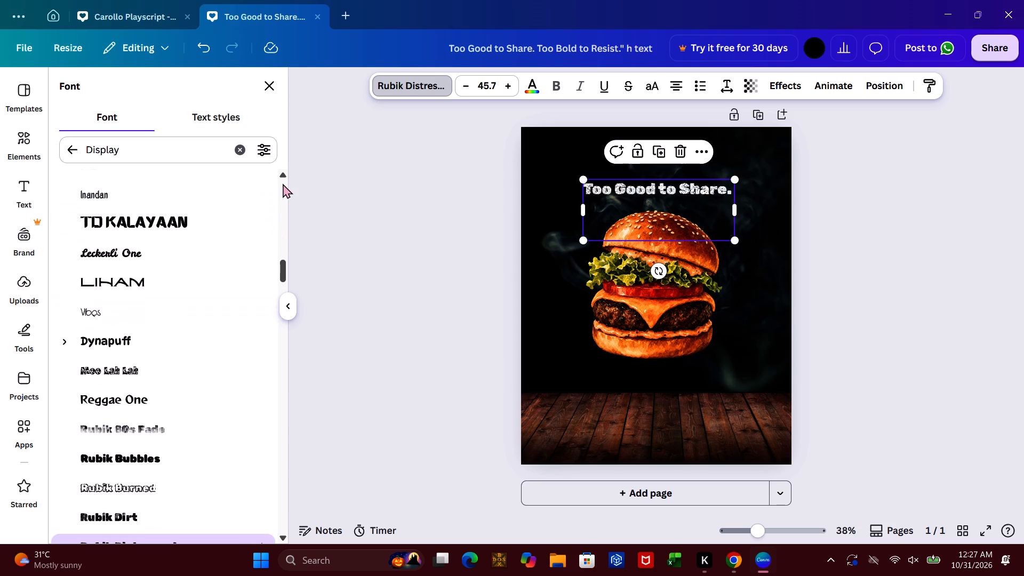
click(183, 229)
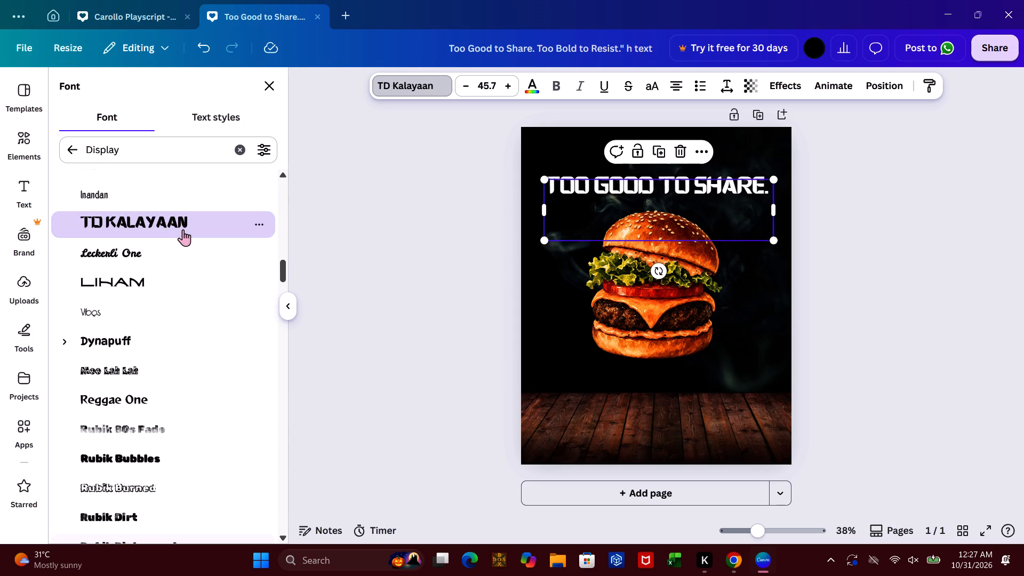
click(150, 424)
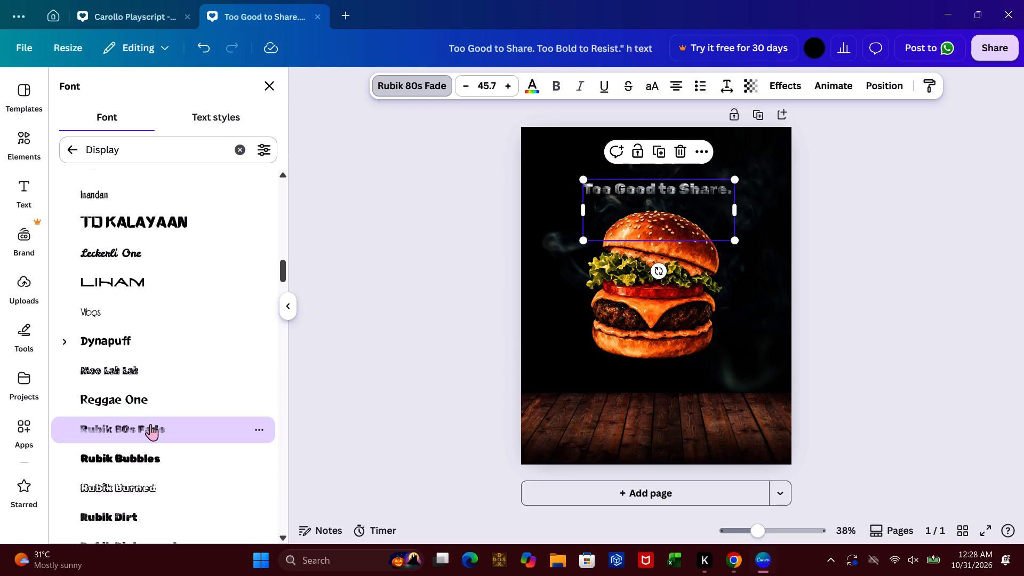
click(153, 223)
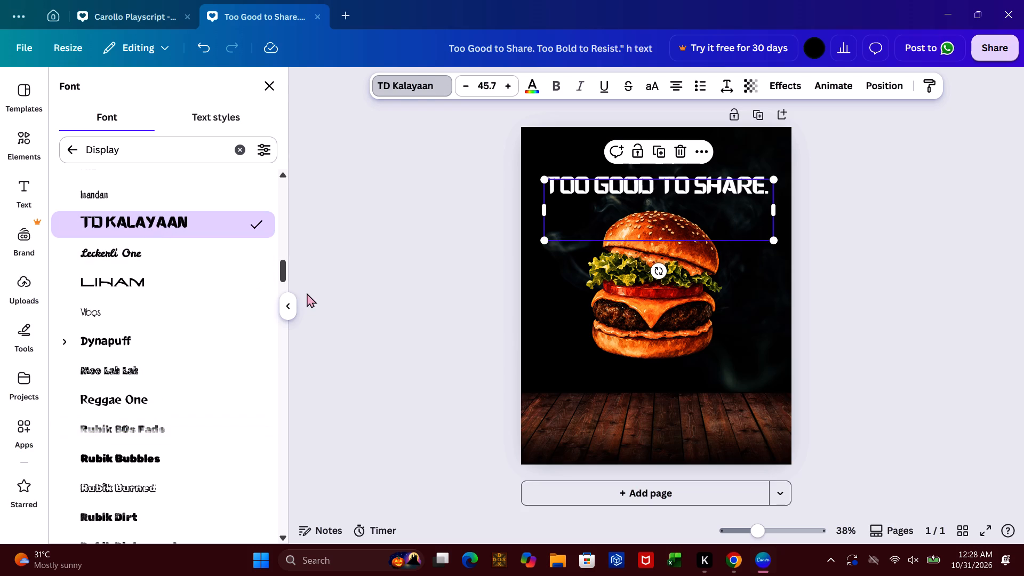
click(395, 334)
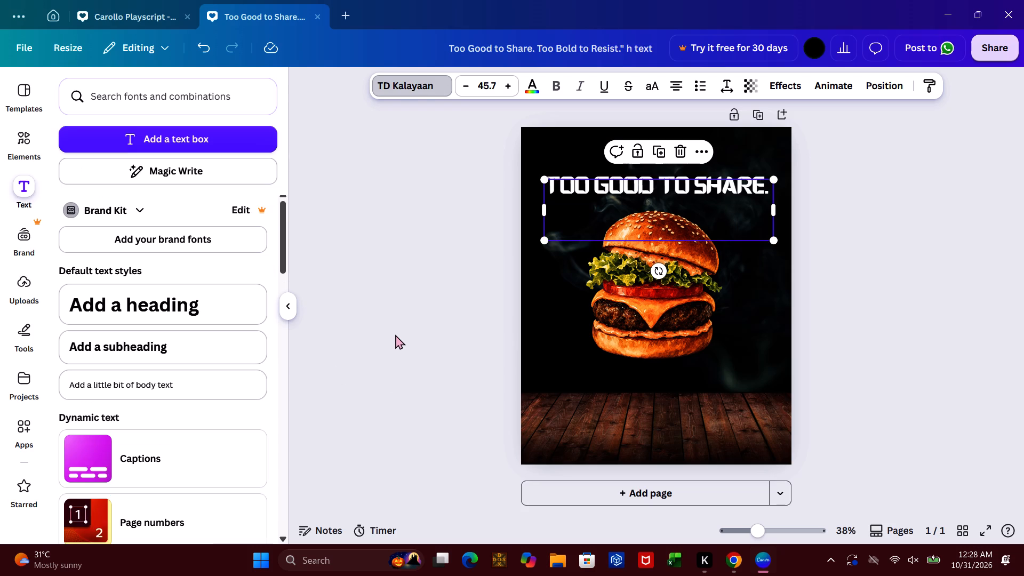
click(395, 334)
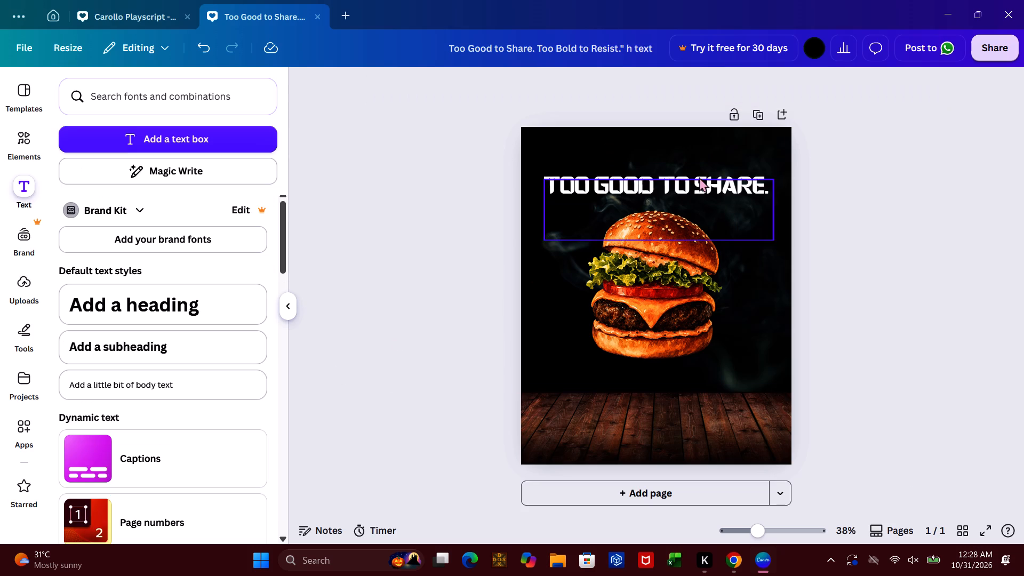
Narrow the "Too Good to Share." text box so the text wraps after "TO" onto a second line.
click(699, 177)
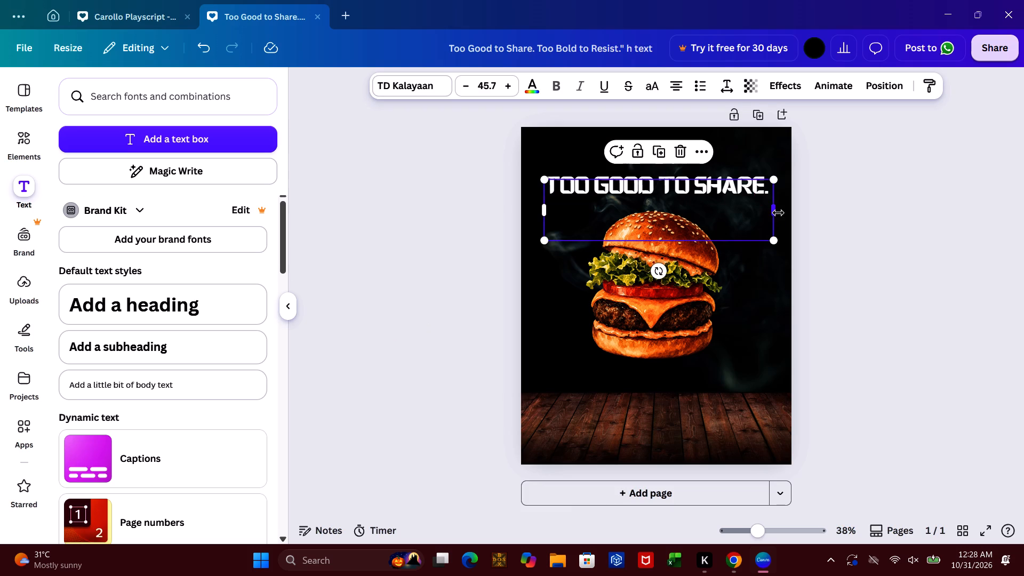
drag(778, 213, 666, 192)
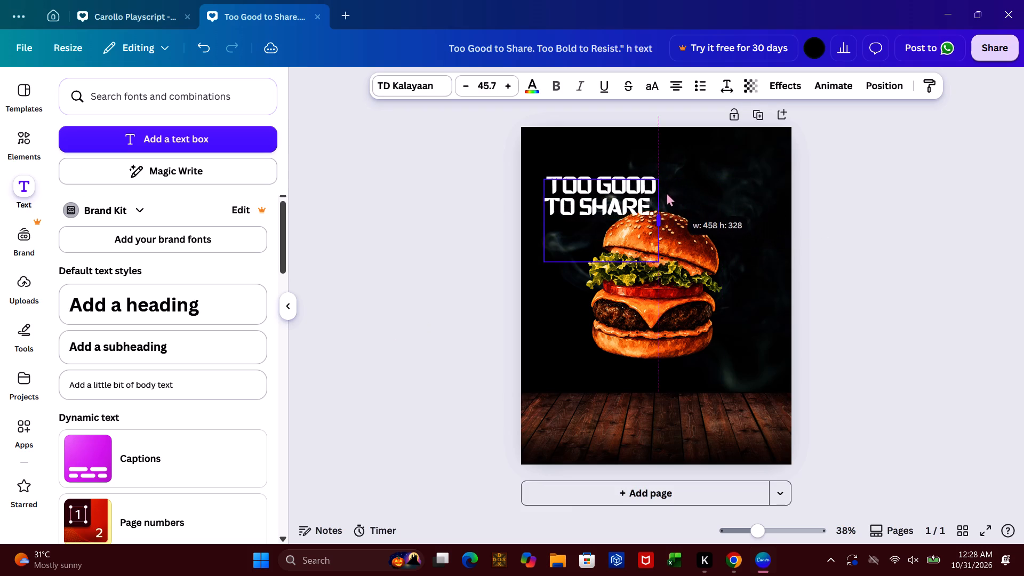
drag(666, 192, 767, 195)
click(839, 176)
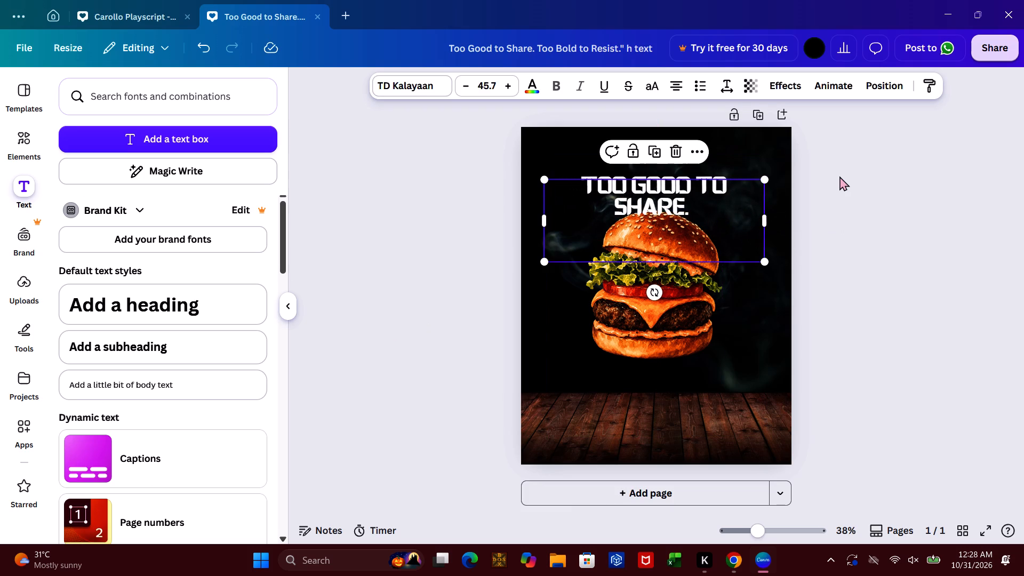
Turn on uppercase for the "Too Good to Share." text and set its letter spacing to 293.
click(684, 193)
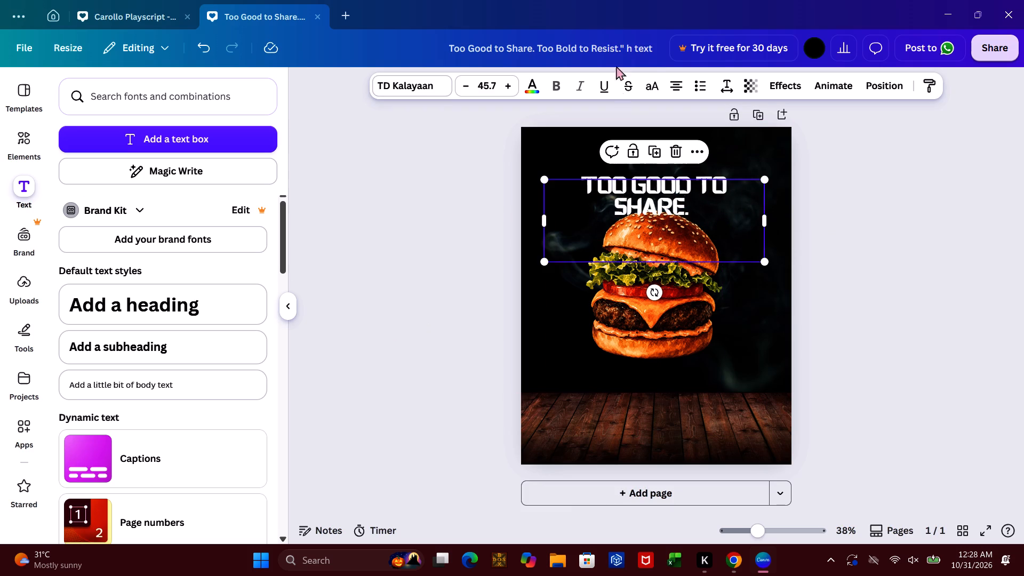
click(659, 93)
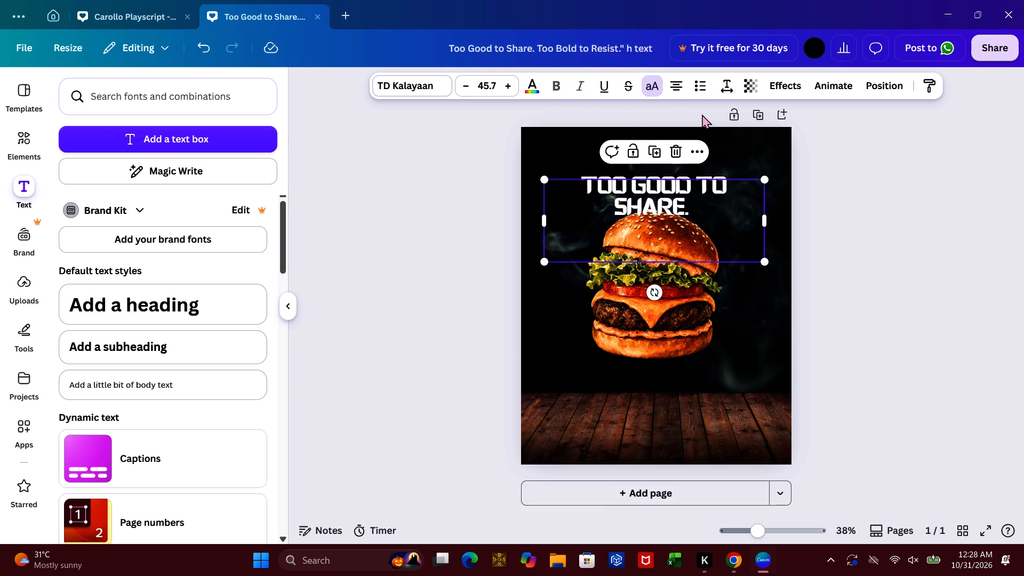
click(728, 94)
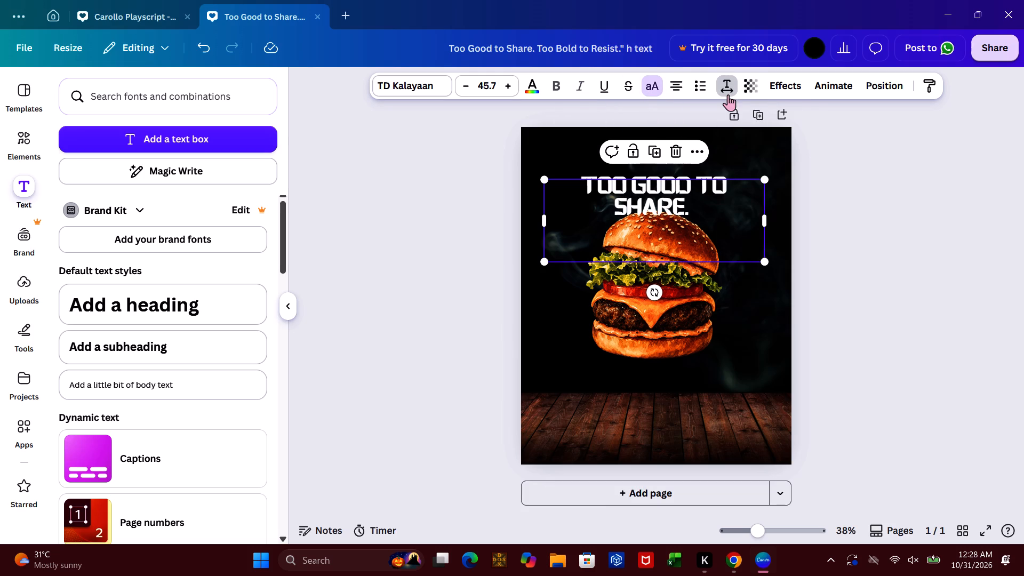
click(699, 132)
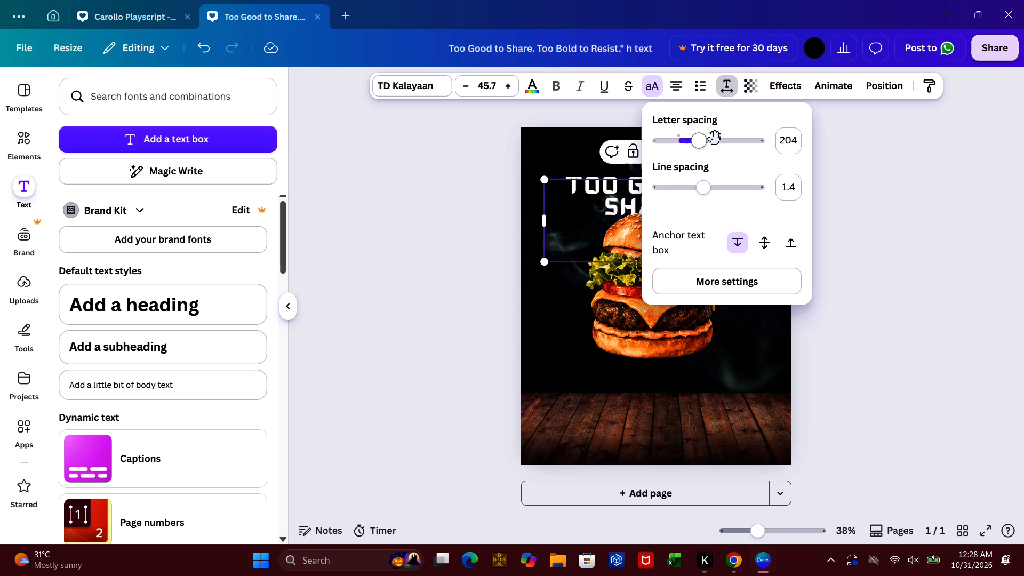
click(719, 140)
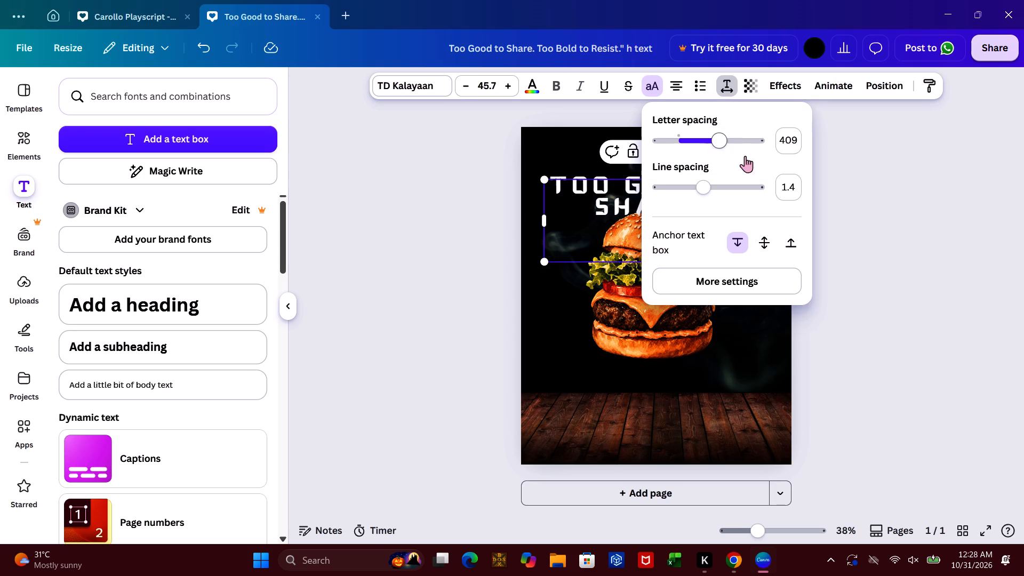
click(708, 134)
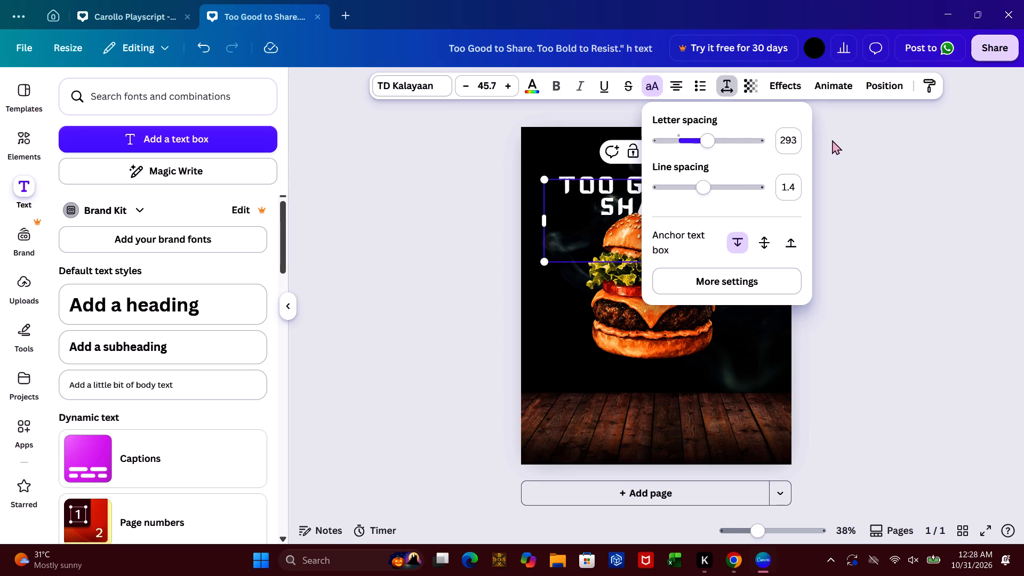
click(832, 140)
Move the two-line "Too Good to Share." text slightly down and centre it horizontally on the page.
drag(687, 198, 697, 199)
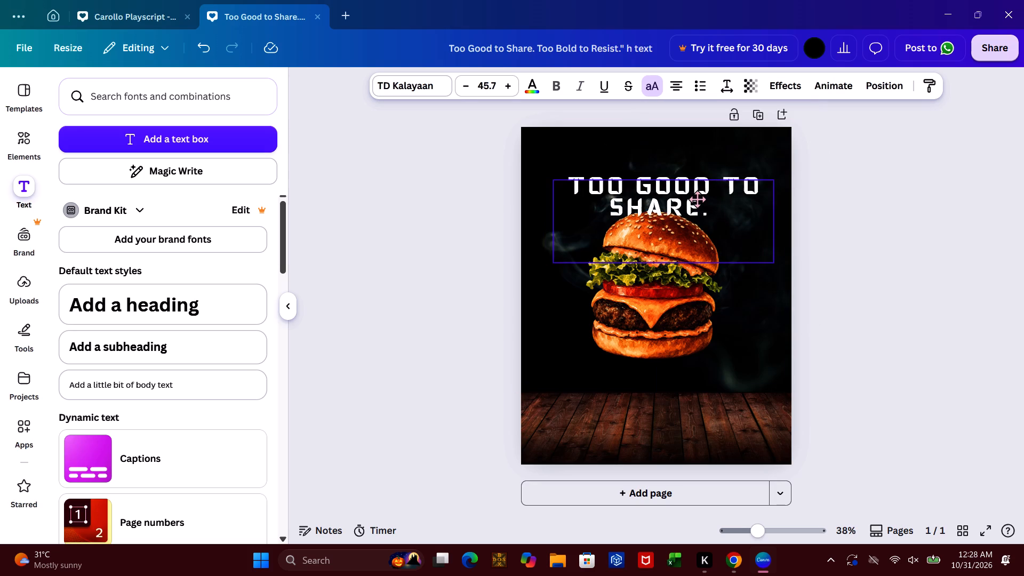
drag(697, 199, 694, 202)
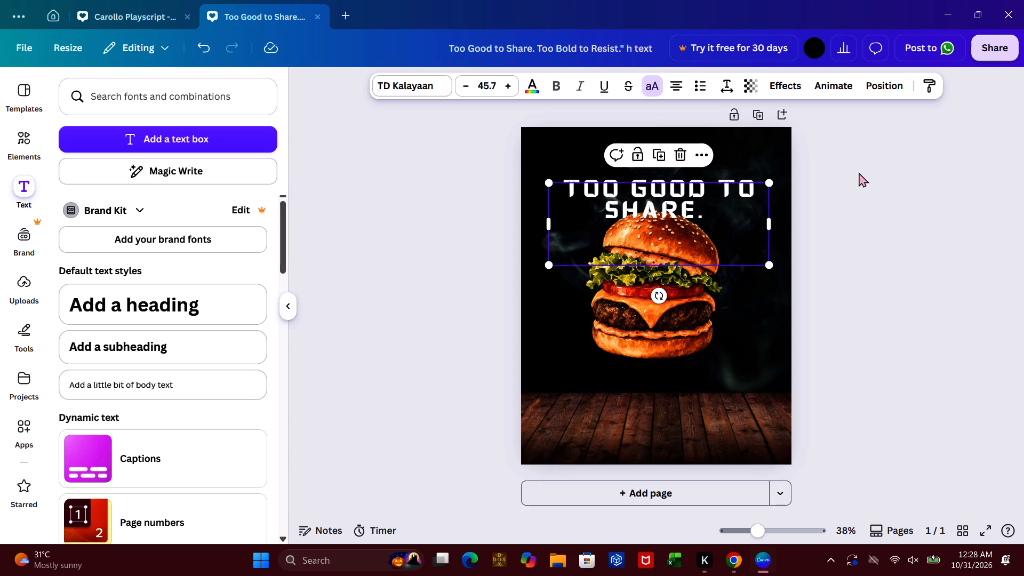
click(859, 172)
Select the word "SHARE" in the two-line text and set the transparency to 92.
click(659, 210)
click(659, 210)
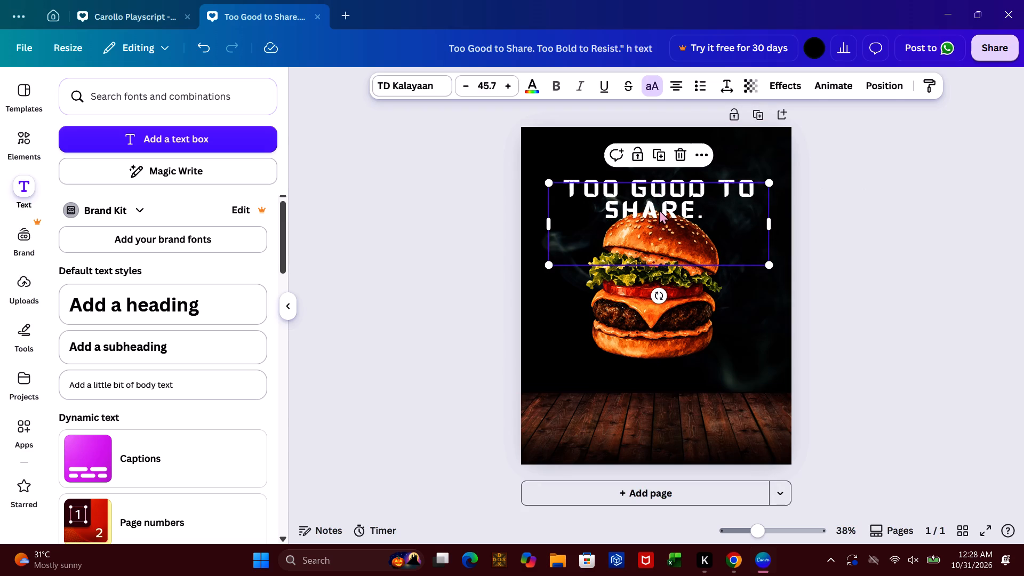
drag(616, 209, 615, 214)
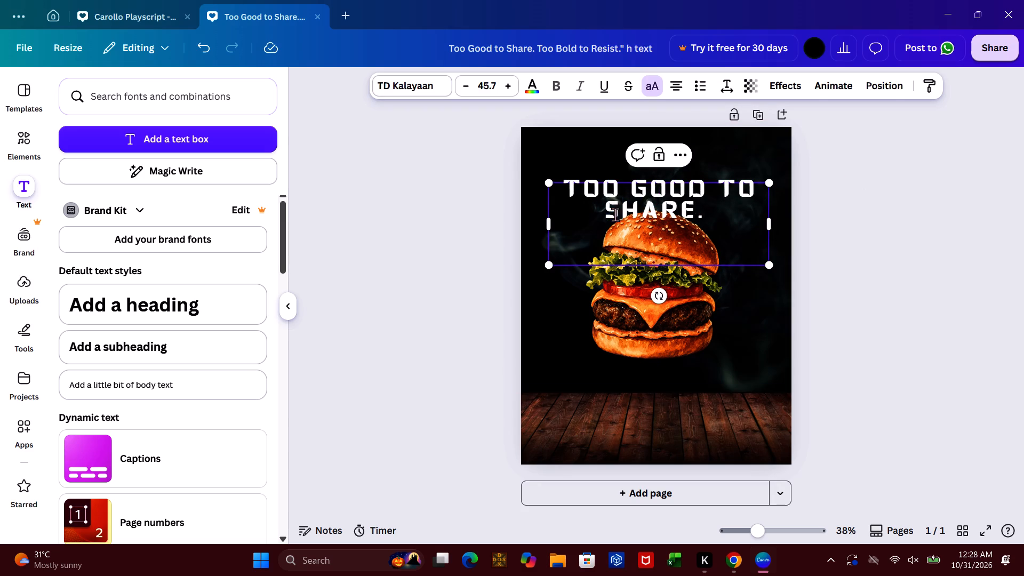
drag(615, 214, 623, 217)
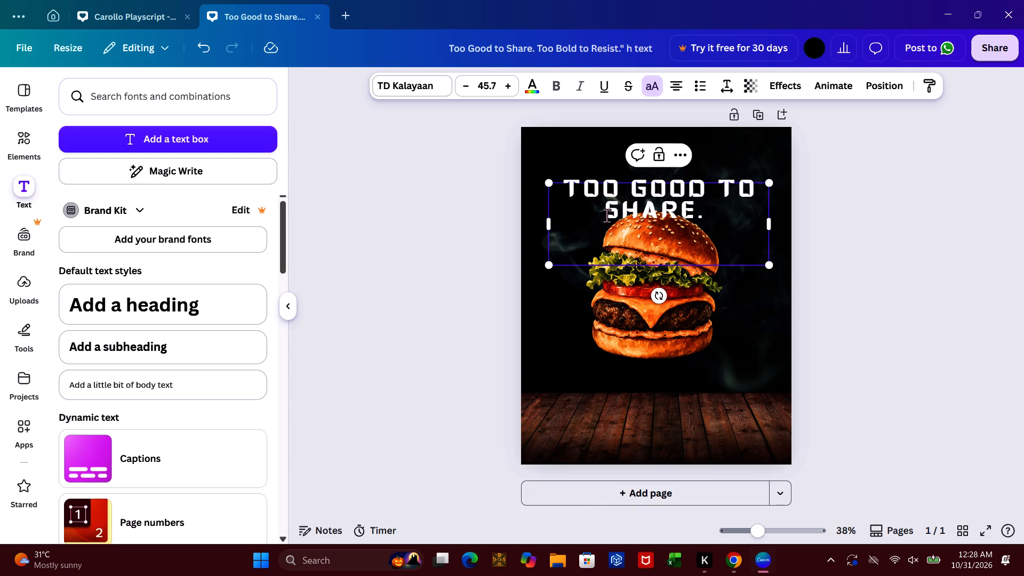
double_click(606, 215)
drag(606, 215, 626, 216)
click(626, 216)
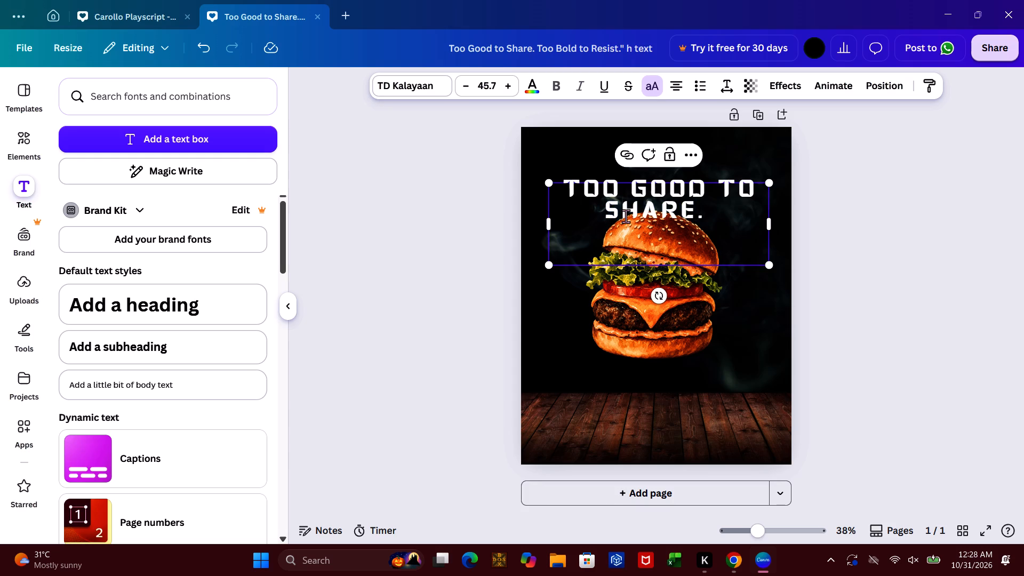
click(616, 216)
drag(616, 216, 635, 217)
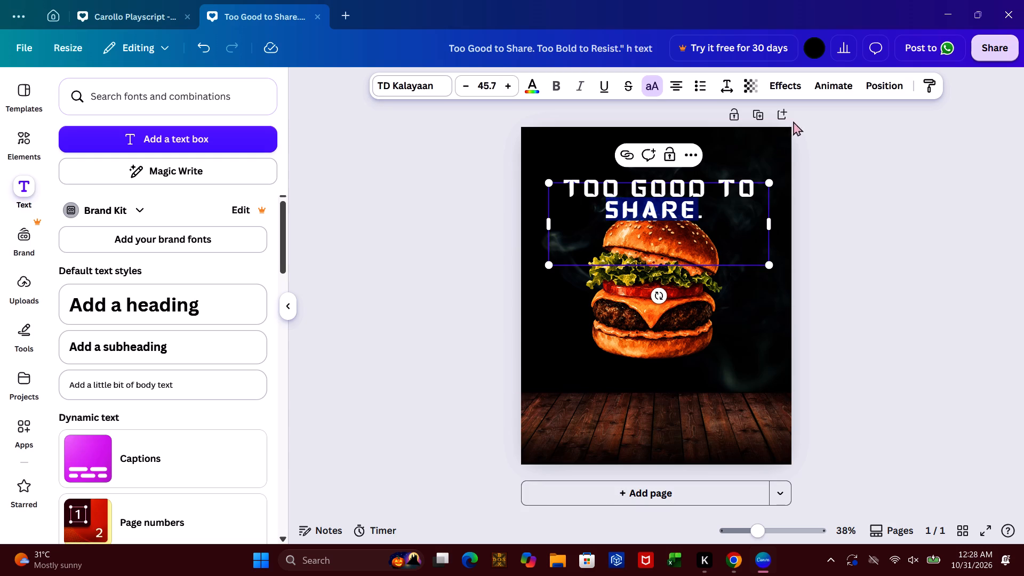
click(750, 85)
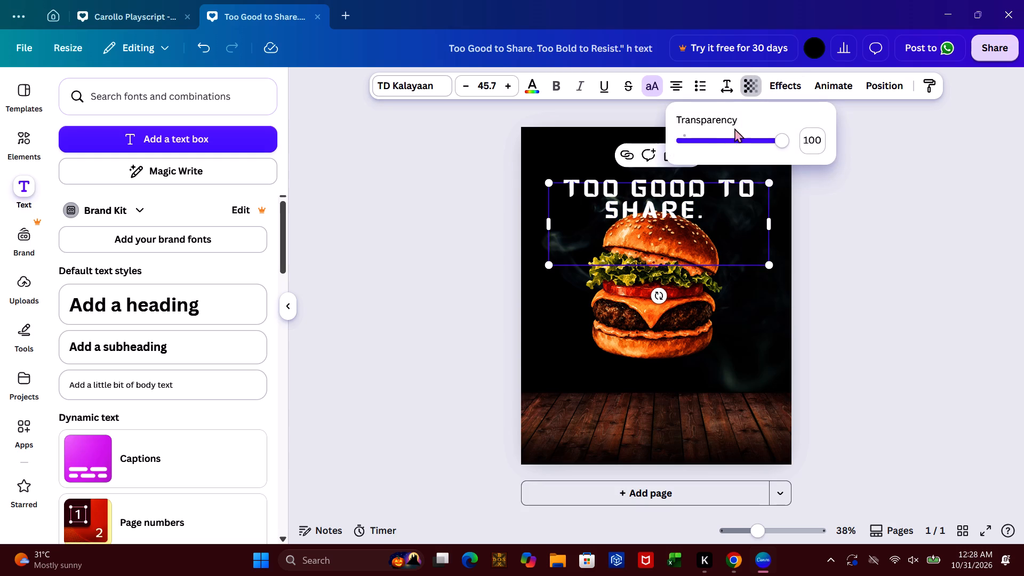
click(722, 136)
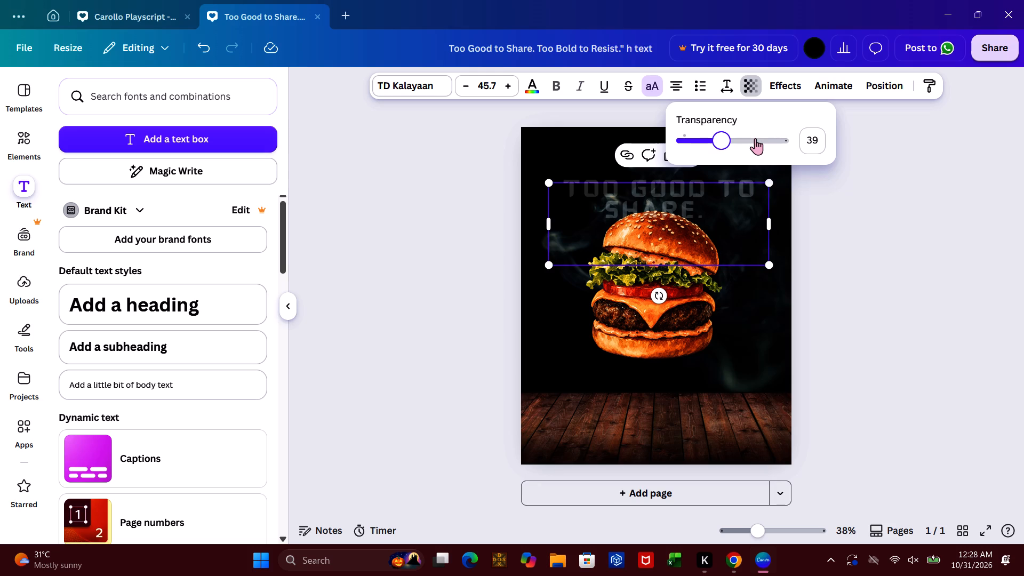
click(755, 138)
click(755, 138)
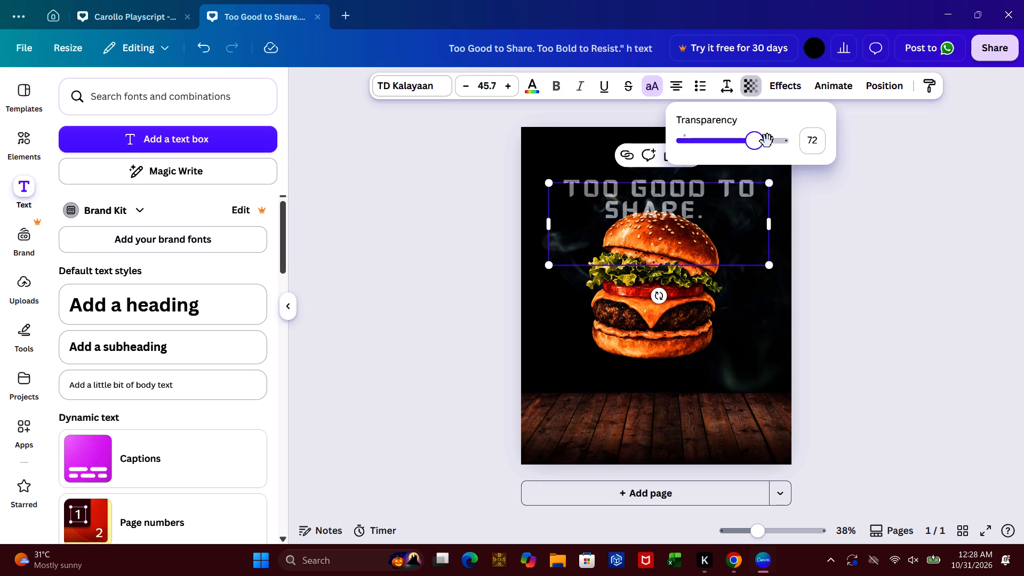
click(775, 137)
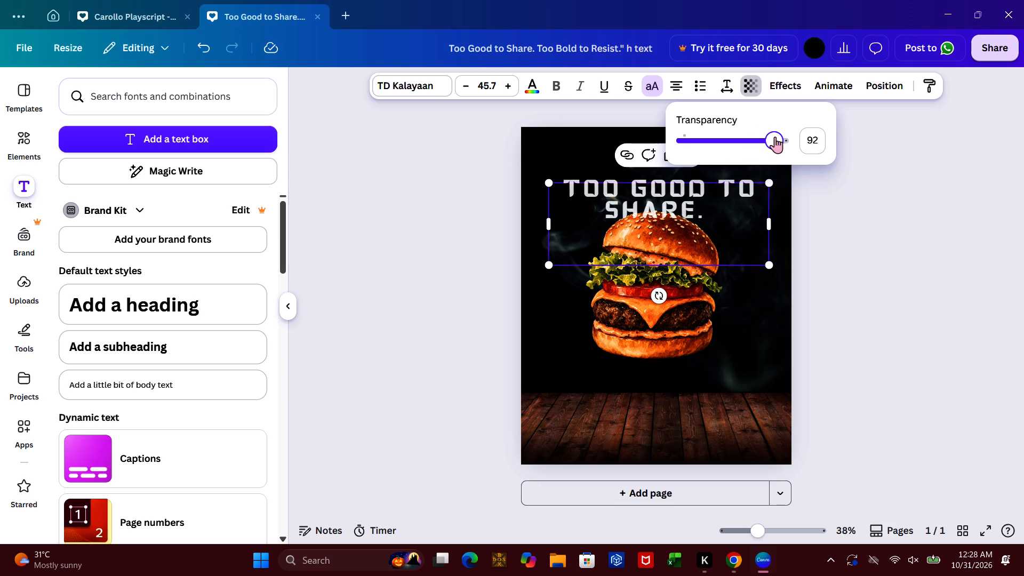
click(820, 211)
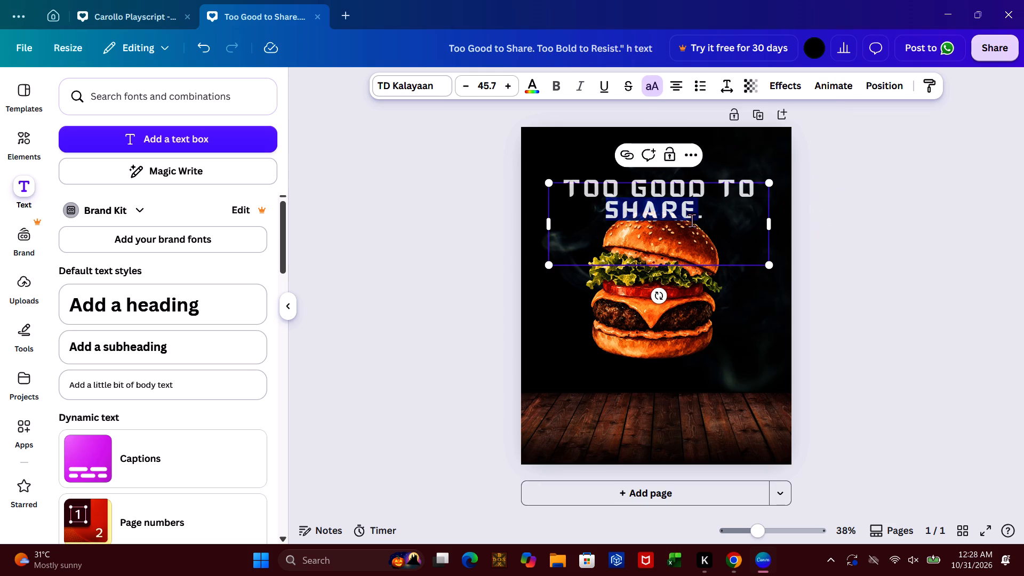
Delete the "Too Good to Share." text box above the burger.
key(BackSpace)
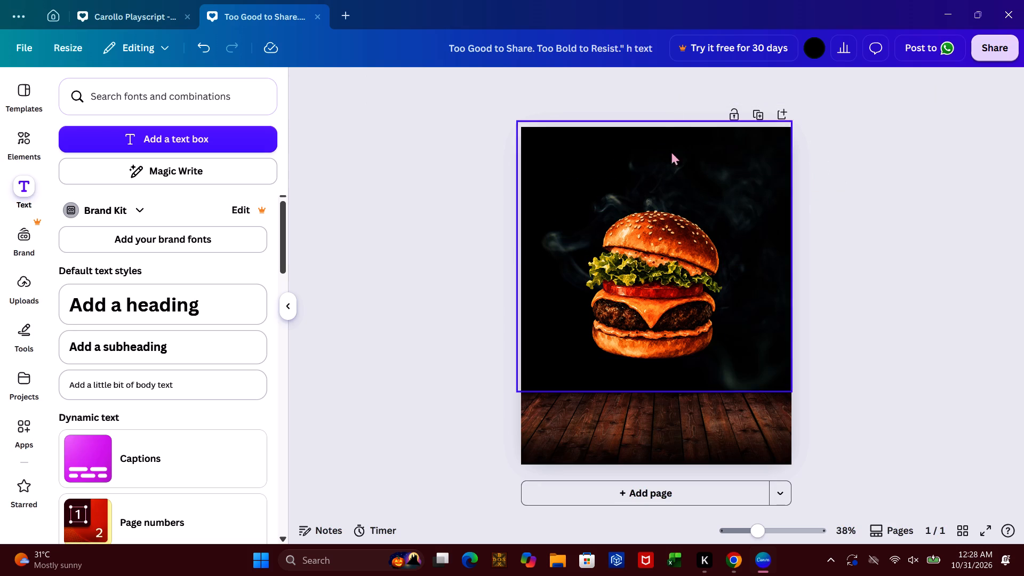
click(357, 103)
Add a new text box over the burger containing "TOO GOOS TO".
click(223, 138)
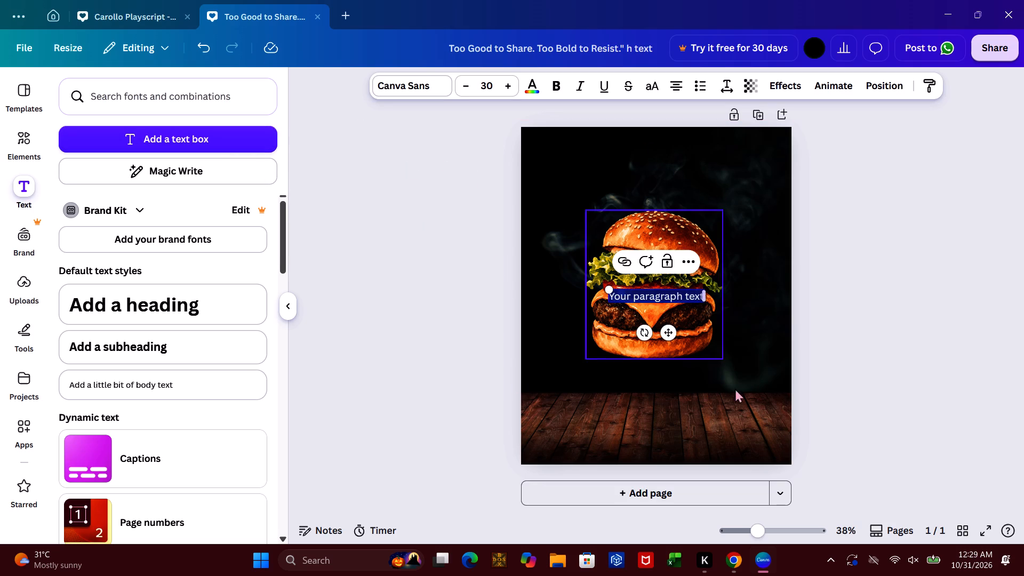
key(t)
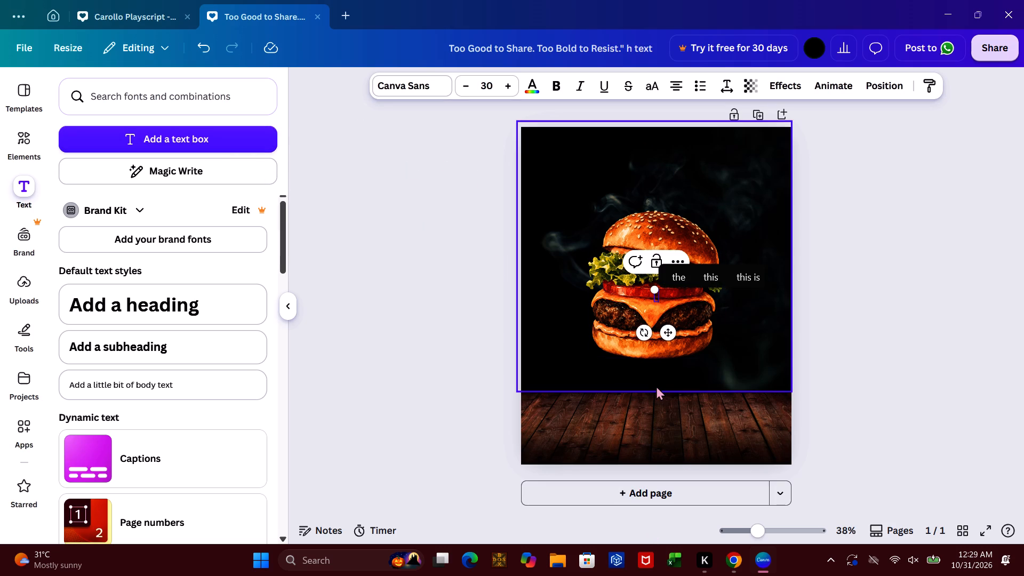
key(BackSpace)
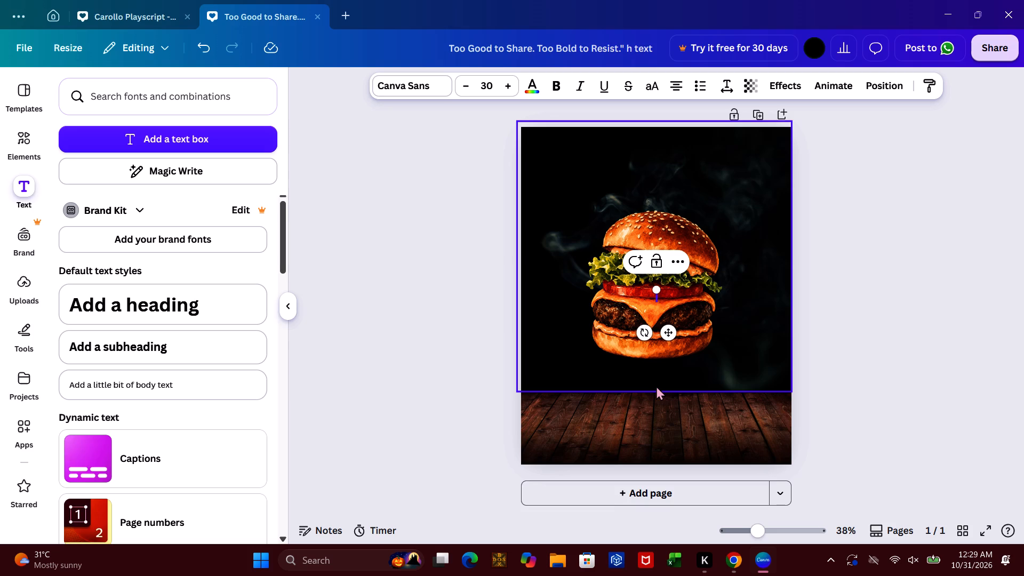
text(TOO)
key(space)
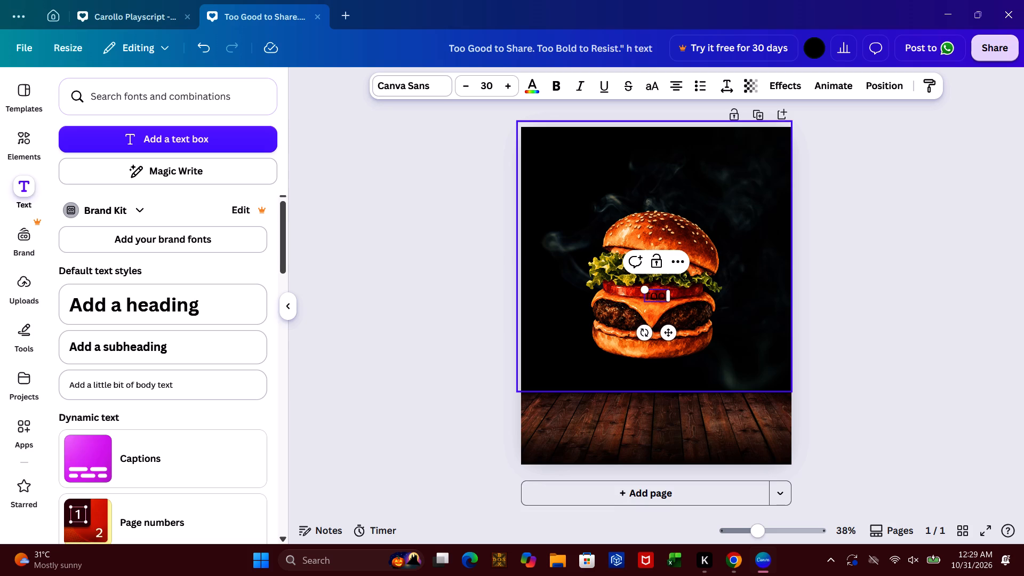
text(GOOS TO)
key(space)
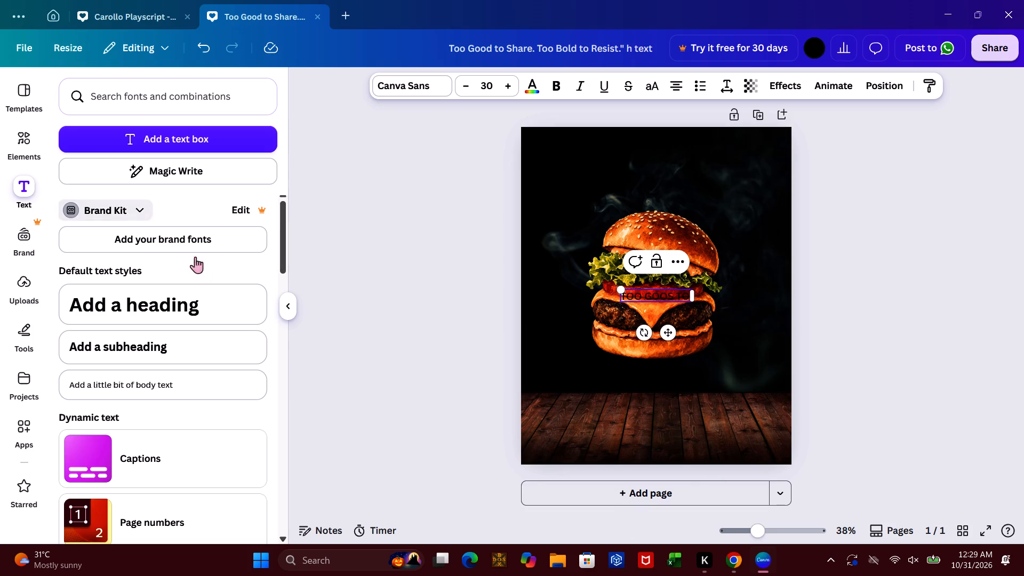
Set the font of the "TOO GOOS TO" text to TD Kalayaan.
click(392, 77)
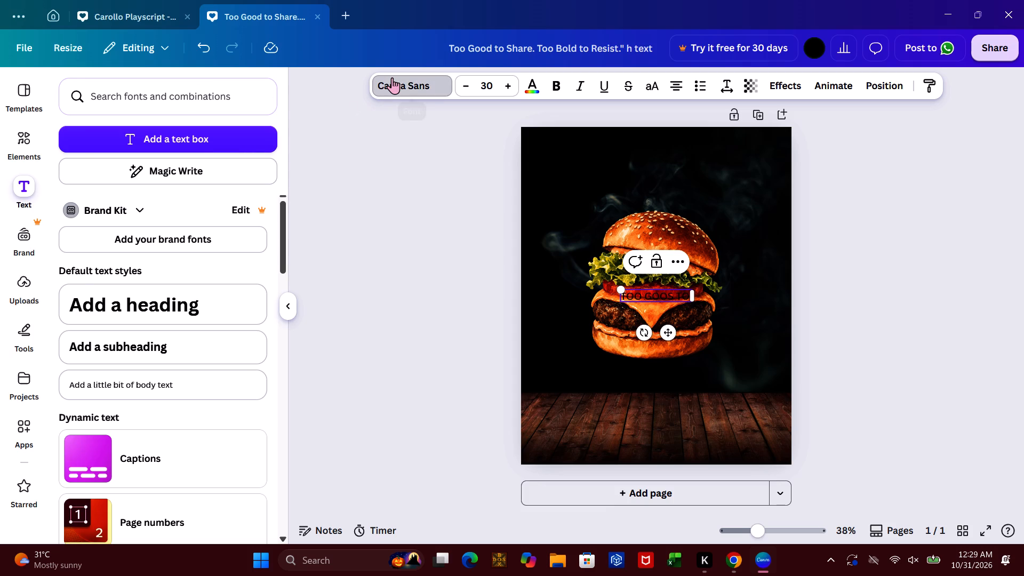
click(191, 214)
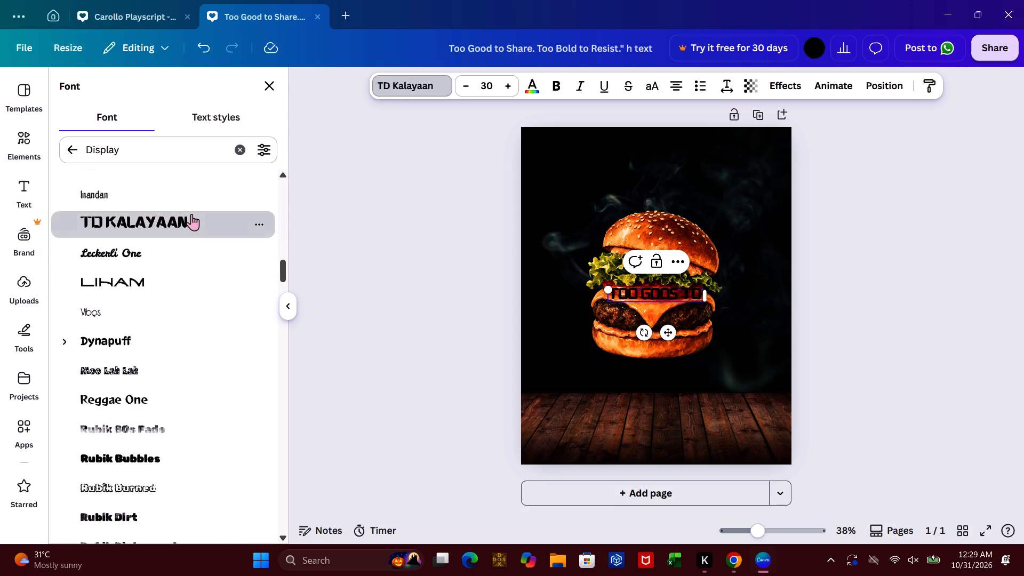
Set the "TOO GOOS TO" text's colour to white and apply the change to all matching colours on the page.
click(524, 87)
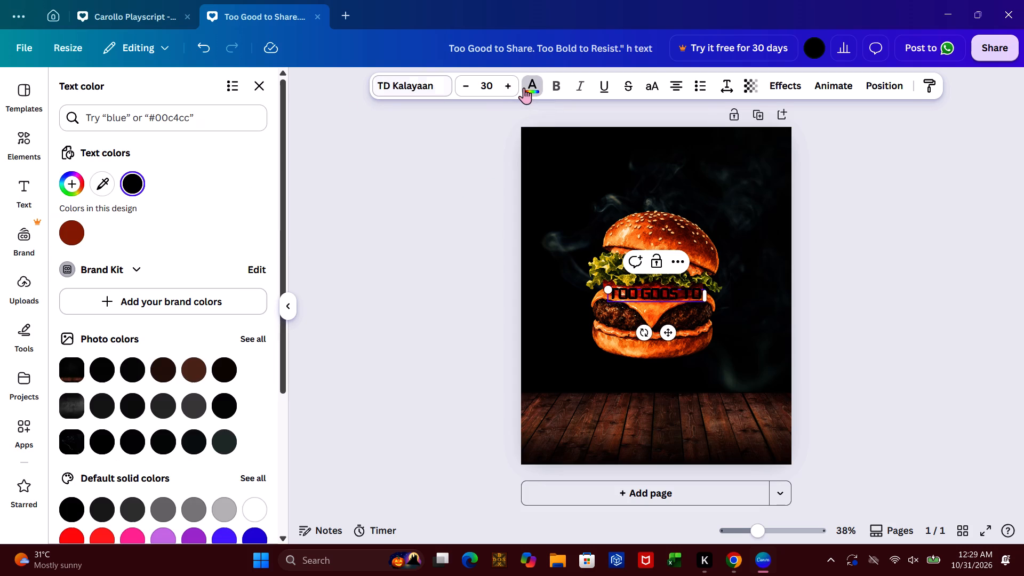
click(282, 417)
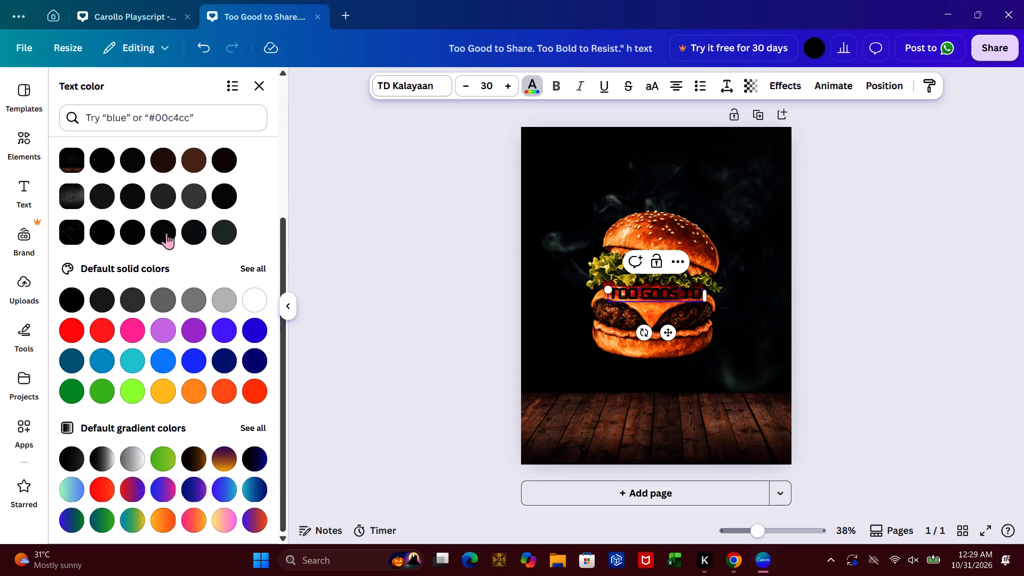
click(247, 292)
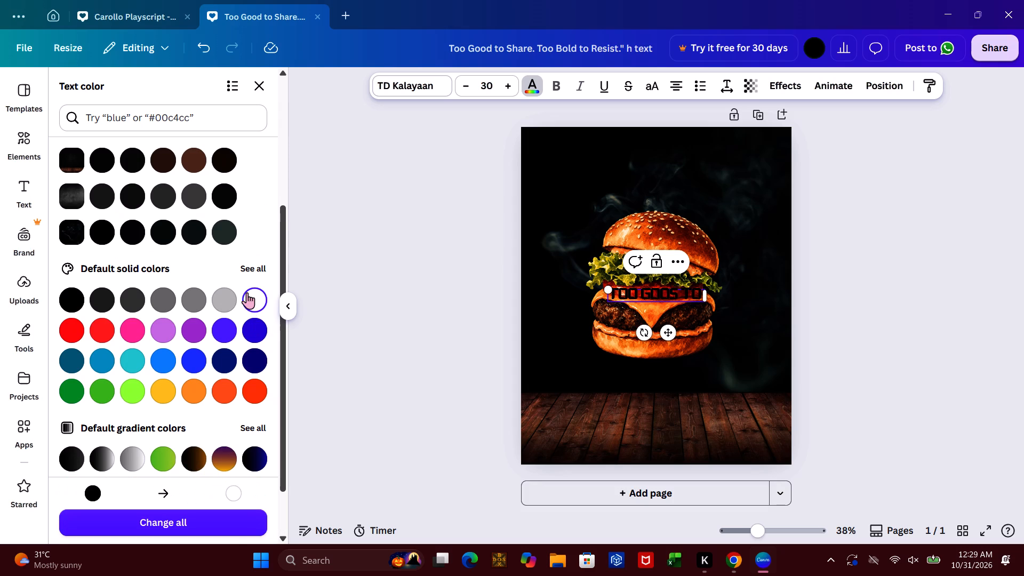
click(224, 531)
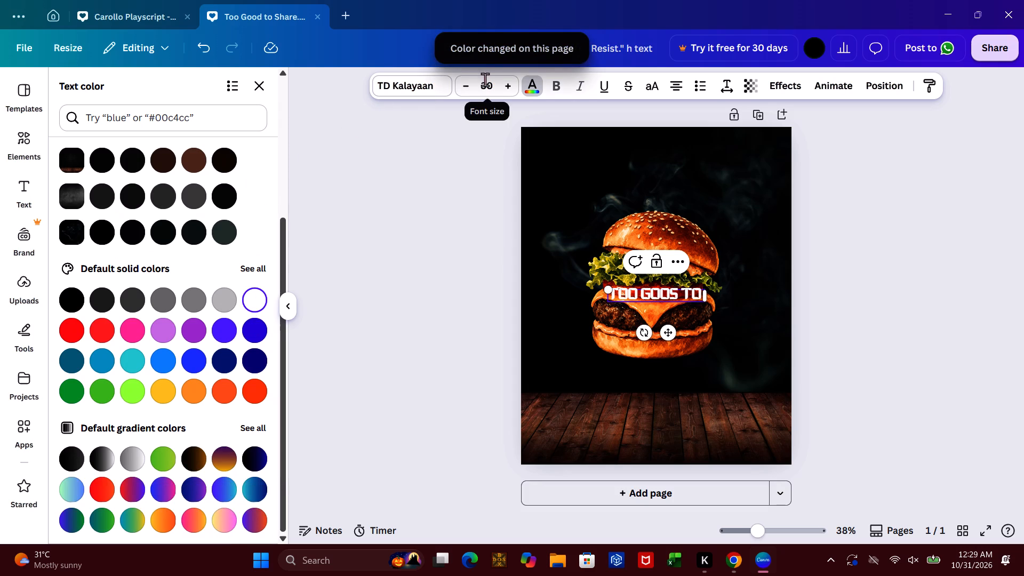
Increase the font size of the "TOO GOOS TO" text to 31.
click(507, 85)
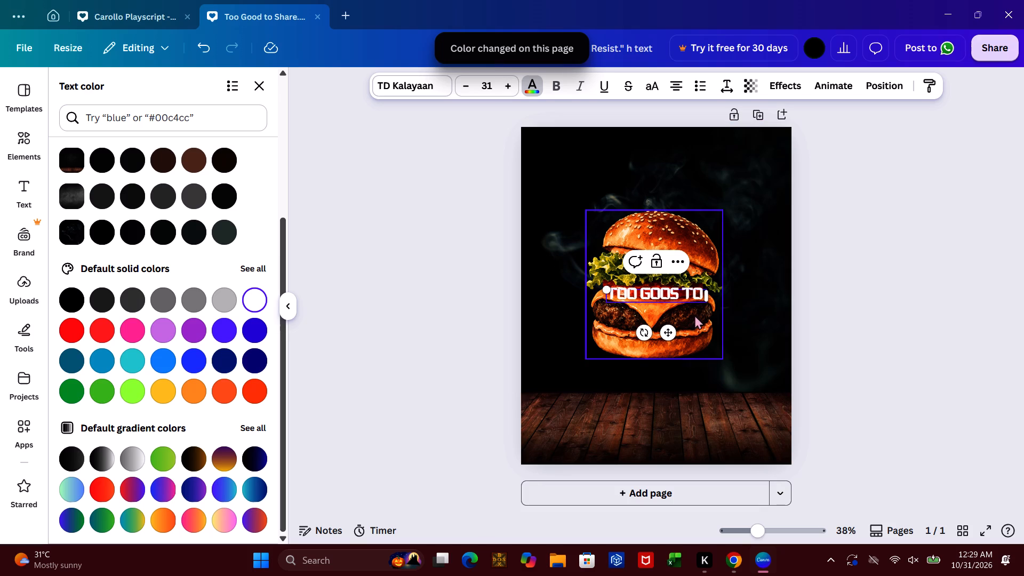
Move the "TOO GOOS TO" text off the burger to the dark area near the top of the page.
click(679, 295)
click(679, 295)
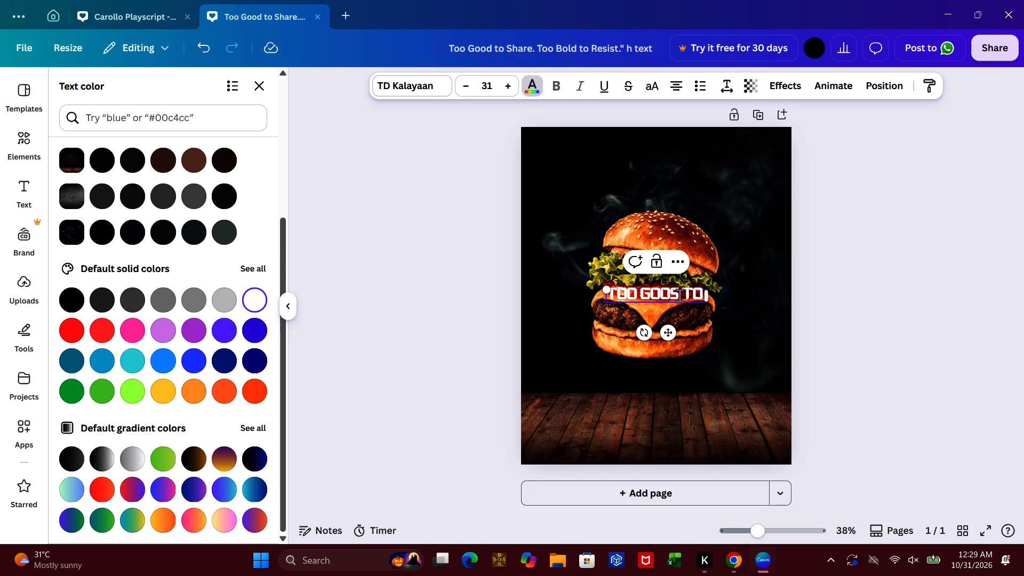
click(831, 262)
drag(658, 297, 903, 245)
click(903, 245)
click(903, 245)
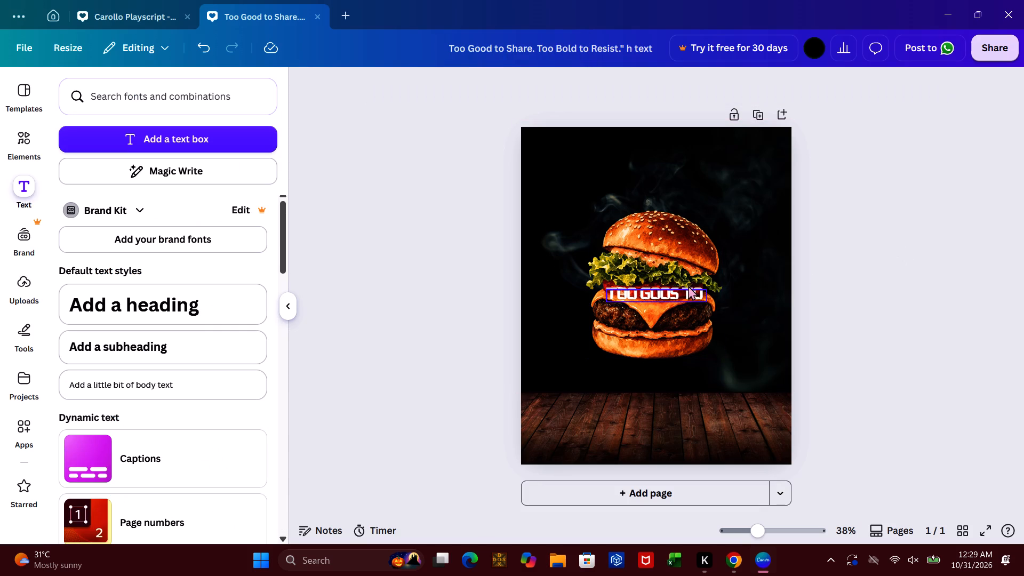
drag(688, 285, 683, 157)
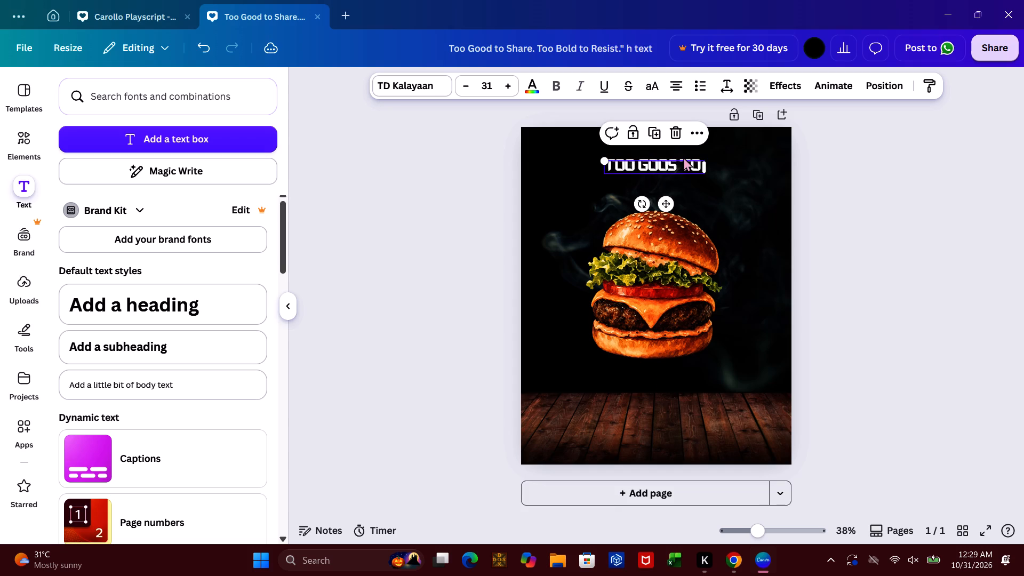
Correct the misspelled heading text so it reads "TOO GOOD TO".
click(676, 163)
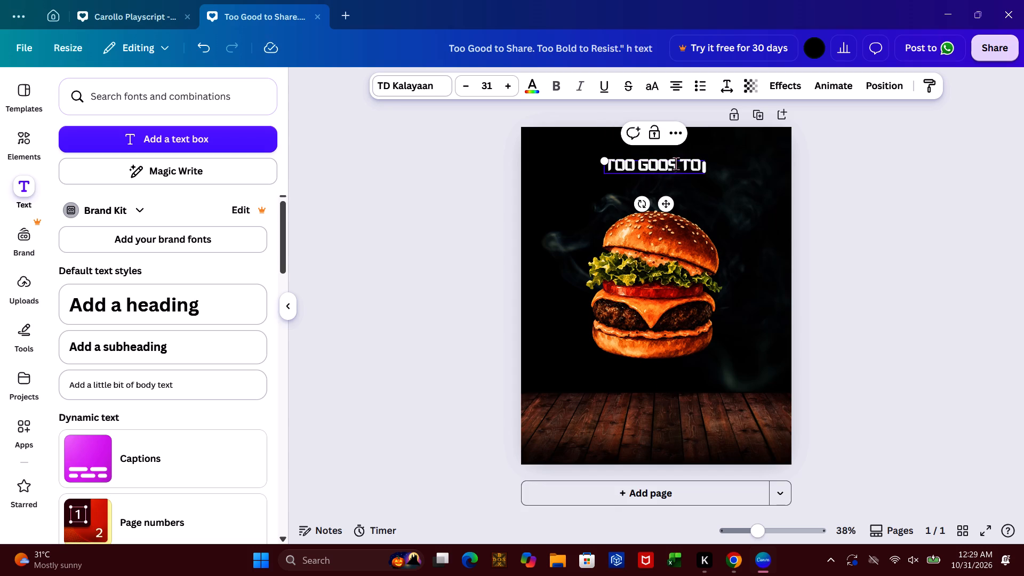
key(BackSpace)
key(d)
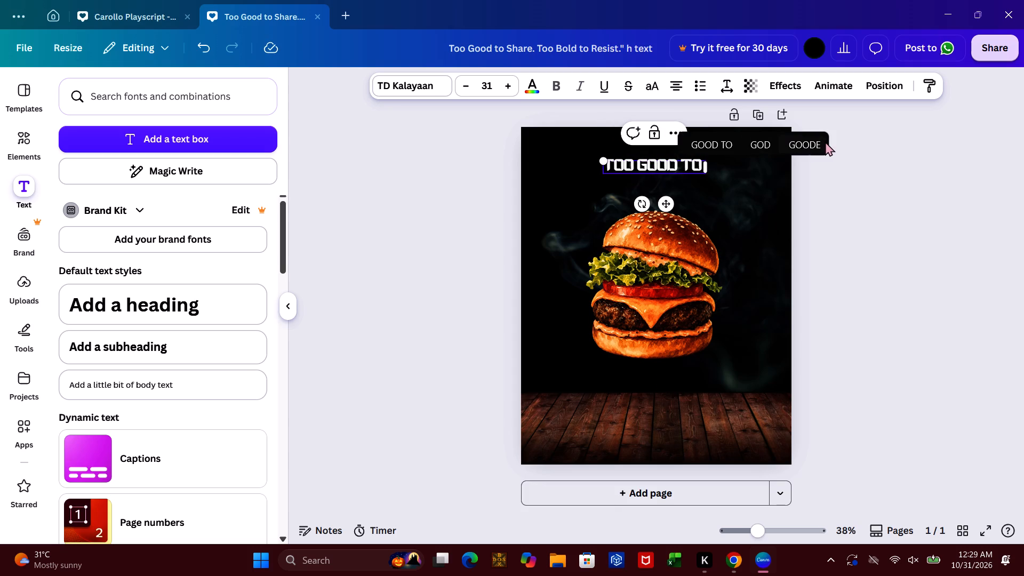
click(820, 196)
Widen the "TOO GOOD TO" text box on both sides to about 850 wide.
double_click(667, 164)
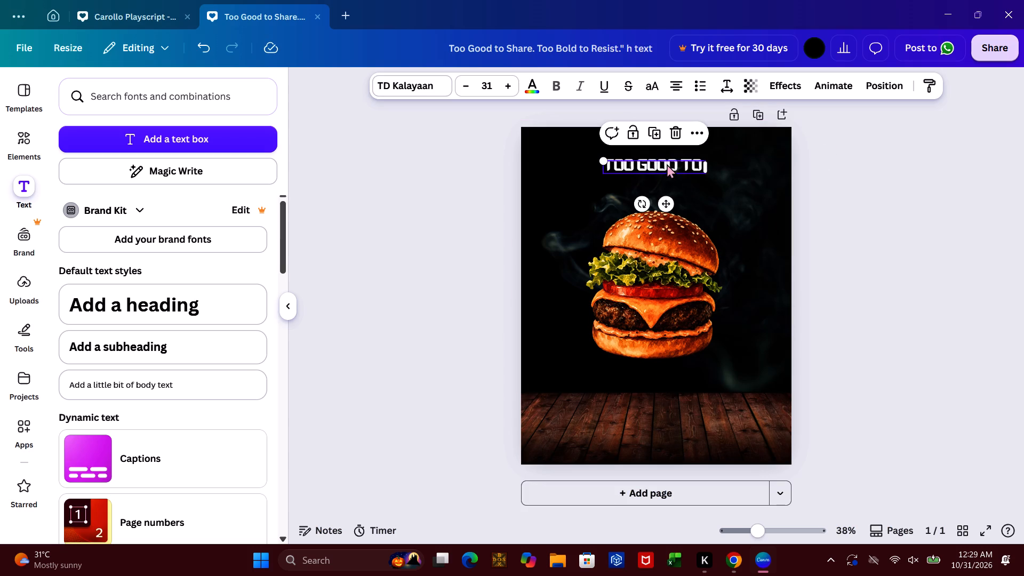
drag(708, 163, 756, 168)
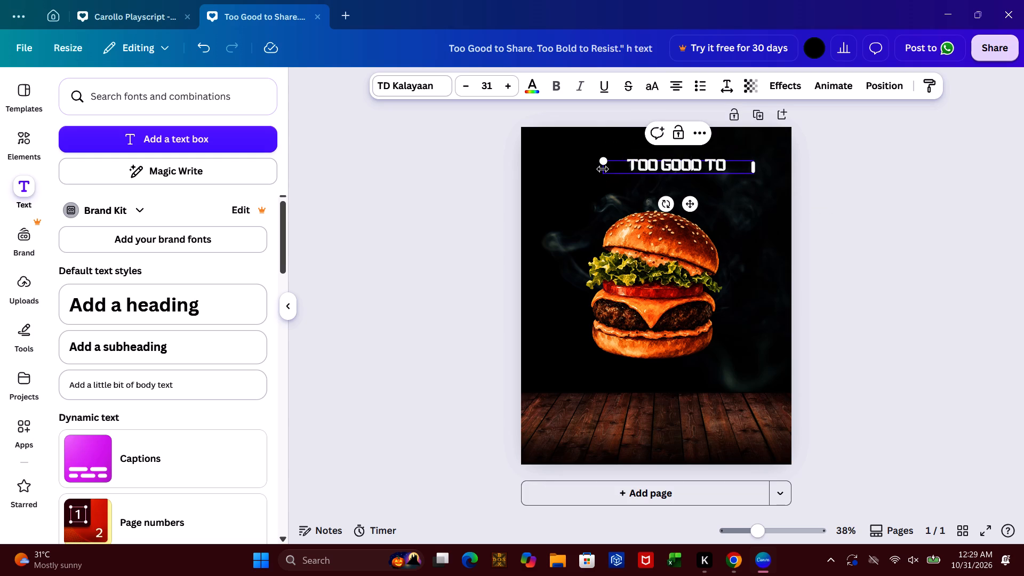
drag(603, 169, 540, 173)
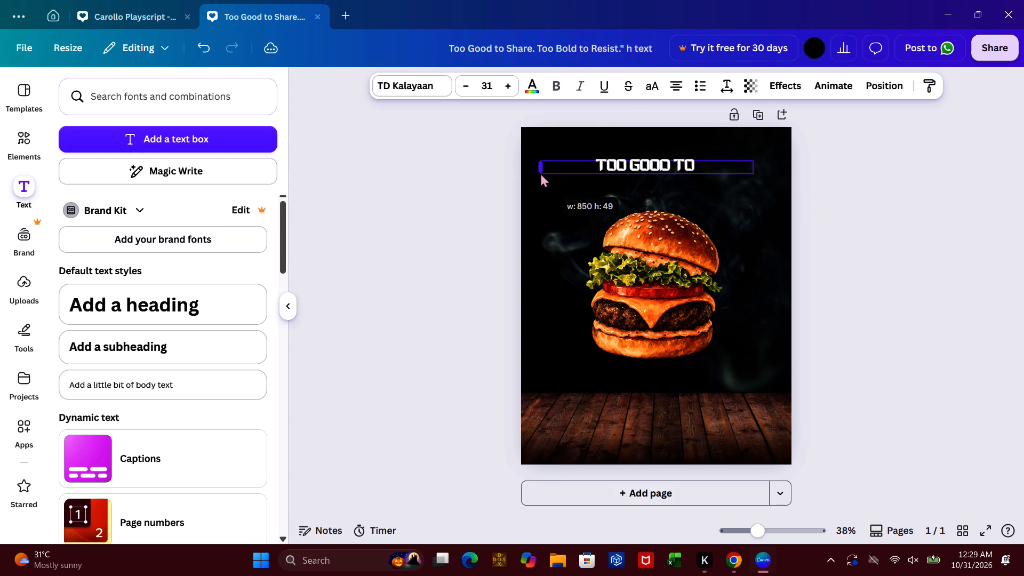
drag(540, 173, 543, 174)
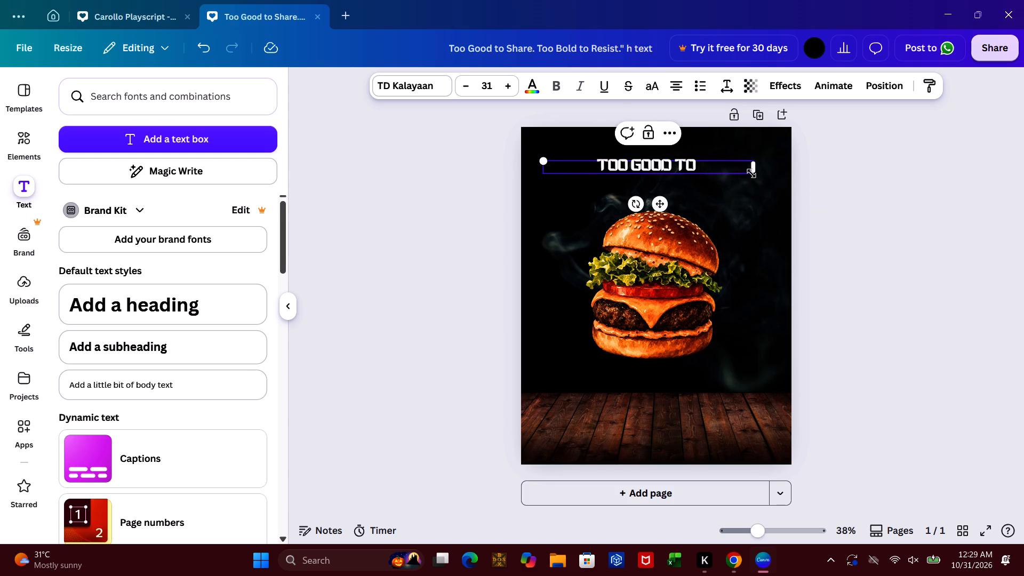
Scale up the "TOO GOOD TO" text and increase its font size to 60.1.
click(751, 173)
drag(751, 173, 799, 308)
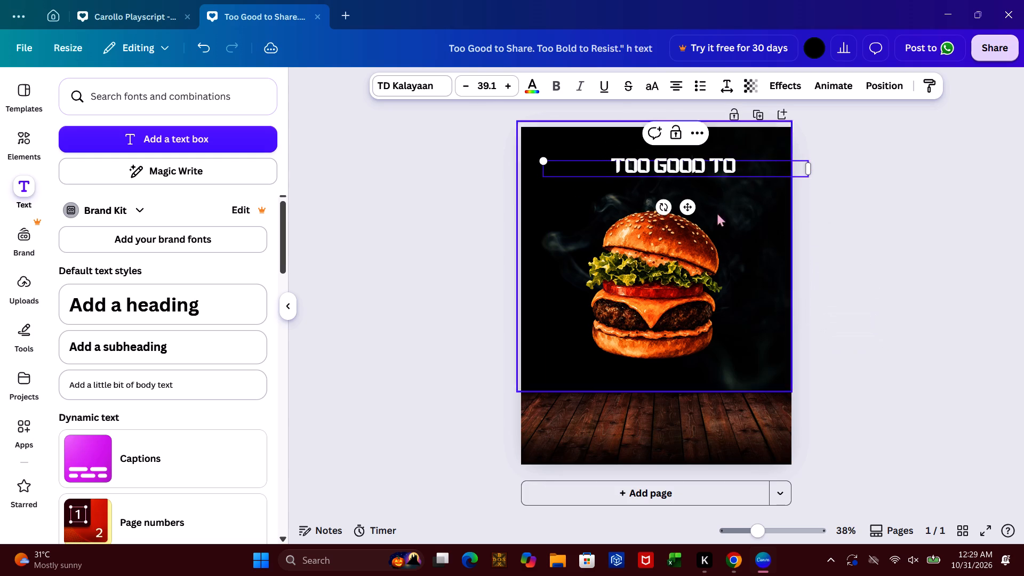
triple_click(505, 89)
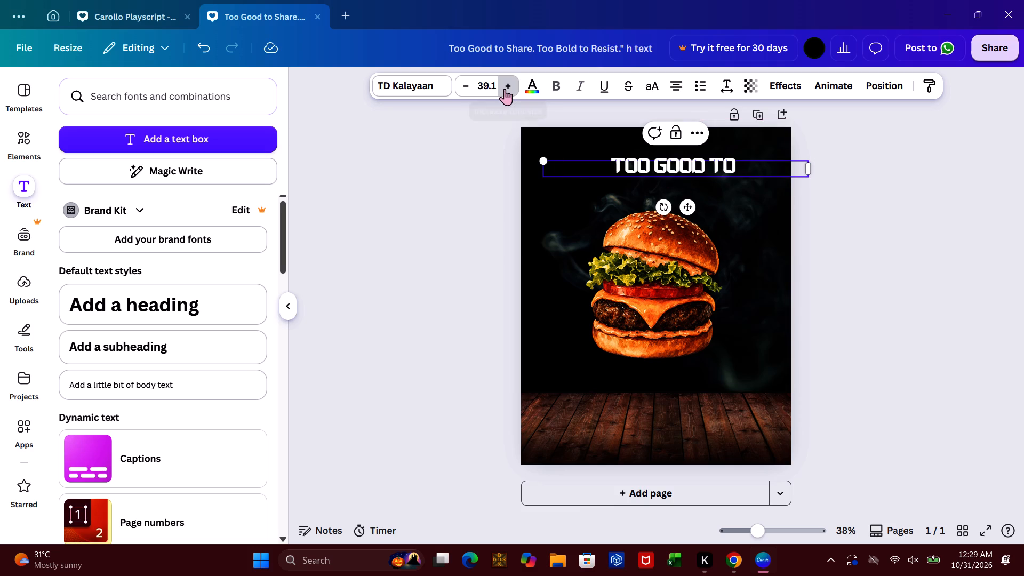
triple_click(505, 89)
triple_click(505, 89)
triple_click(505, 89)
triple_click(505, 89)
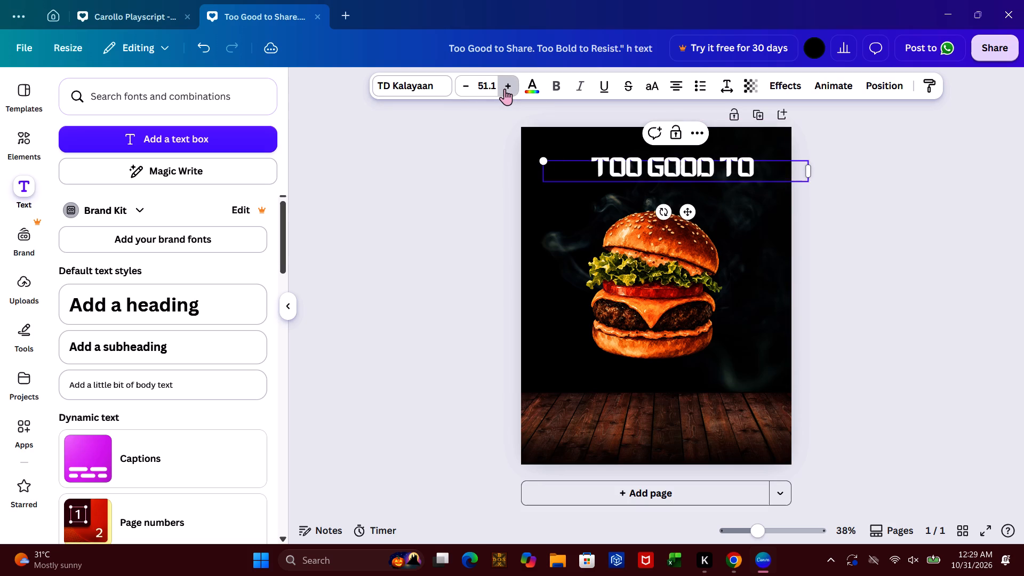
triple_click(505, 89)
triple_click(505, 89)
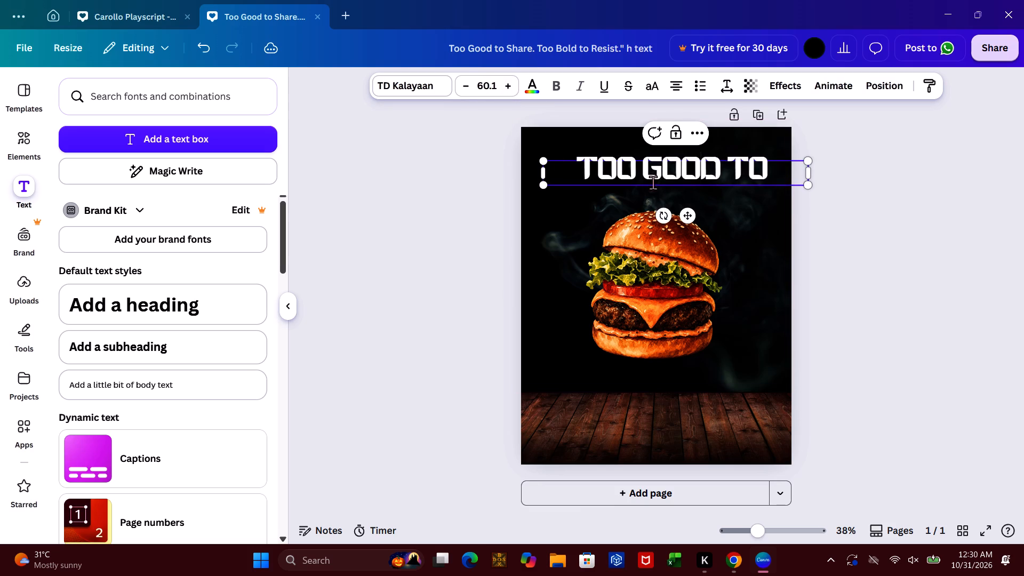
click(879, 249)
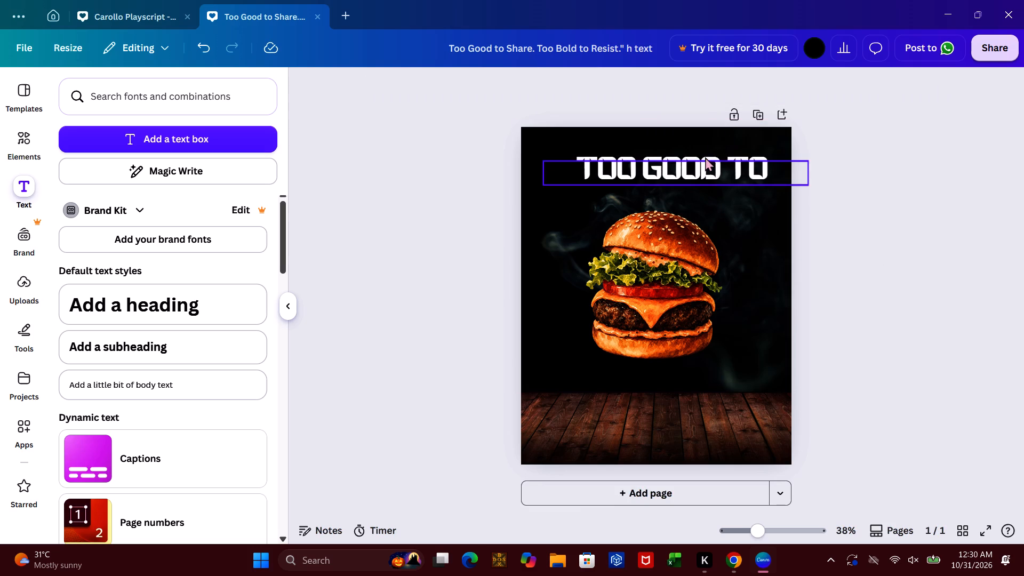
Reposition the enlarged "TOO GOOD TO" heading so its box fits within the page above the burger.
drag(703, 162, 687, 166)
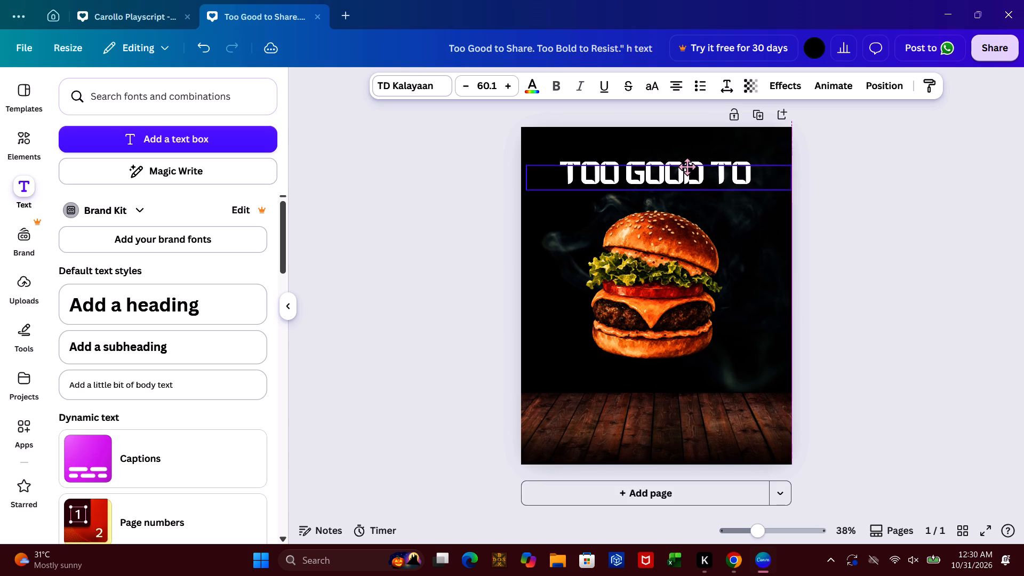
drag(687, 166, 687, 167)
click(836, 250)
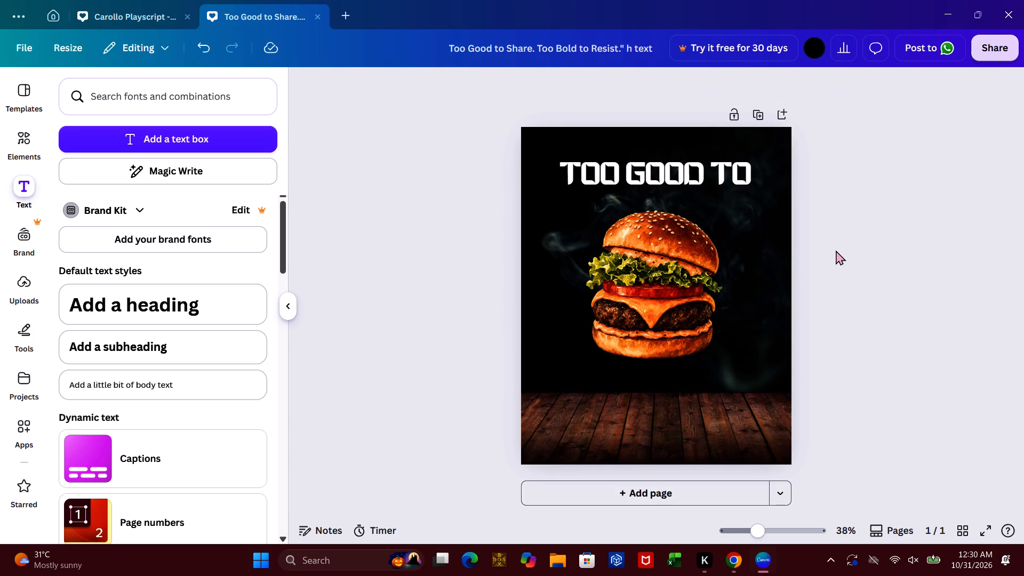
click(731, 550)
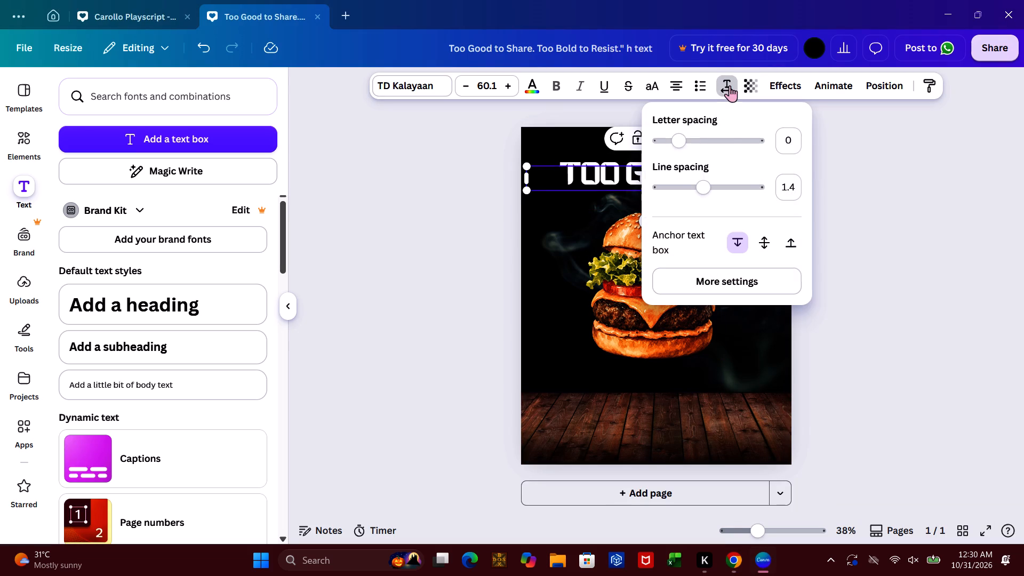
click(694, 140)
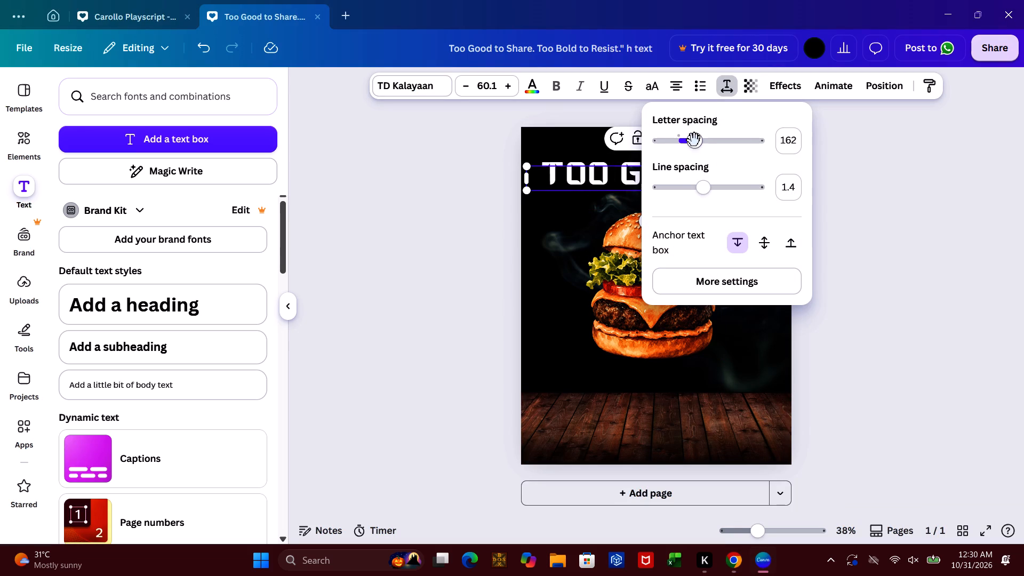
click(840, 184)
click(840, 184)
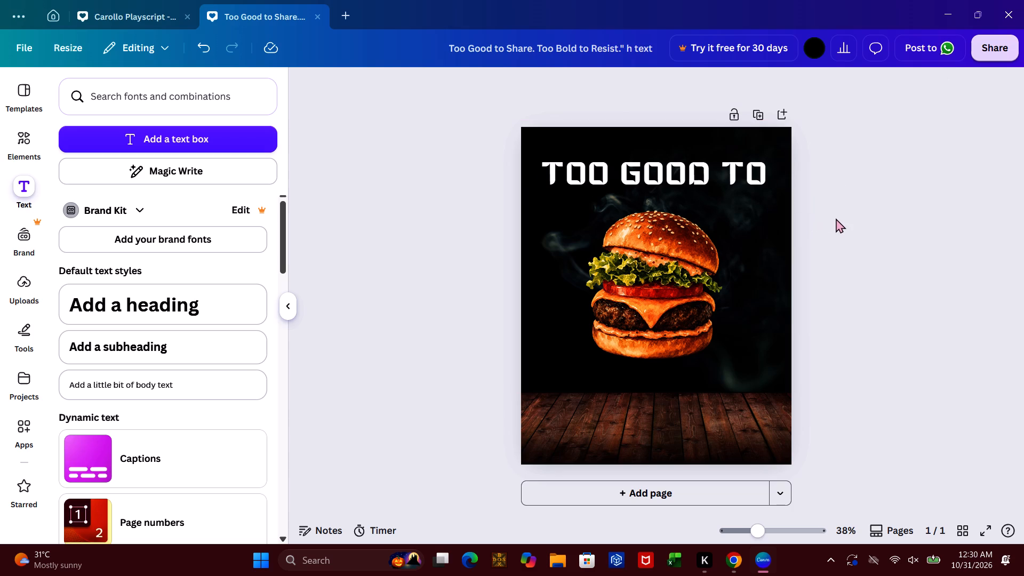
Add a new text box over the burger containing "SHARE.".
click(545, 236)
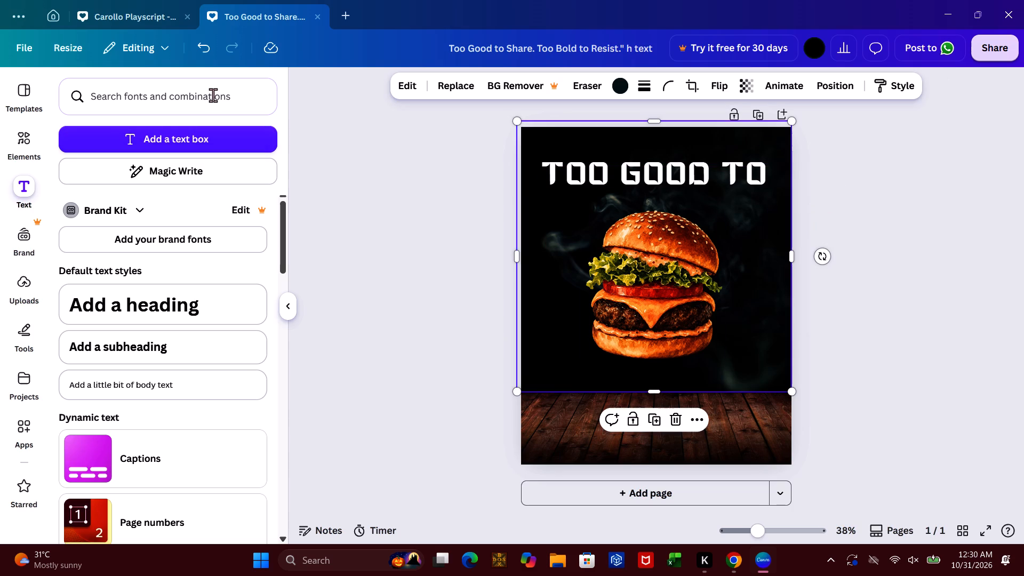
click(213, 95)
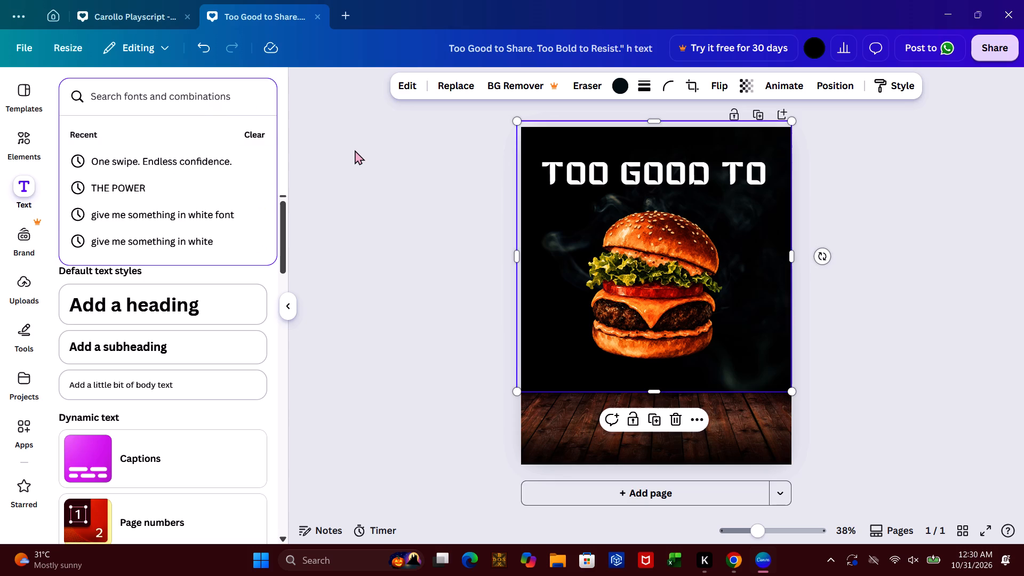
click(355, 150)
click(255, 134)
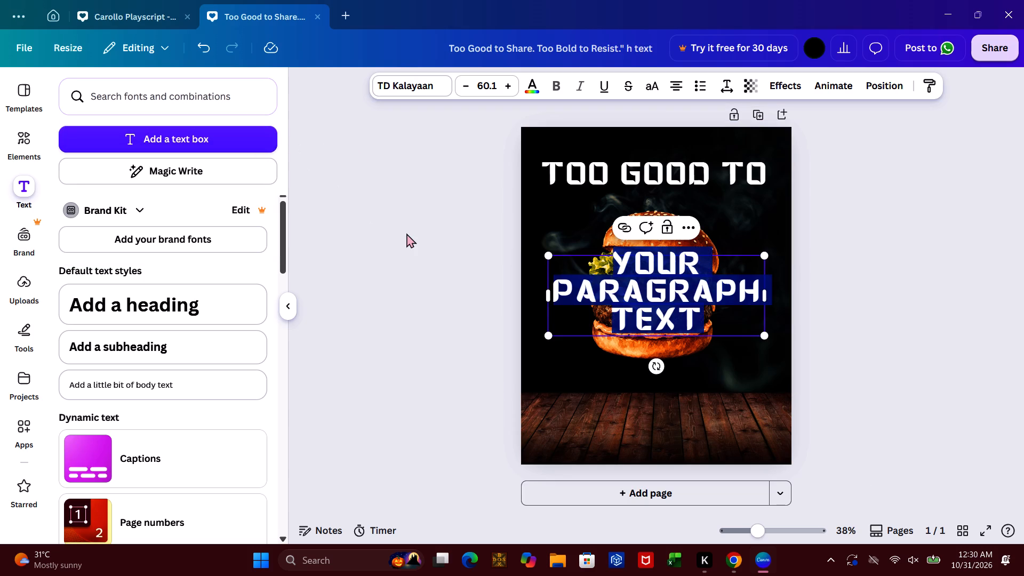
key(BackSpace)
text(RE)
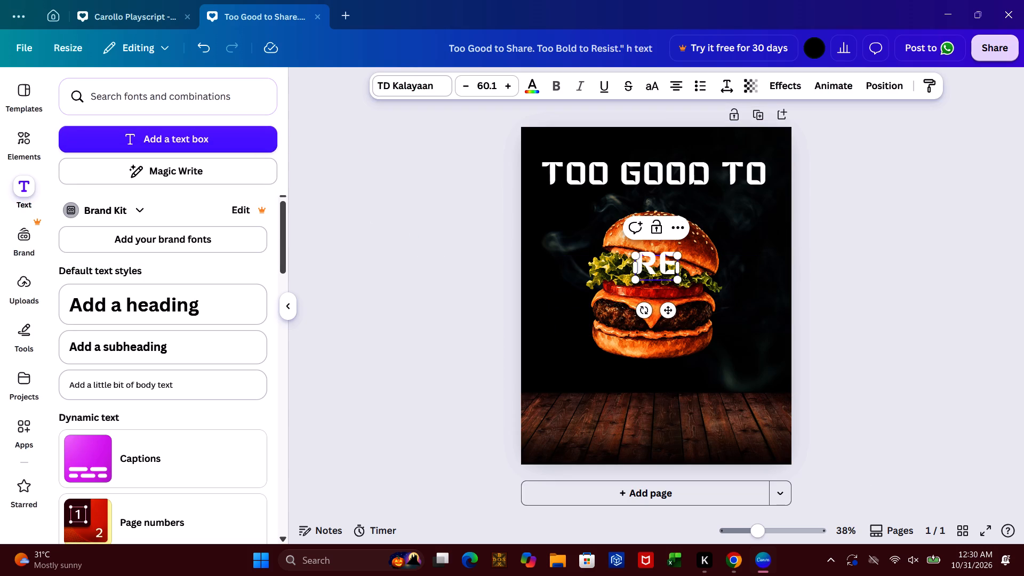
key(BackSpace)
key(BackSpace)
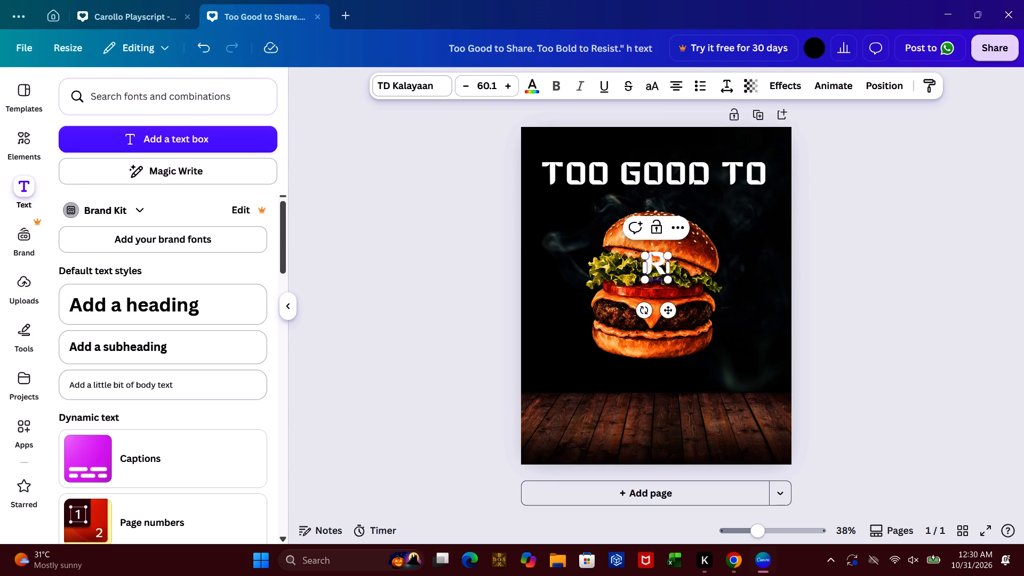
text(SG)
key(BackSpace)
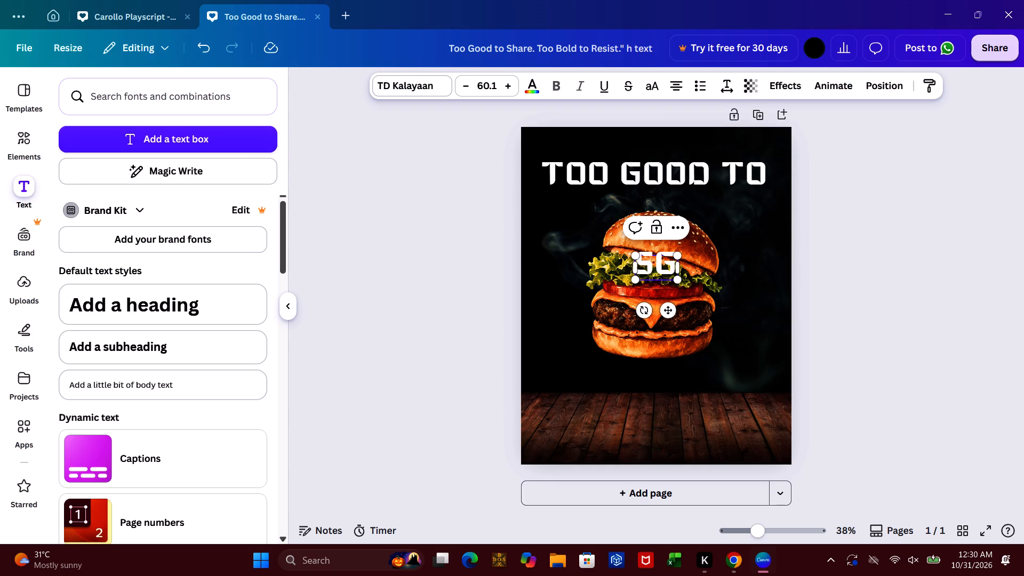
text(HARE)
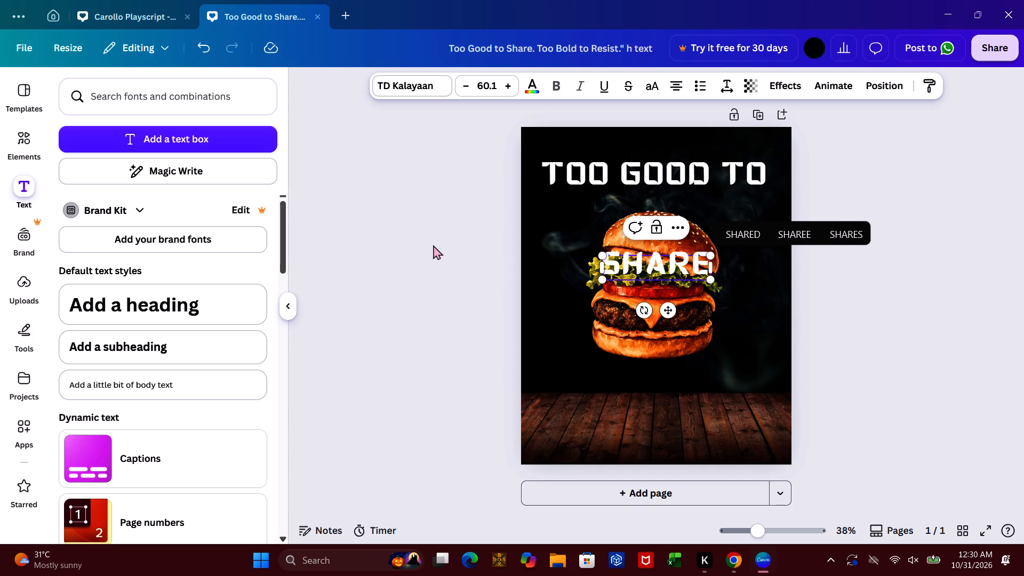
key(period)
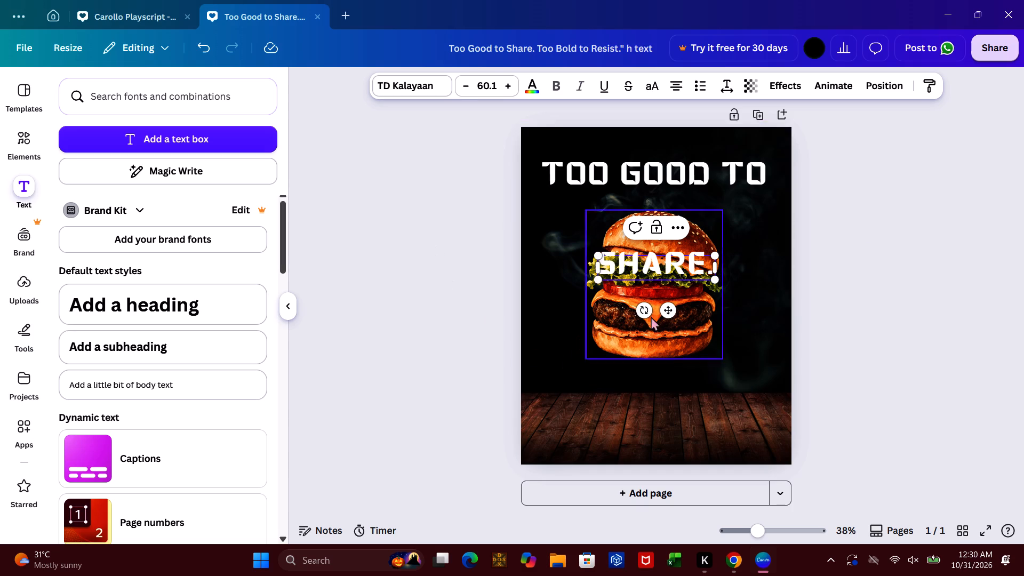
Move the "SHARE." text up to sit centred under "TOO GOOD TO", overlapping the top of the bun.
click(666, 261)
click(910, 246)
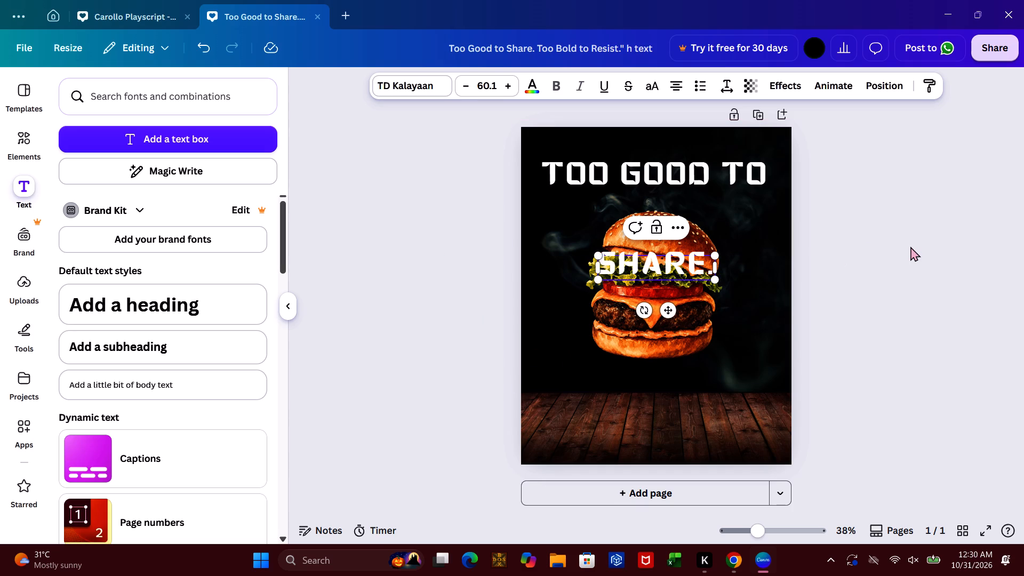
drag(658, 265, 656, 221)
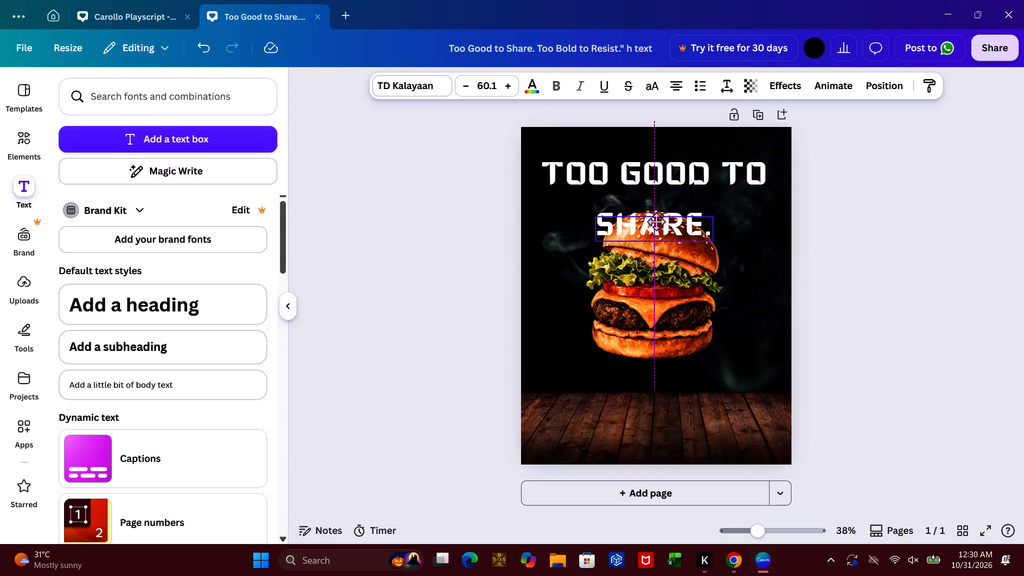
drag(656, 221, 657, 209)
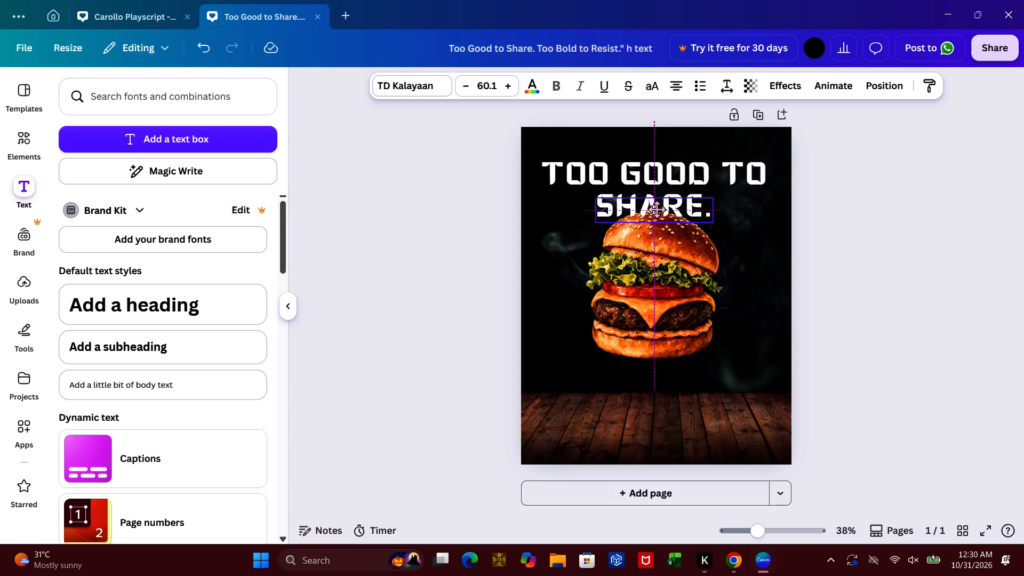
drag(657, 209, 659, 215)
click(889, 254)
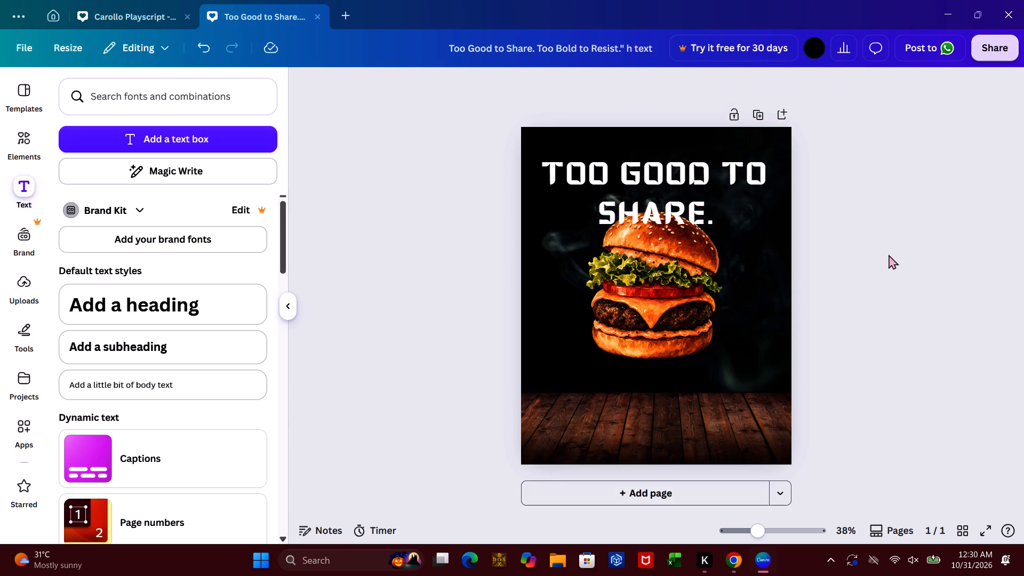
Set the transparency of the "SHARE." text overlapping the top of the bun to 71.
click(671, 227)
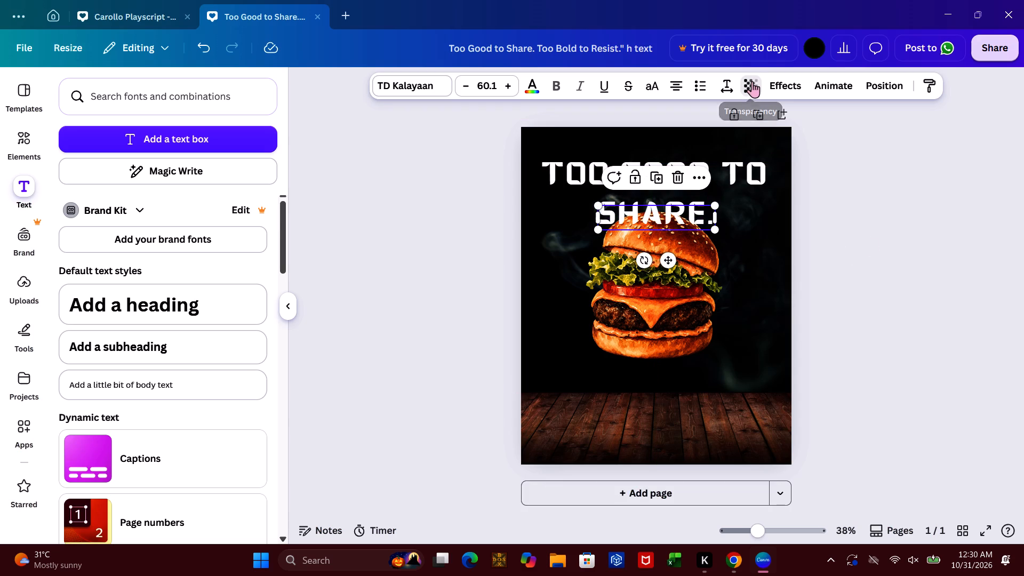
click(752, 82)
click(736, 136)
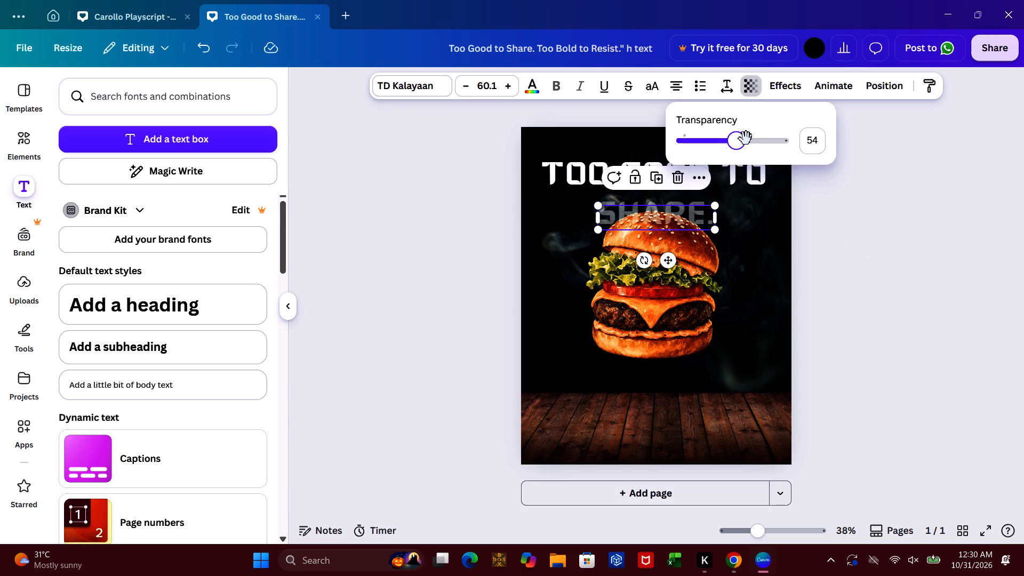
click(759, 140)
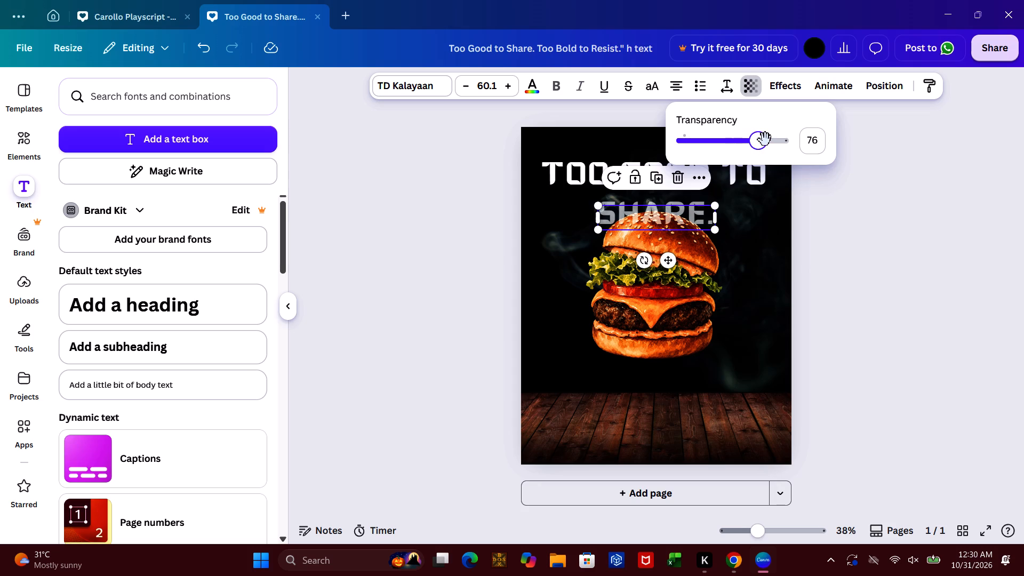
click(773, 142)
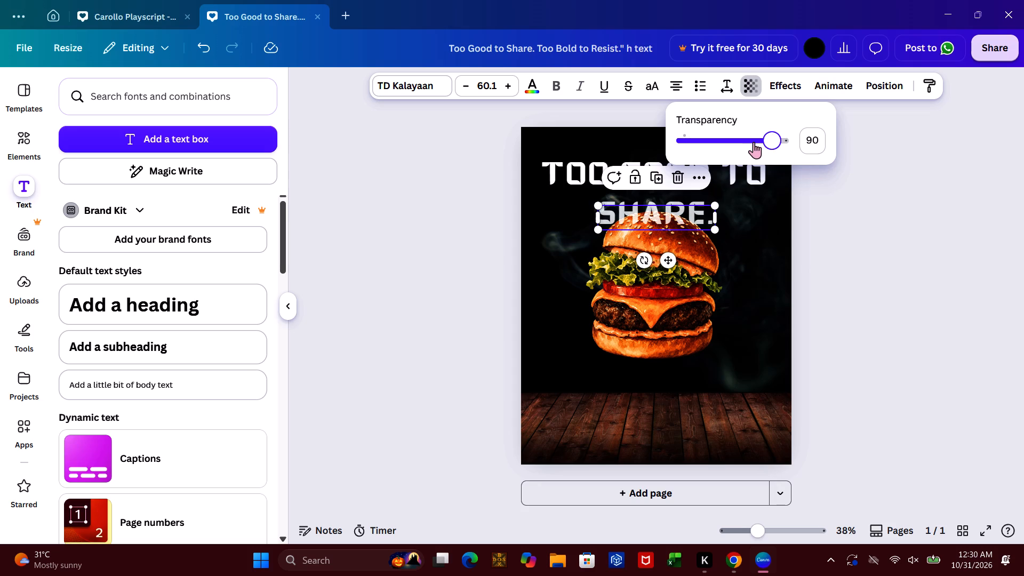
click(754, 142)
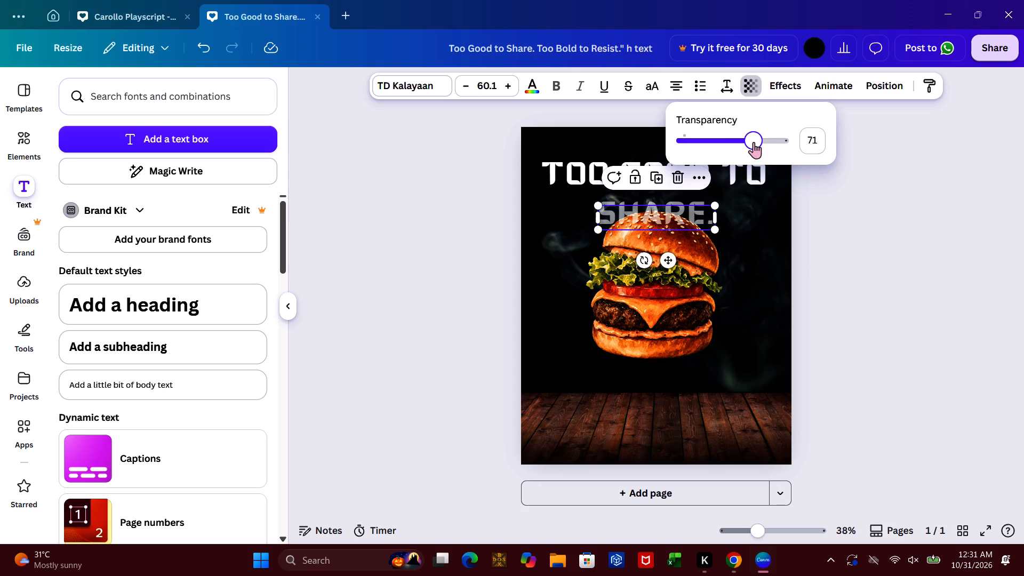
click(892, 239)
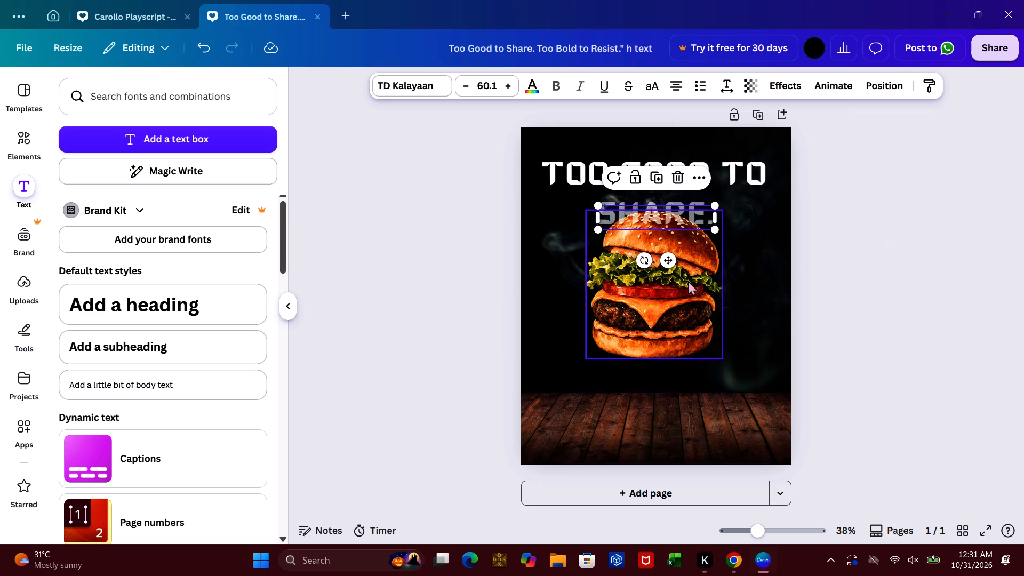
Nudge the burger image slightly up and sideways so it is horizontally centred on the page.
double_click(688, 281)
click(692, 296)
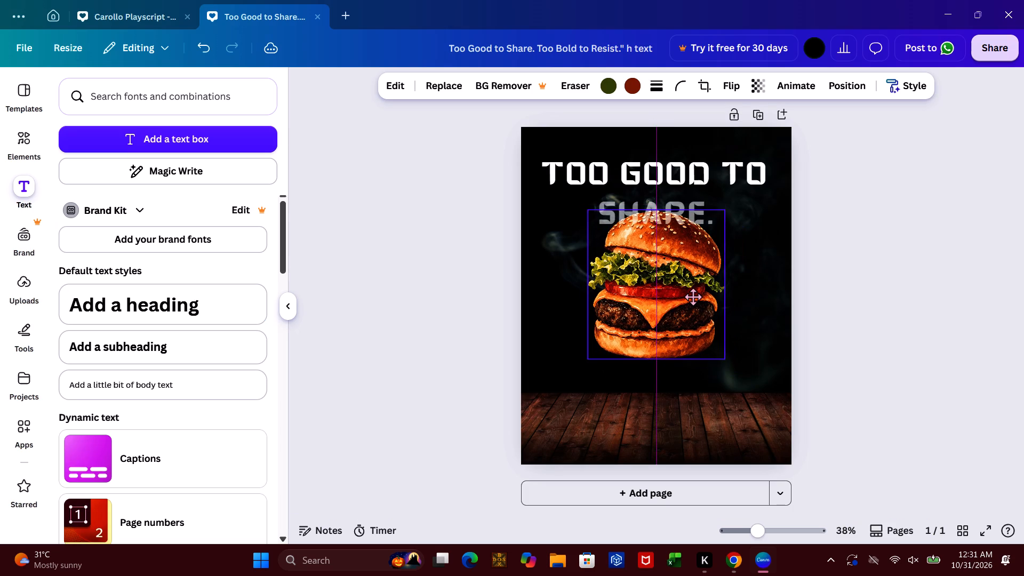
click(837, 282)
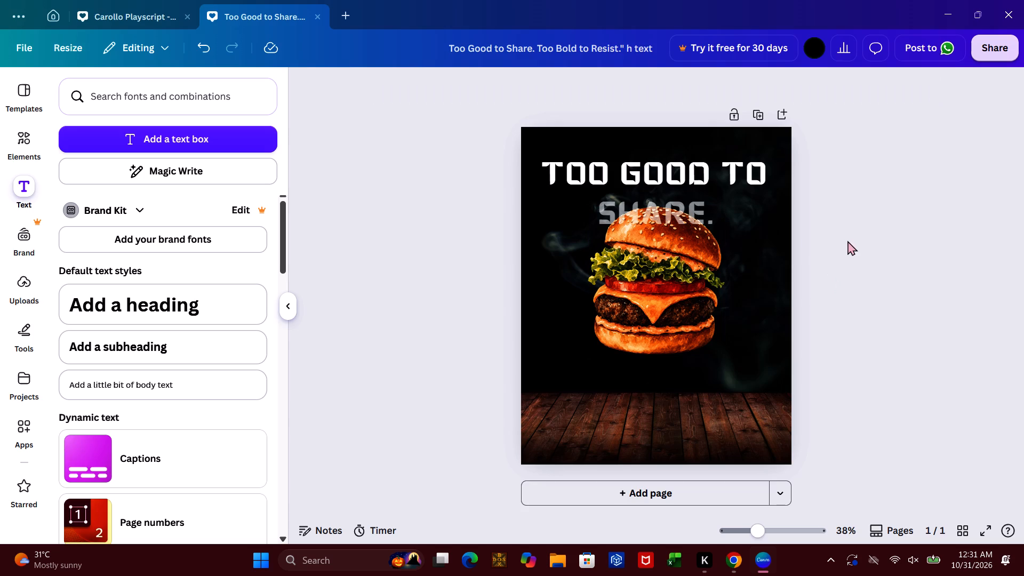
click(489, 206)
Add a text box over the burger containing the slogan's second sentence, "Too Bold to Resist.", copied from the ChatGPT conversation in Chrome.
click(217, 145)
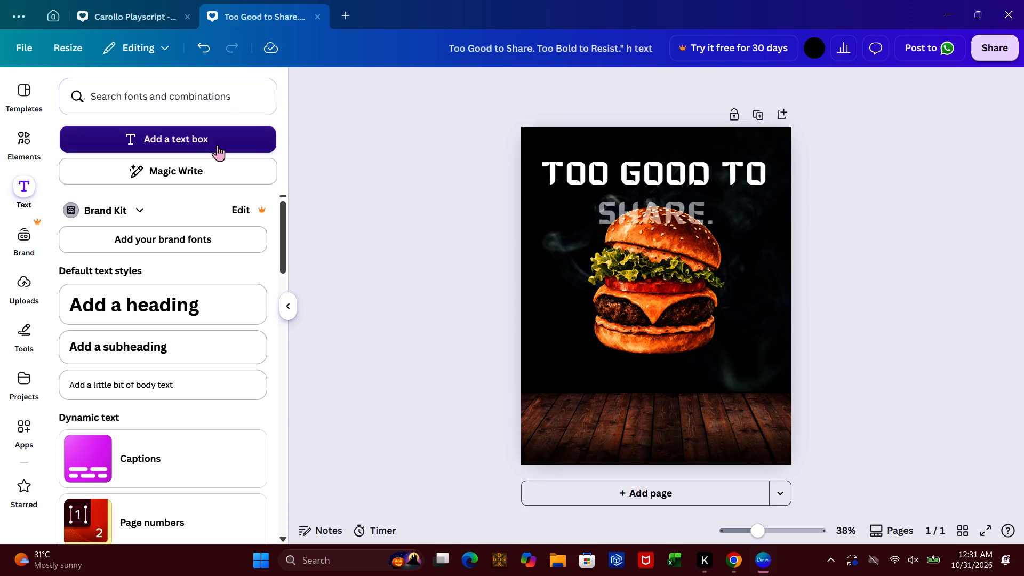
click(728, 566)
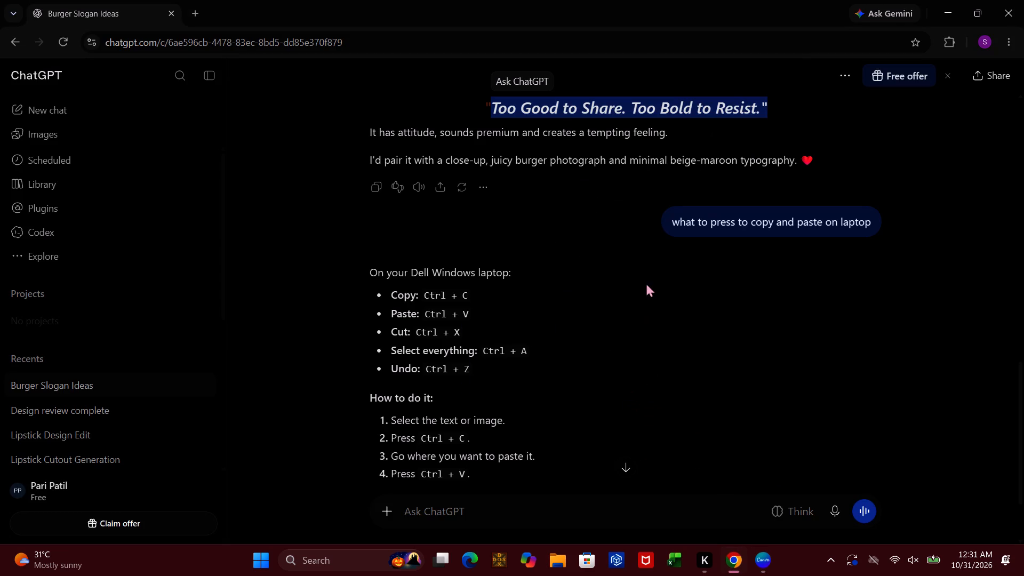
drag(631, 108, 685, 110)
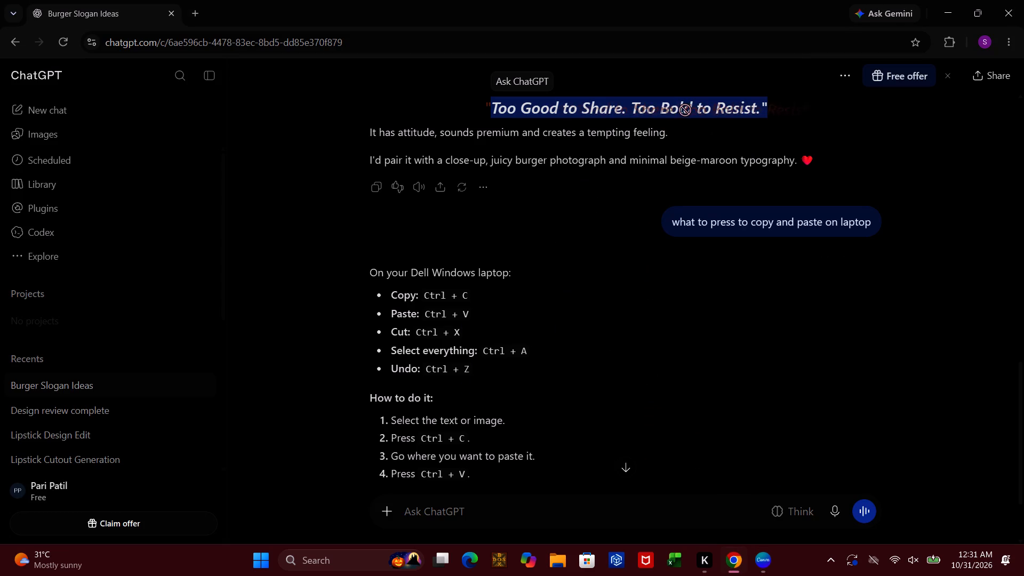
drag(685, 110, 653, 118)
click(634, 105)
drag(634, 105, 650, 110)
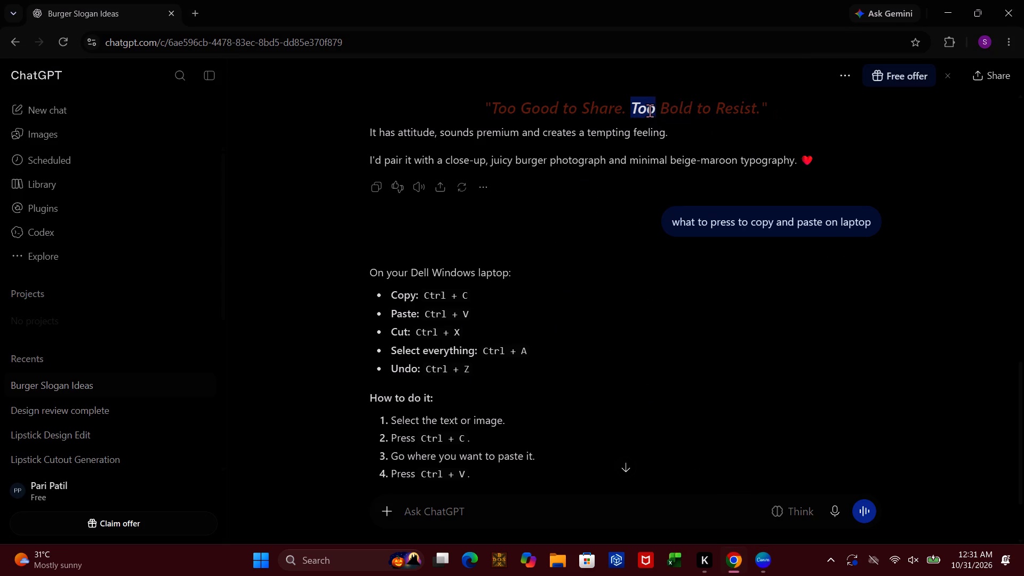
drag(650, 110, 769, 108)
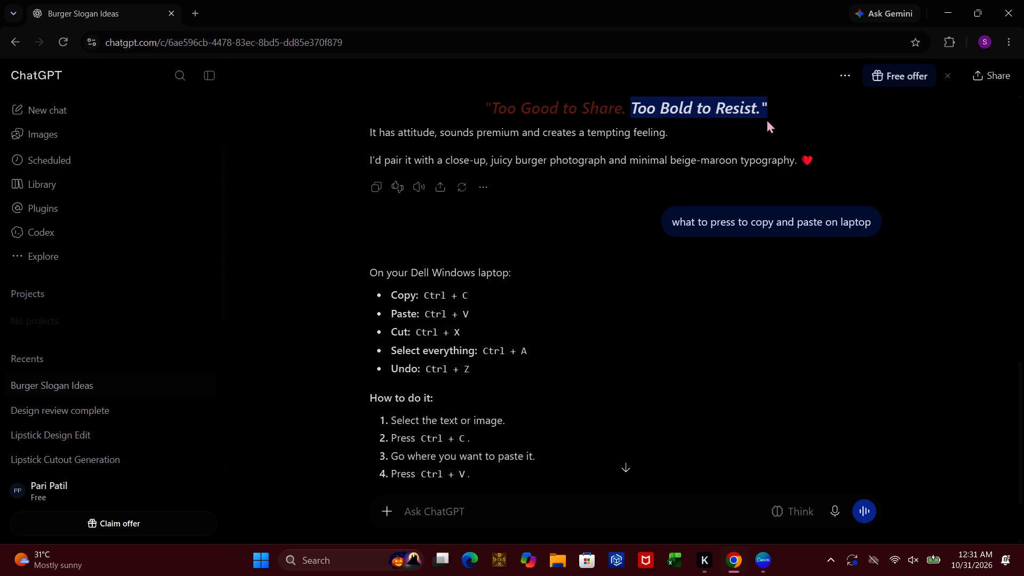
key(ctrl+c)
click(766, 565)
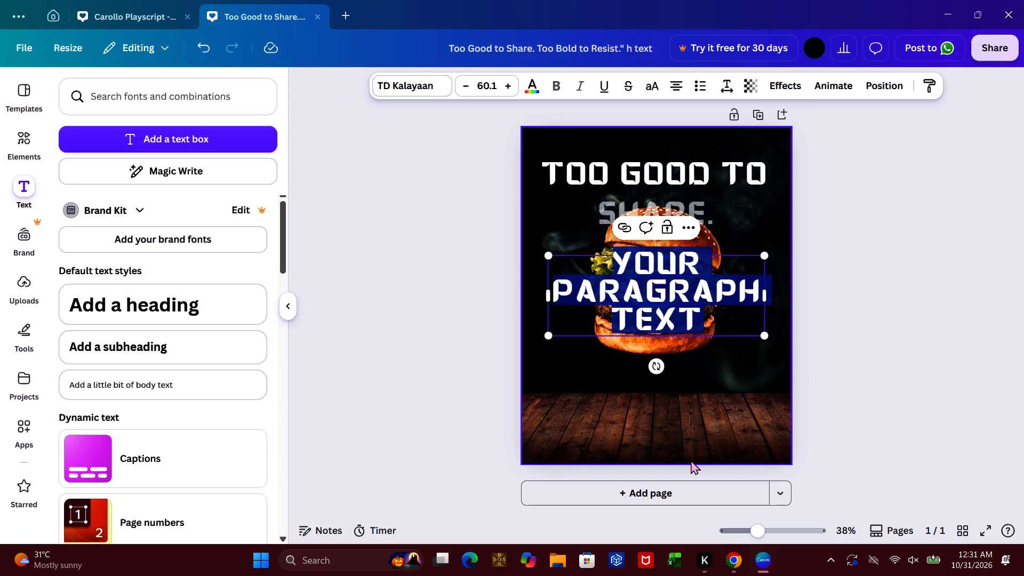
key(ctrl+v)
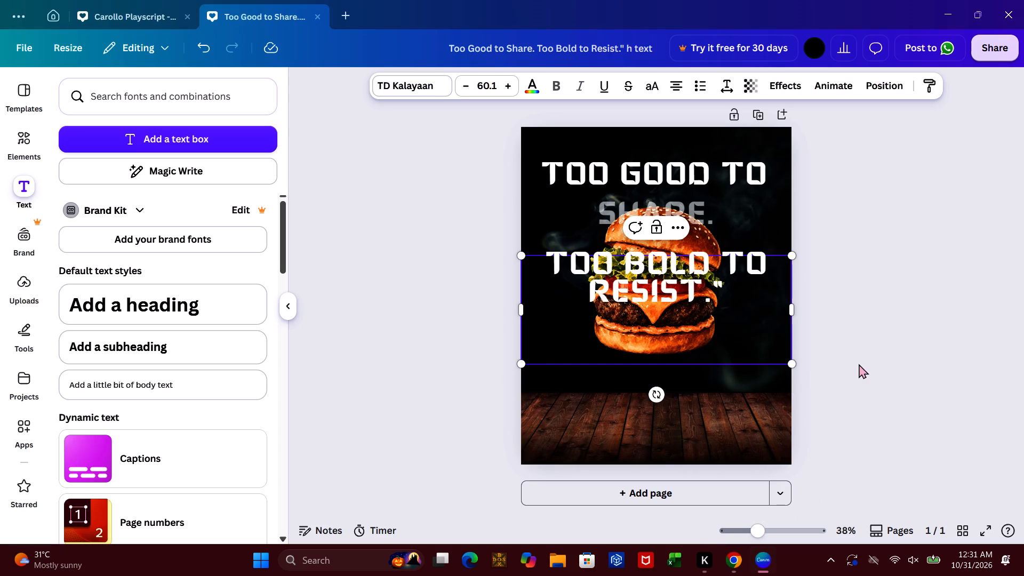
click(859, 364)
Move the "TOO BOLD TO RESIST." text down so its first line overlaps the bottom bun.
drag(685, 259, 693, 322)
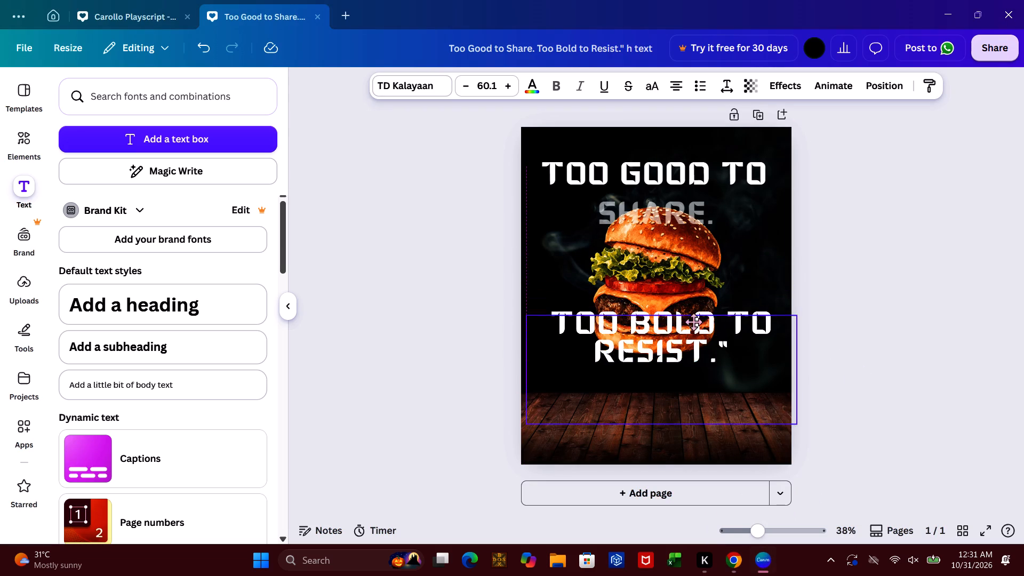
drag(693, 322, 687, 327)
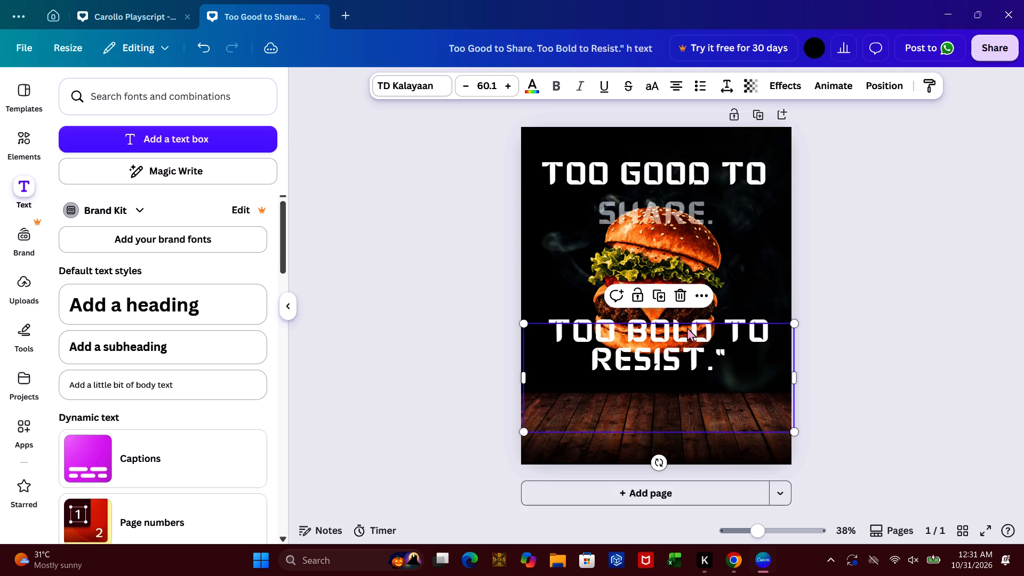
click(886, 283)
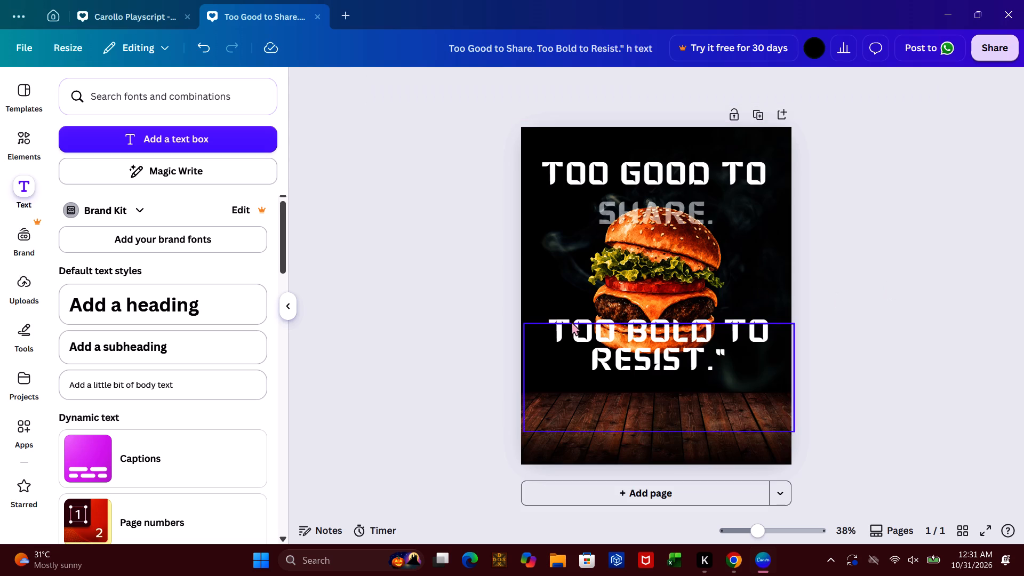
Delete the closing quotation mark at the end of the "TOO BOLD TO RESIST." text.
double_click(547, 329)
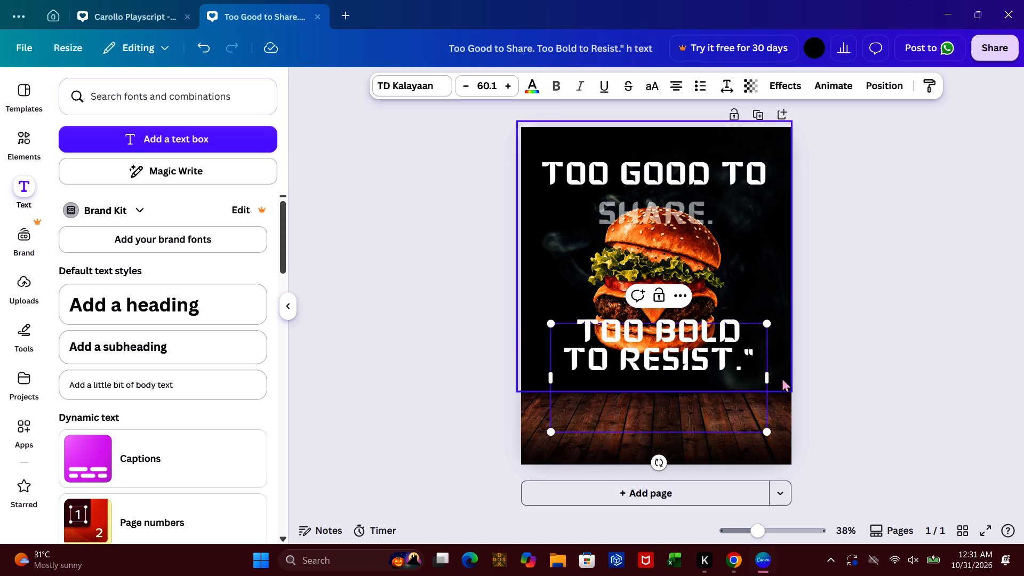
click(755, 360)
key(BackSpace)
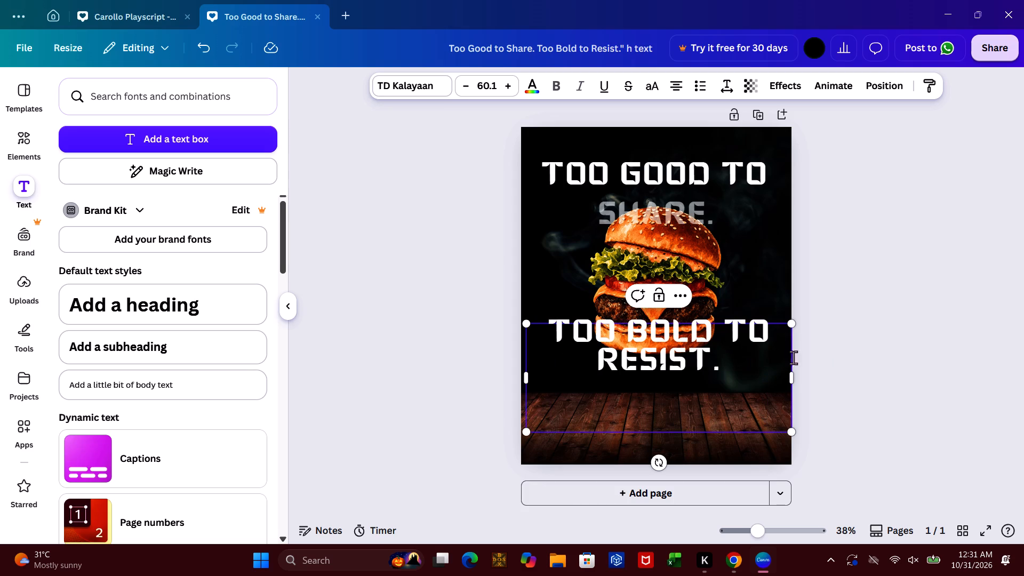
click(852, 319)
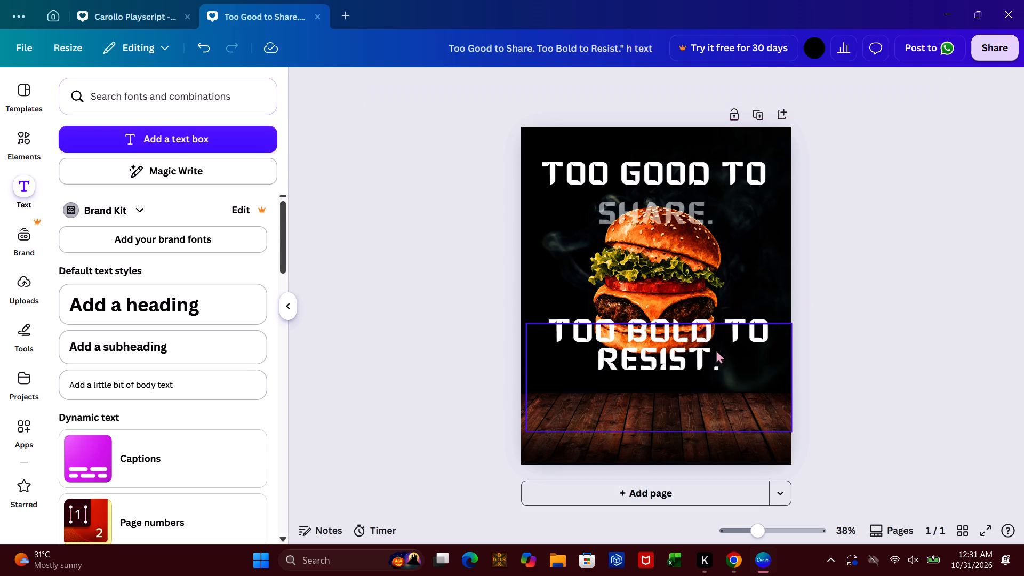
Remove the word "RESIST." from the lower text box so it reads only "TOO BOLD TO".
click(722, 350)
click(724, 362)
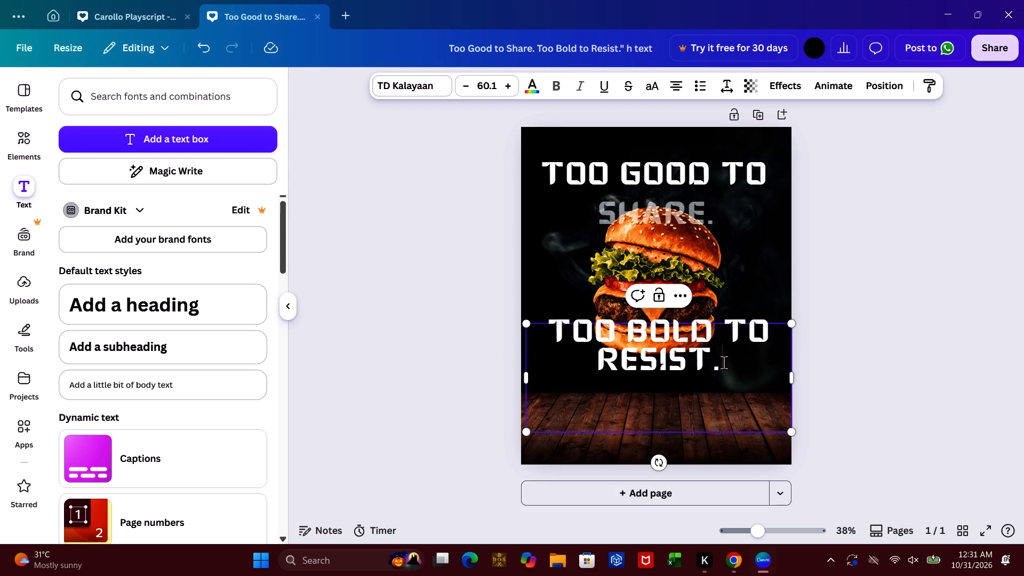
key(BackSpace)
key(BackSpace)
key(BackSpace)
key(BackSpace)
key(BackSpace)
key(BackSpace)
key(BackSpace)
key(BackSpace)
key(BackSpace)
key(BackSpace)
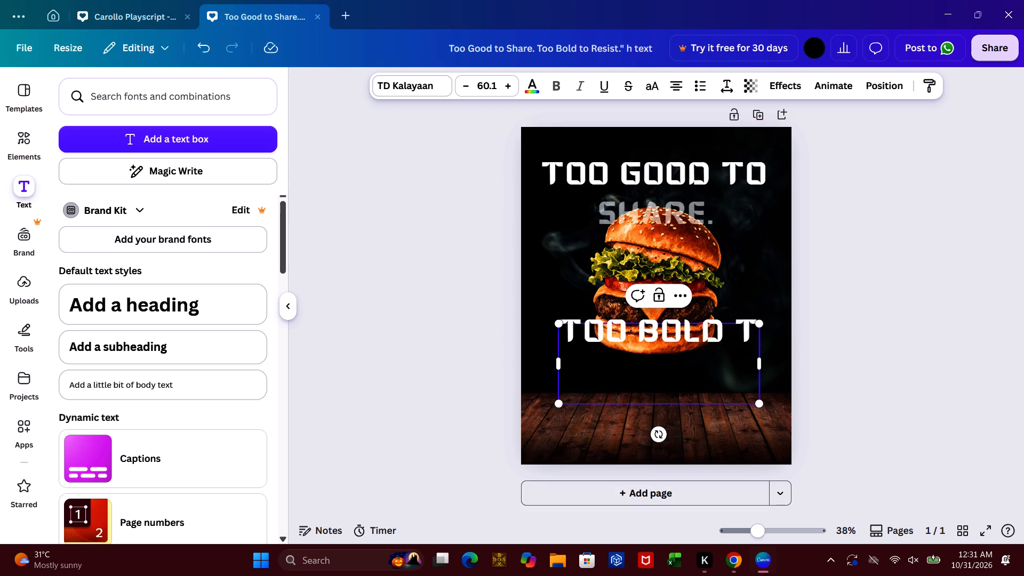
key(o)
click(903, 283)
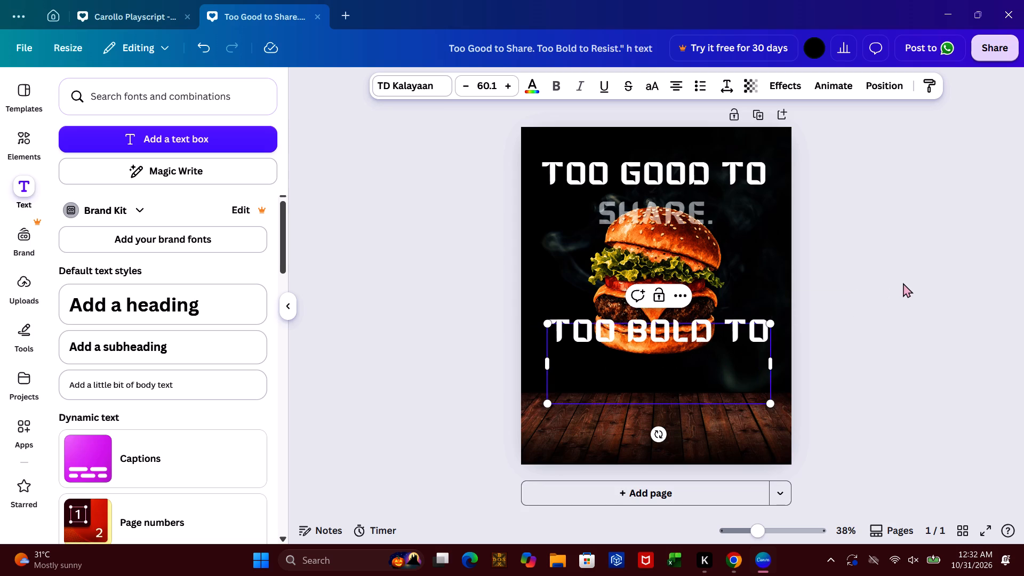
Set the transparency of the "TOO BOLD TO" text over the bottom bun to 75.
click(731, 327)
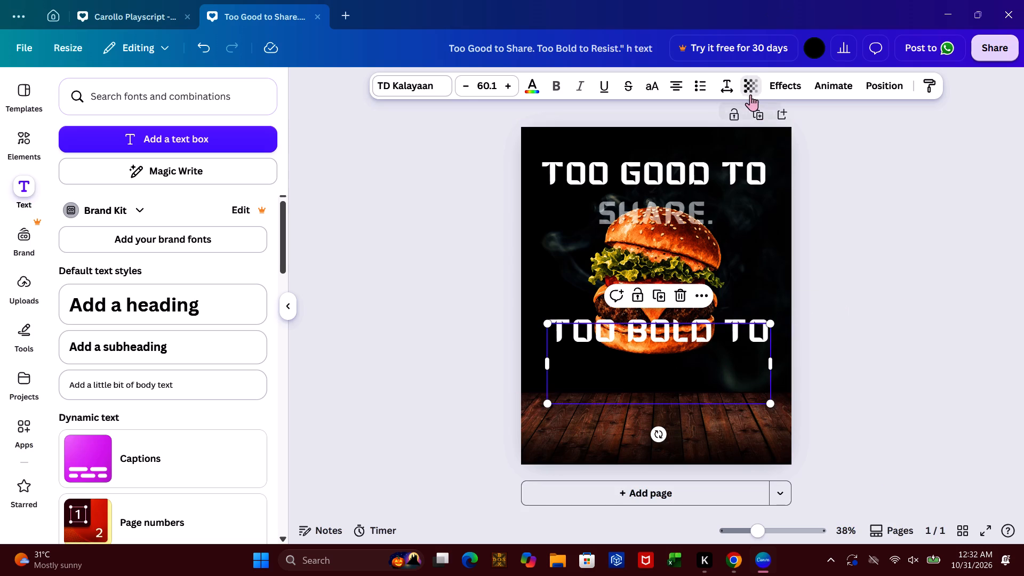
click(750, 94)
click(750, 138)
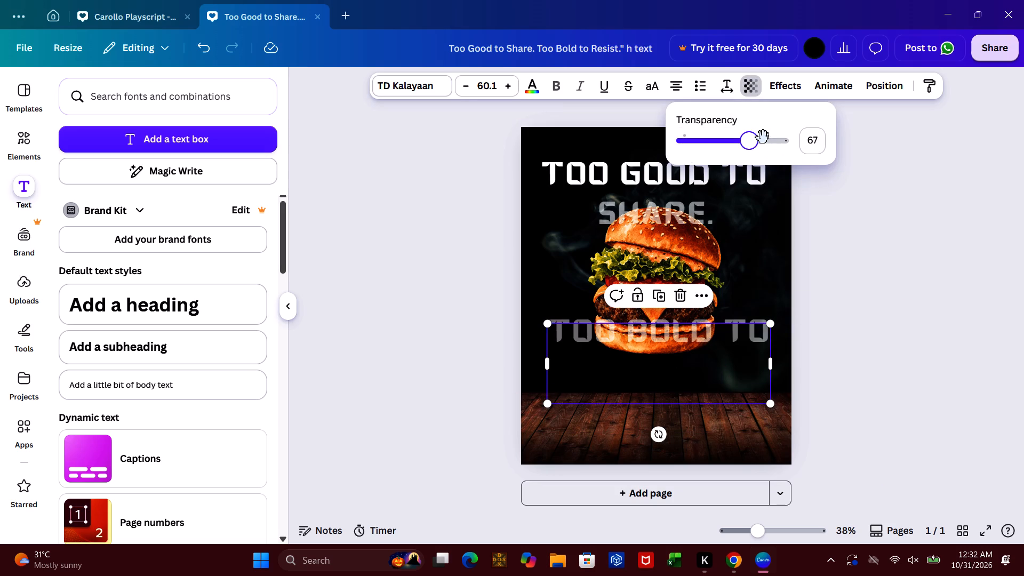
click(763, 138)
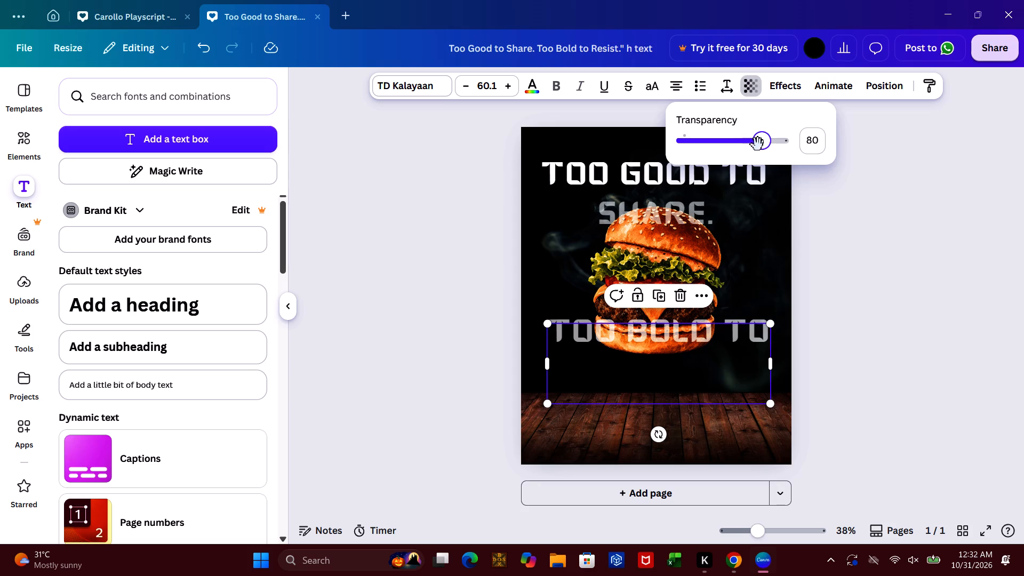
click(758, 146)
click(758, 149)
click(884, 220)
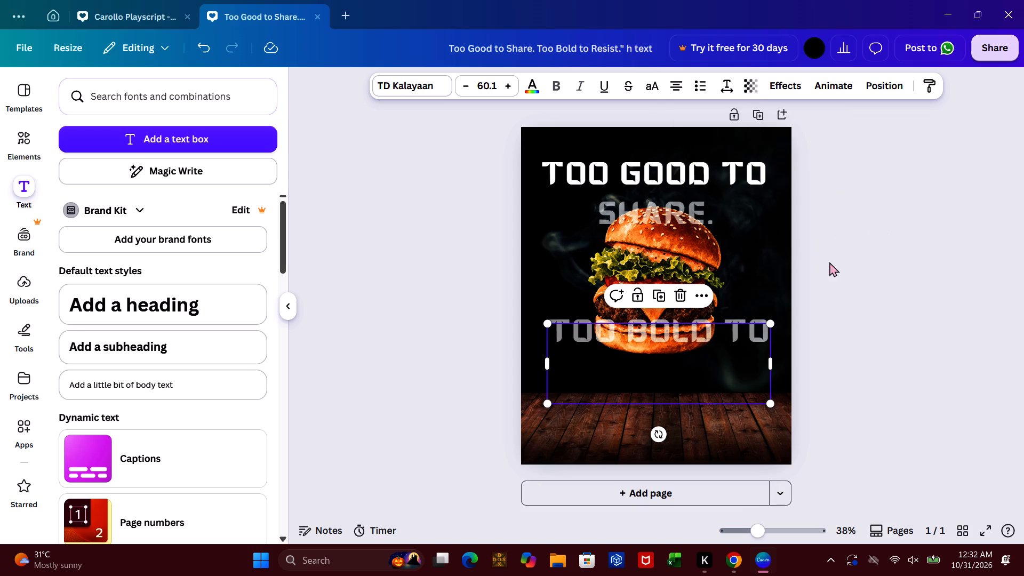
click(829, 262)
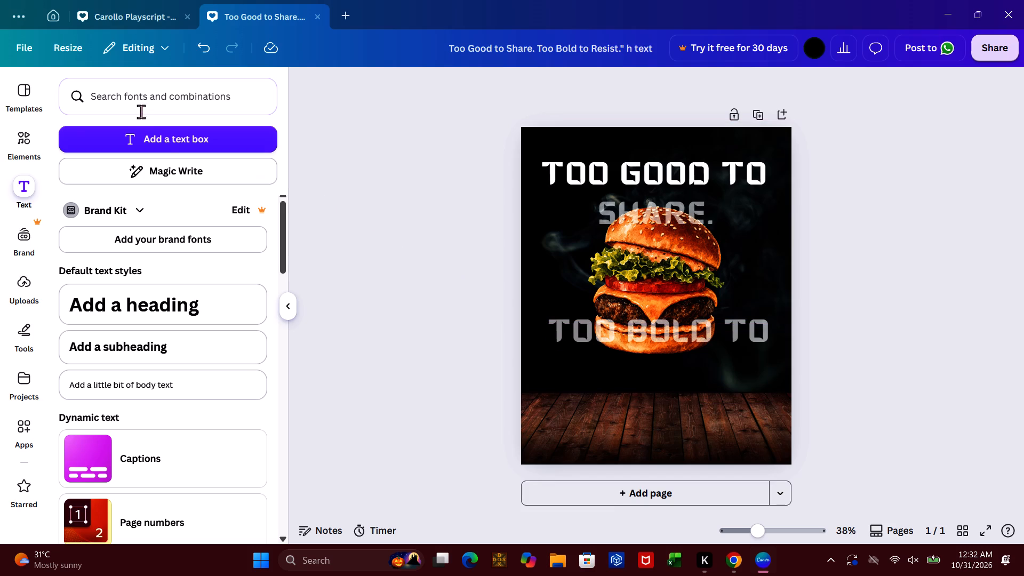
Add a new text box over the middle of the burger containing "SHARE.".
click(165, 131)
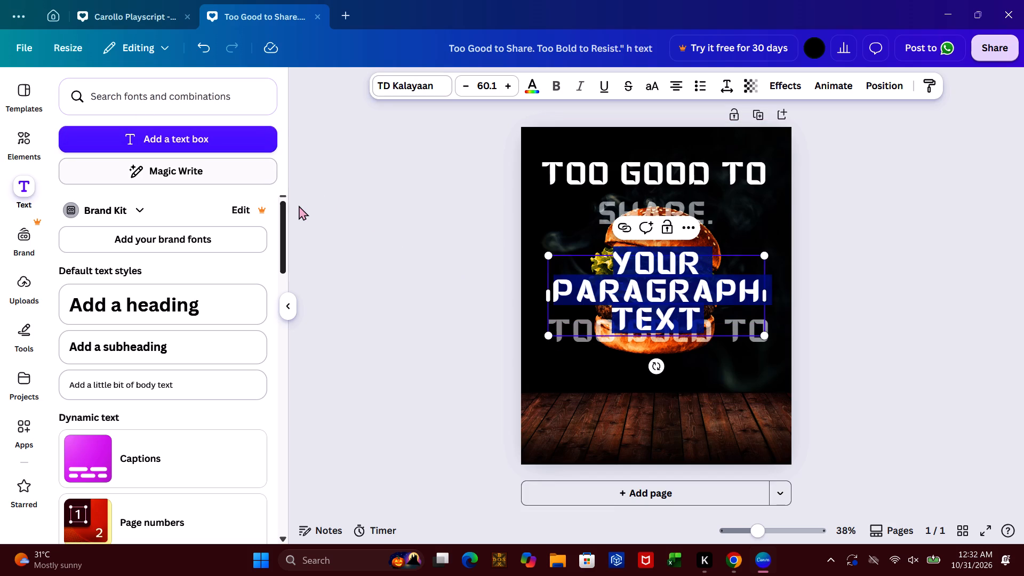
text(SHARE)
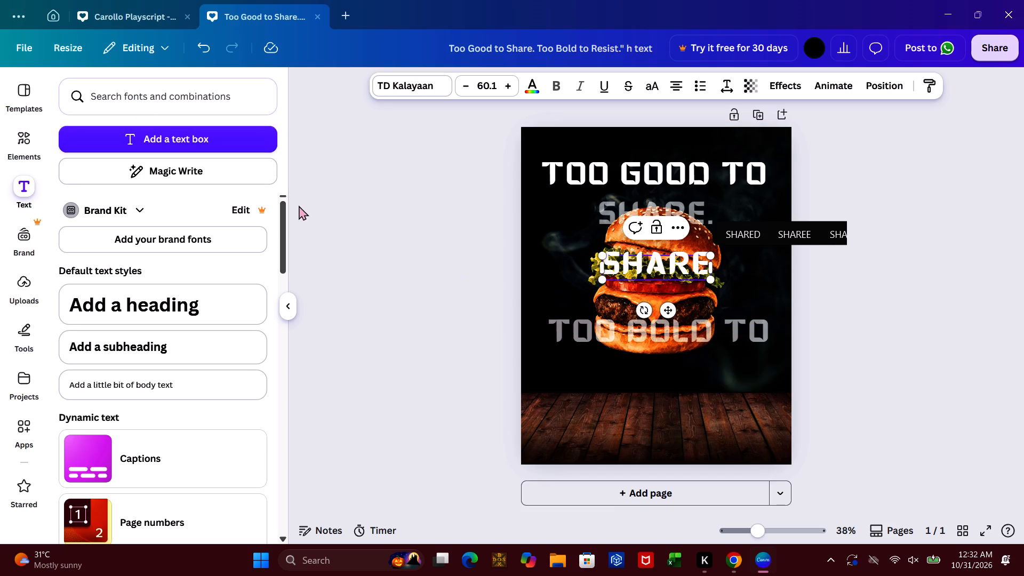
key(period)
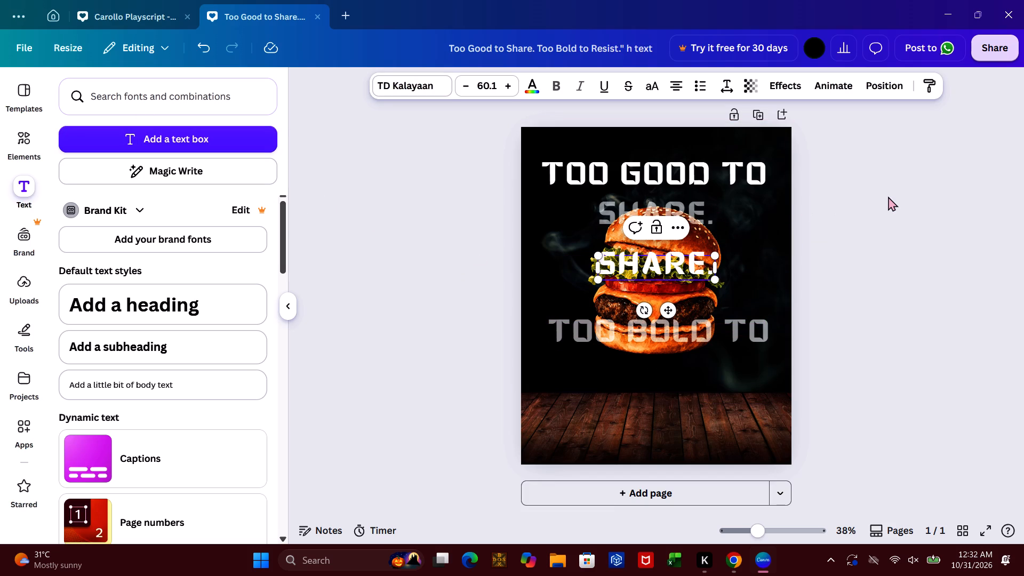
click(888, 196)
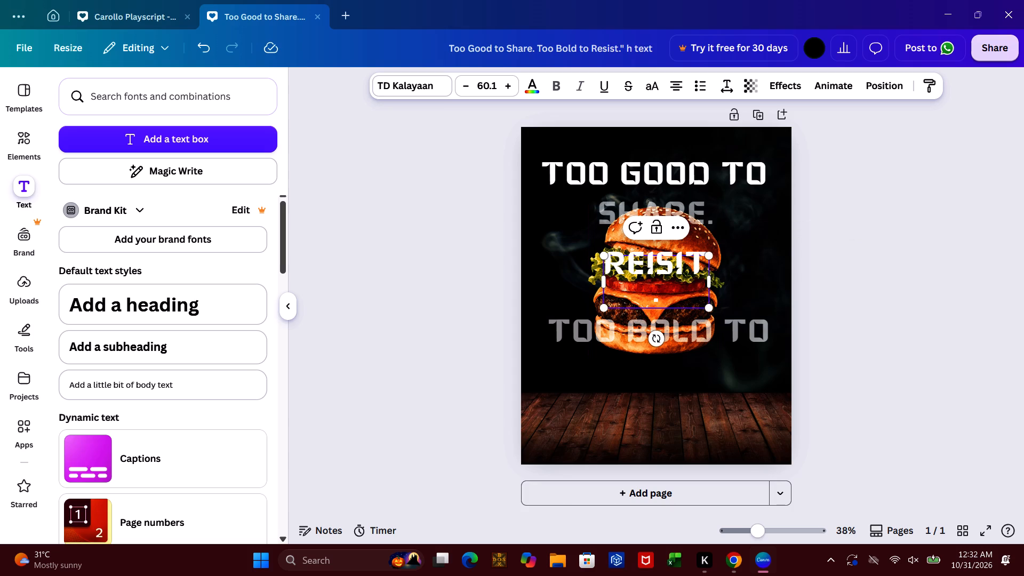
key(BackSpace)
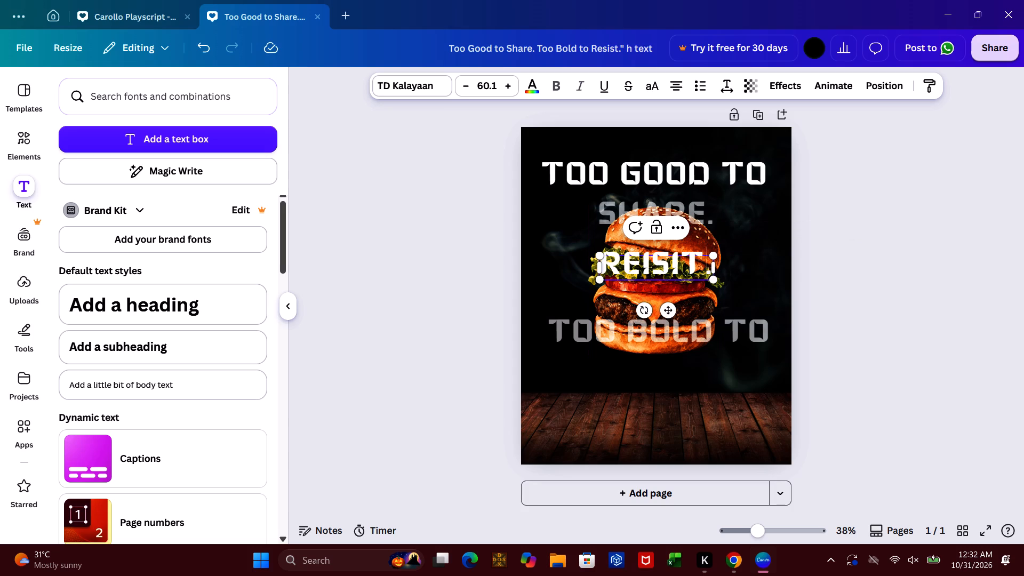
click(912, 243)
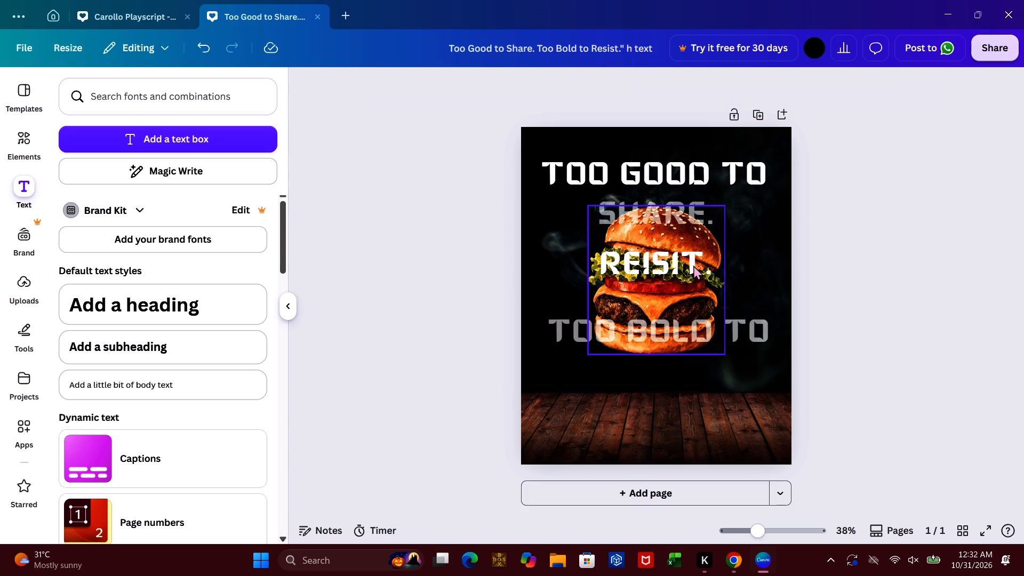
Move the "REISIT." text from the middle of the burger down to the upper edge of the wooden table.
drag(693, 265, 695, 373)
click(863, 283)
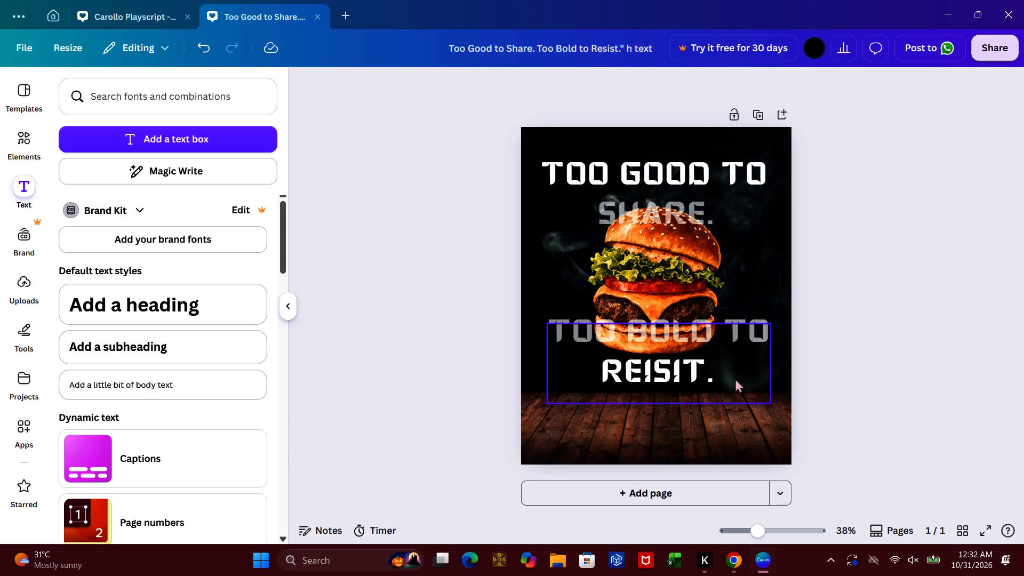
drag(675, 387, 678, 418)
Move the semi-transparent "TOO BOLD TO" text down so it overlaps the lower edge of the bottom bun.
drag(661, 318, 661, 343)
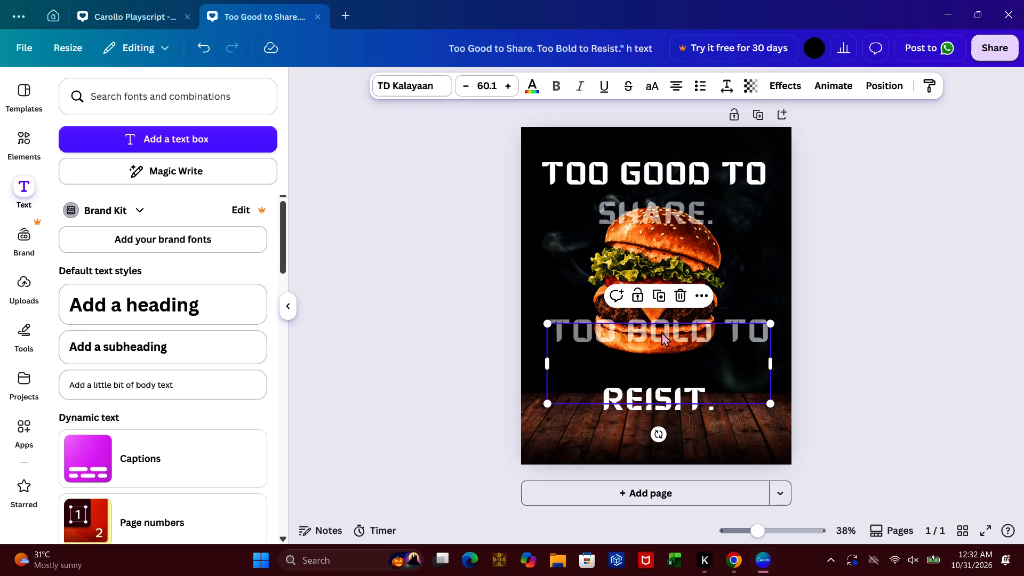
double_click(661, 331)
click(898, 249)
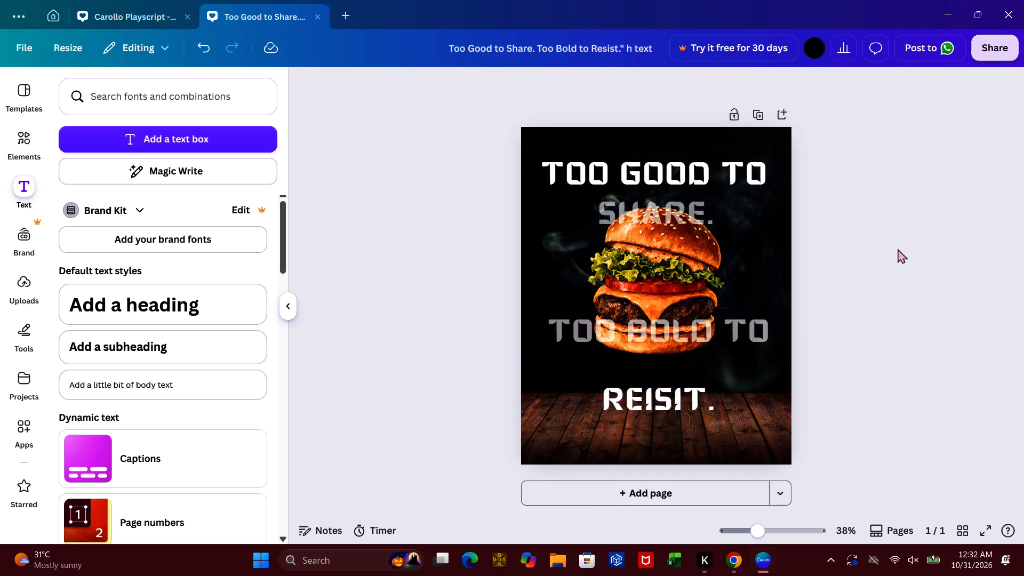
drag(731, 336, 732, 366)
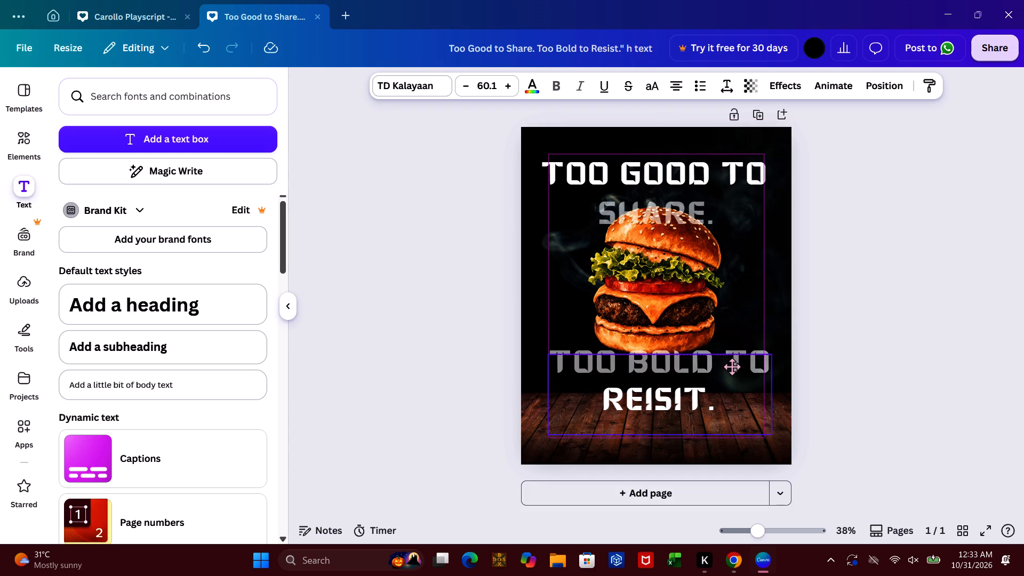
drag(732, 366, 731, 359)
click(857, 299)
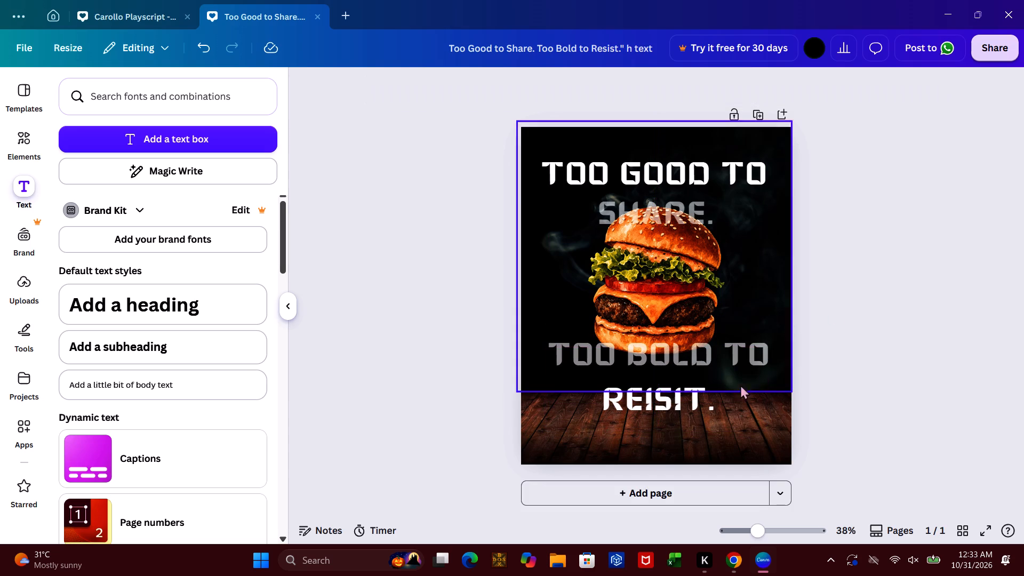
Nudge the "REISIT." text up slightly so it sits closer beneath "TOO BOLD TO".
click(689, 400)
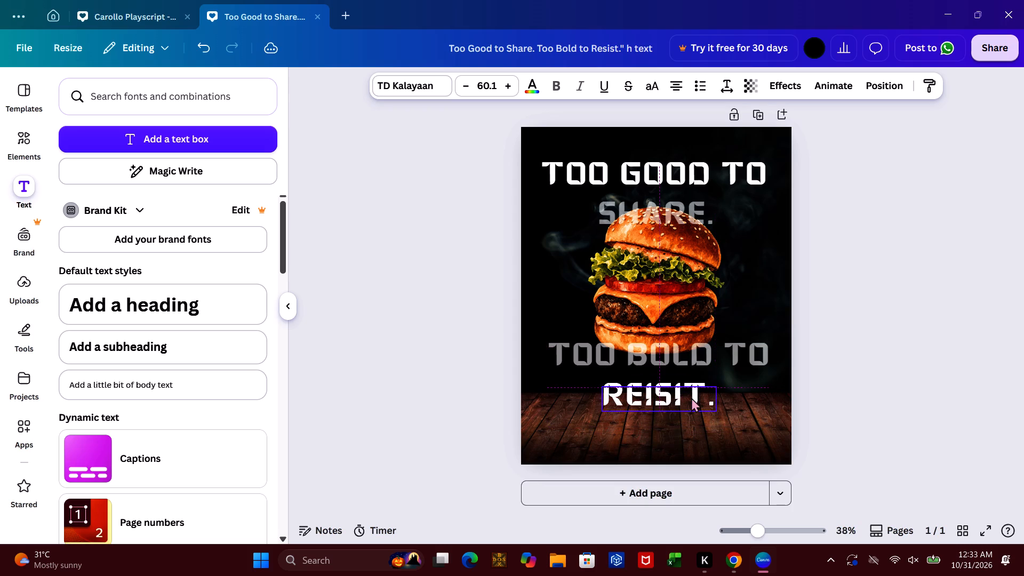
click(875, 293)
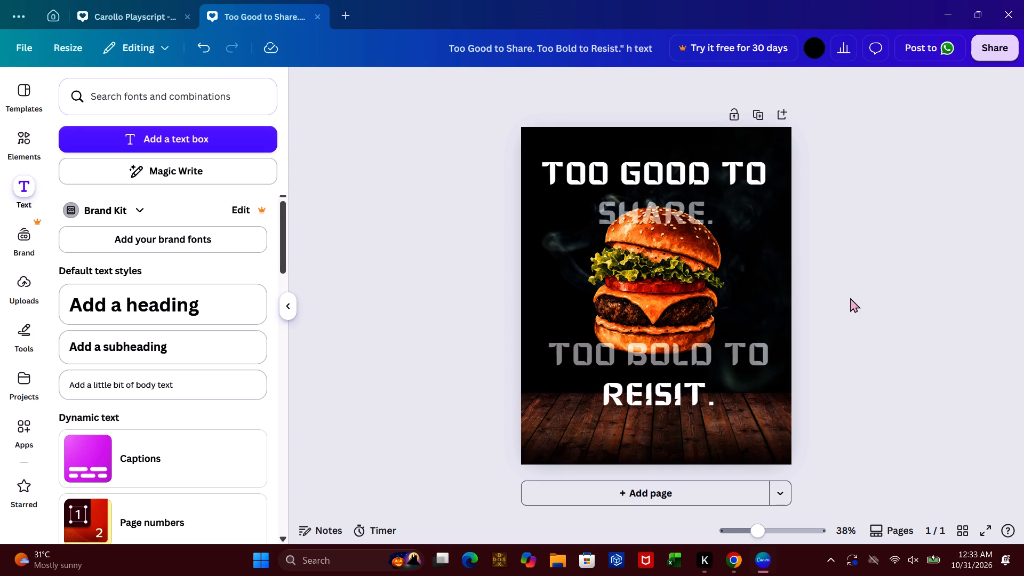
Apply the Clarify text animation to the semi-transparent "TOO BOLD TO" text.
click(665, 340)
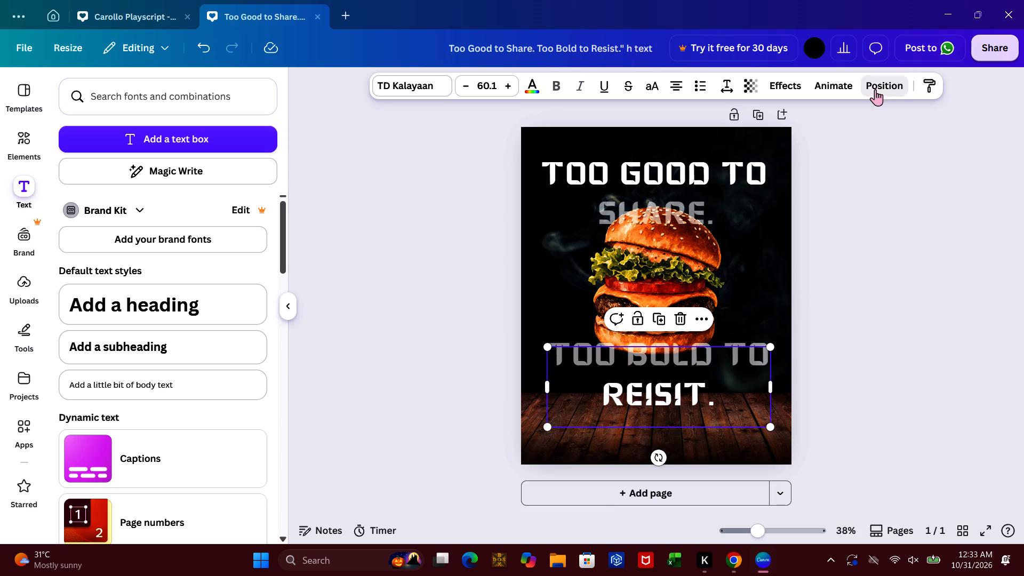
click(827, 77)
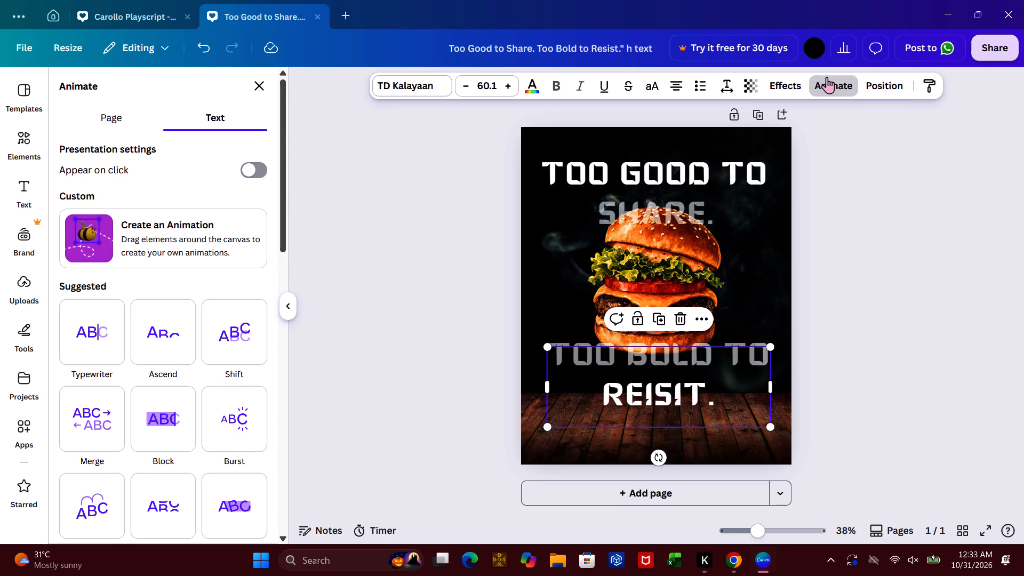
click(282, 433)
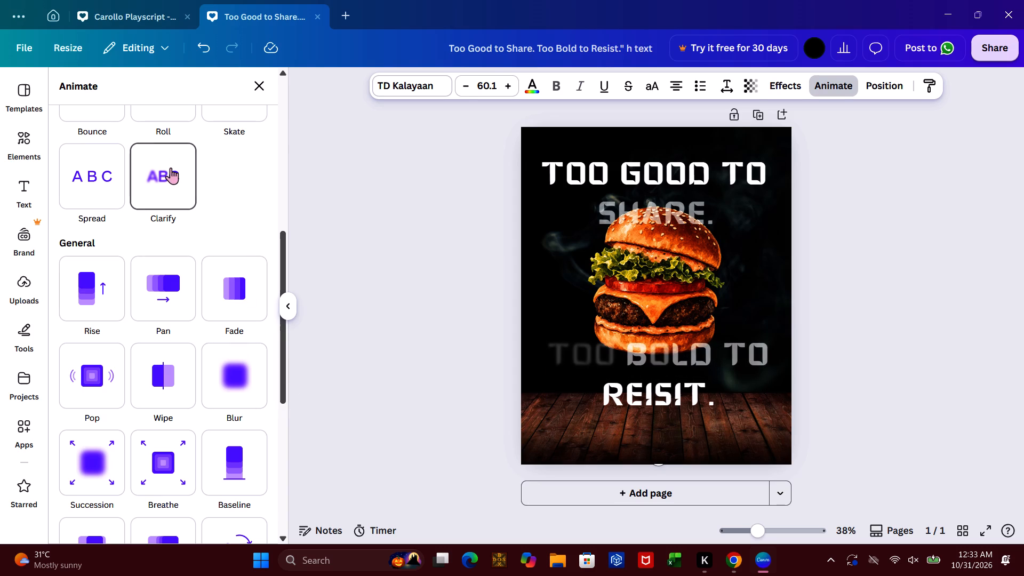
click(282, 433)
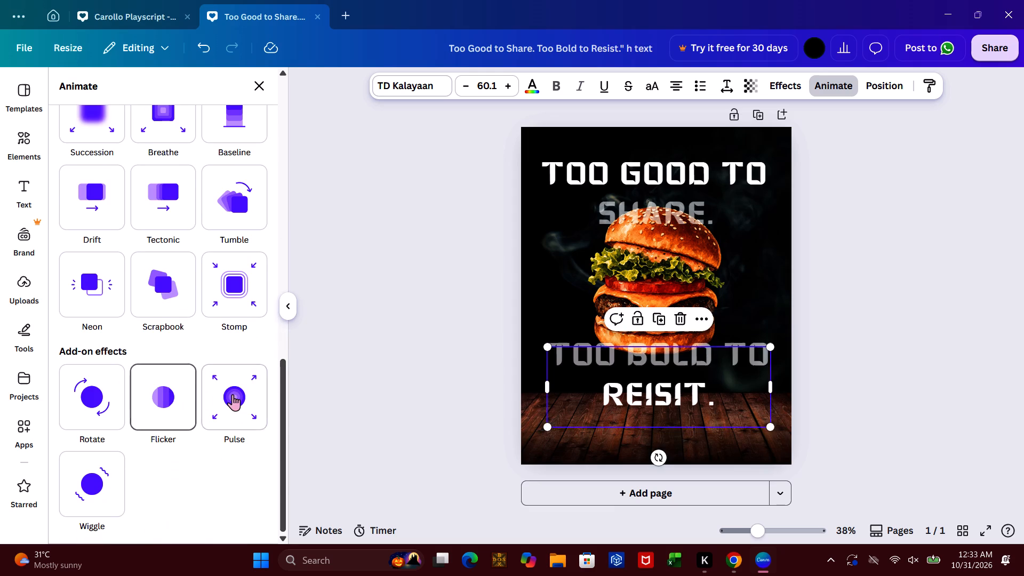
click(282, 327)
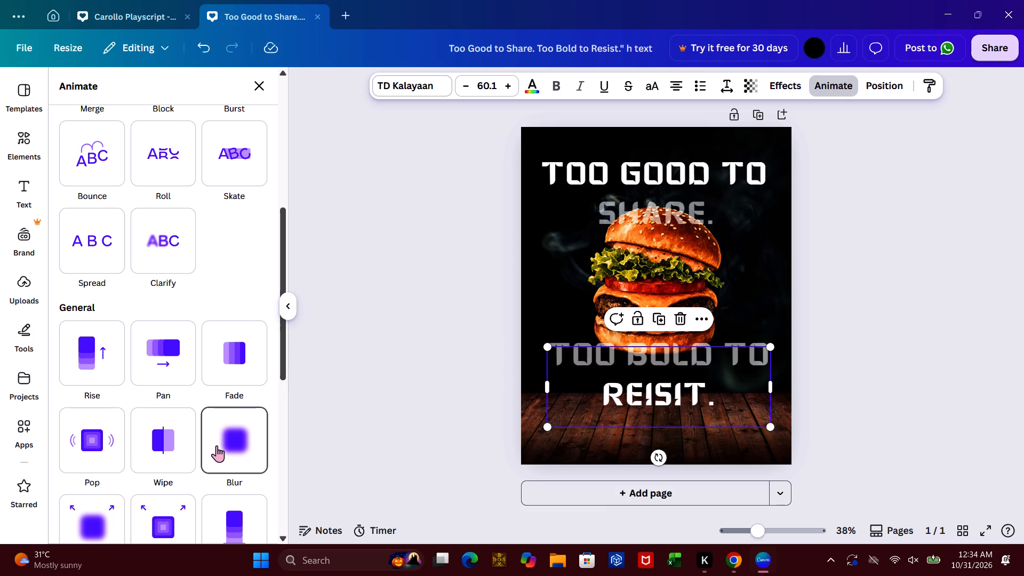
click(160, 254)
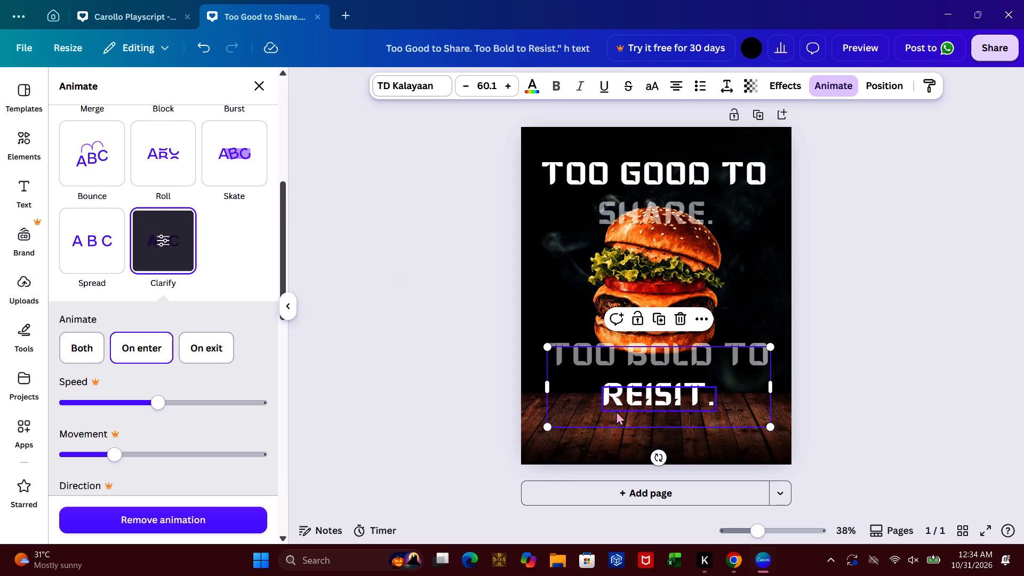
Apply the Clarify text animation to the "REISIT." text on the wooden table.
click(616, 395)
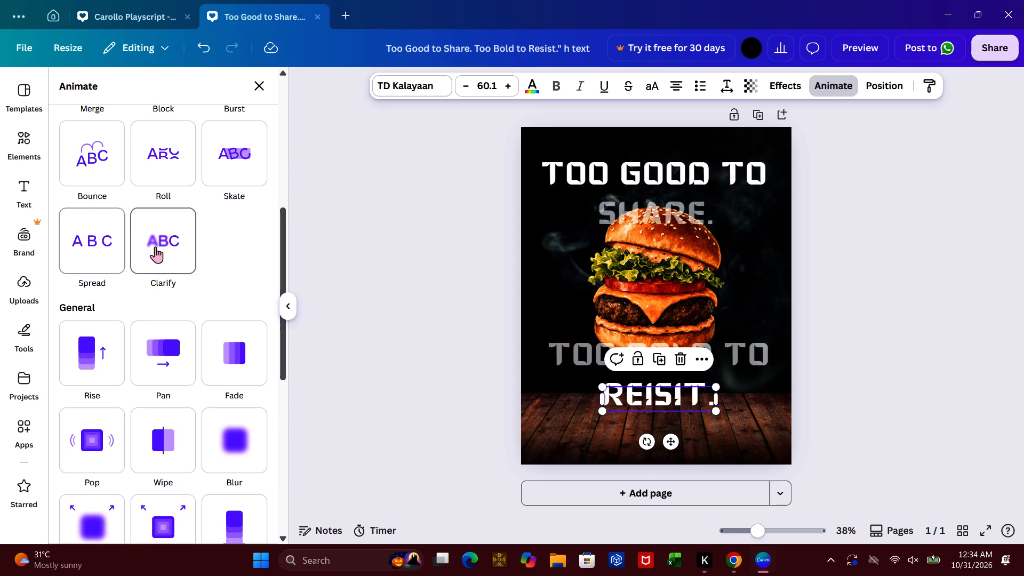
click(155, 246)
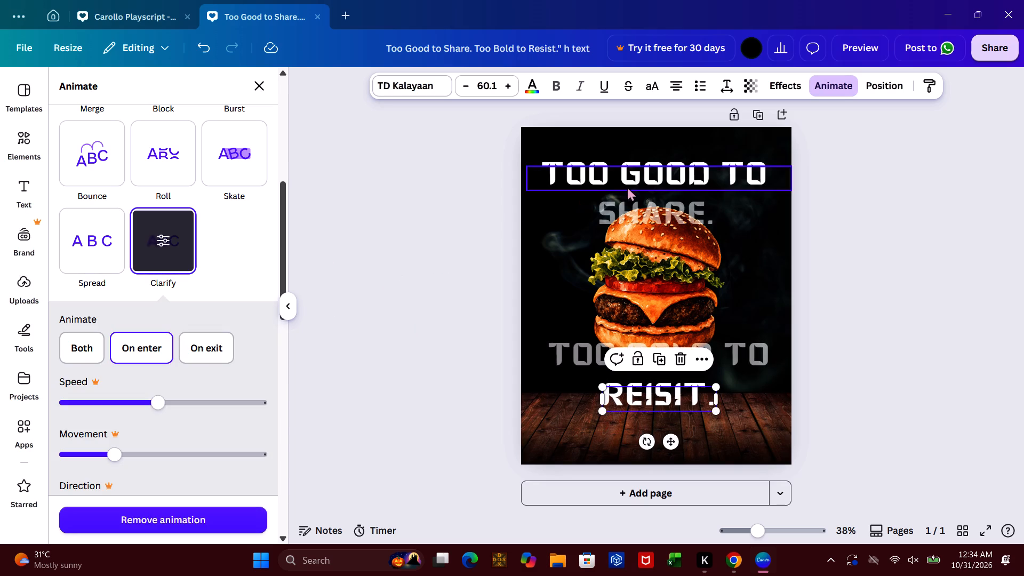
Apply the Fade animation to the "TOO GOOD TO" text above the burger.
click(621, 172)
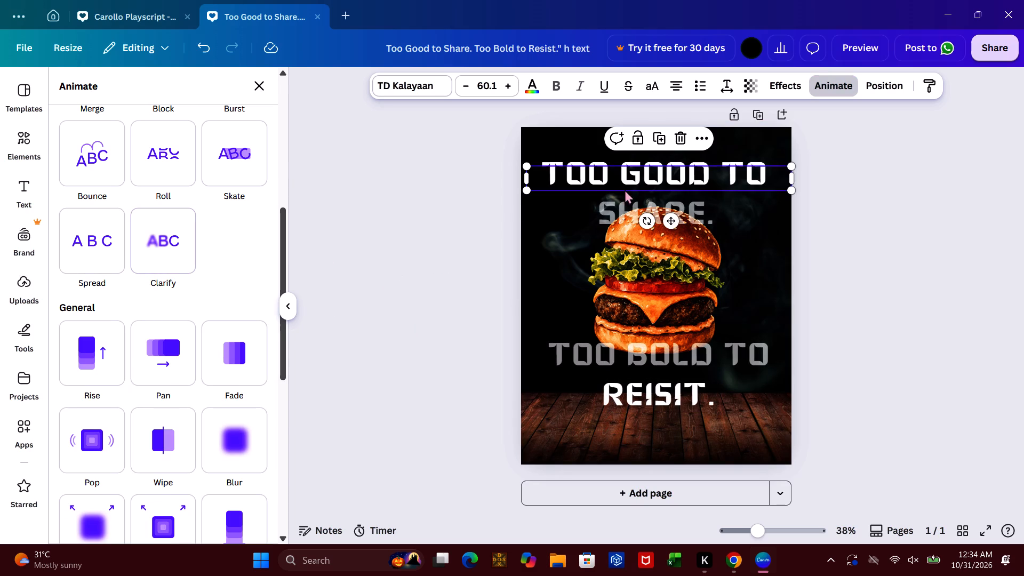
click(281, 182)
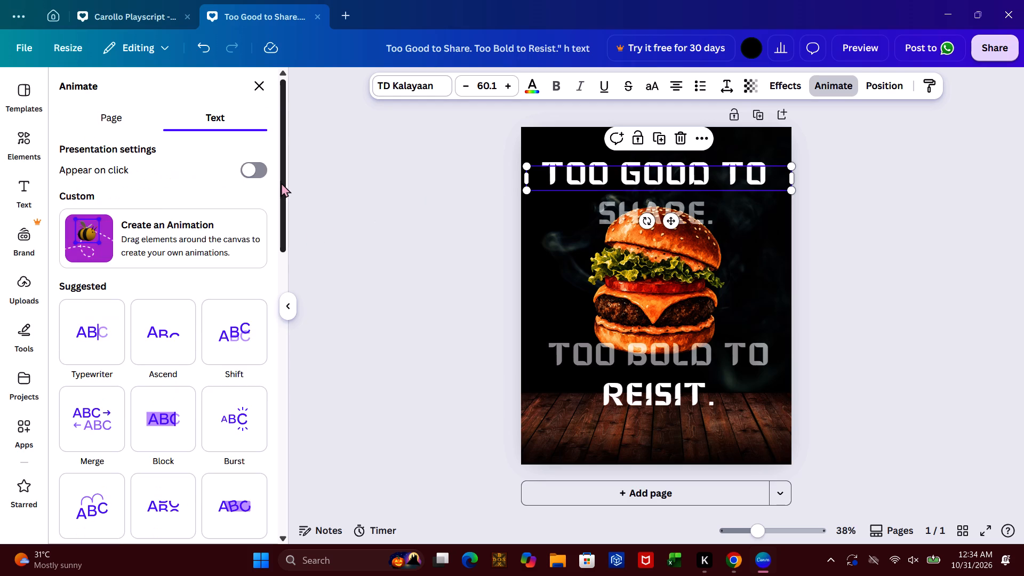
click(285, 348)
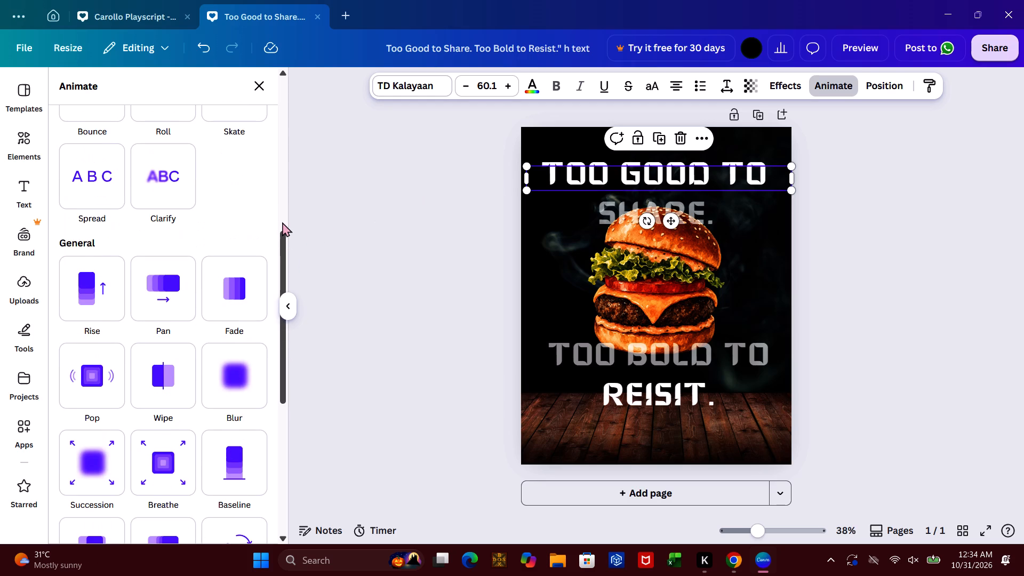
click(282, 222)
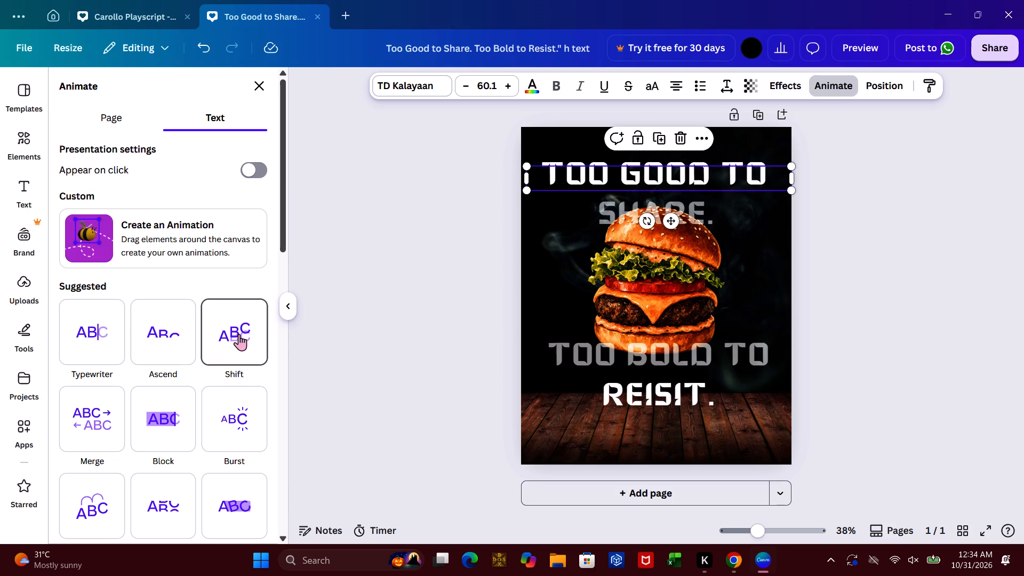
click(279, 350)
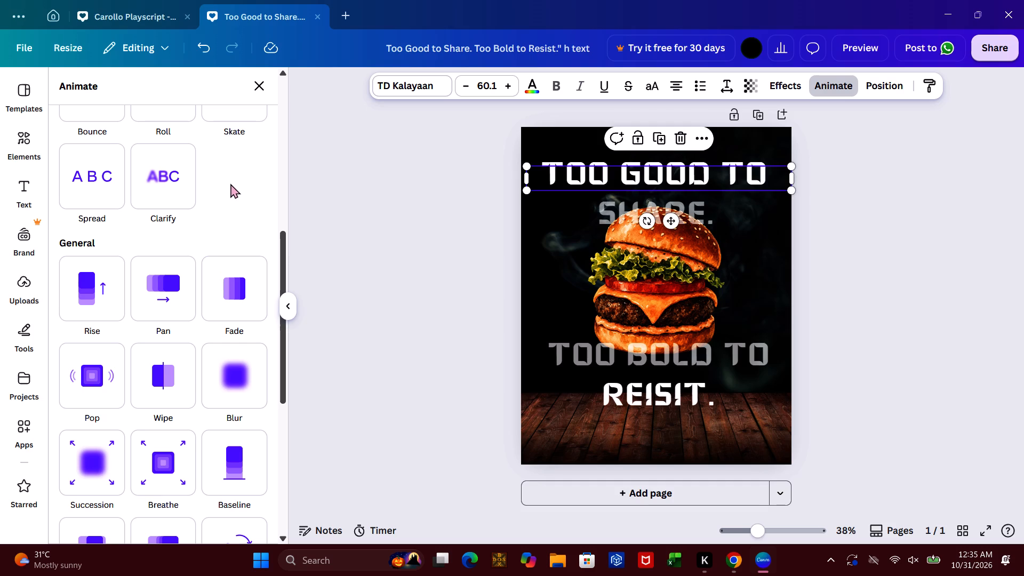
click(247, 257)
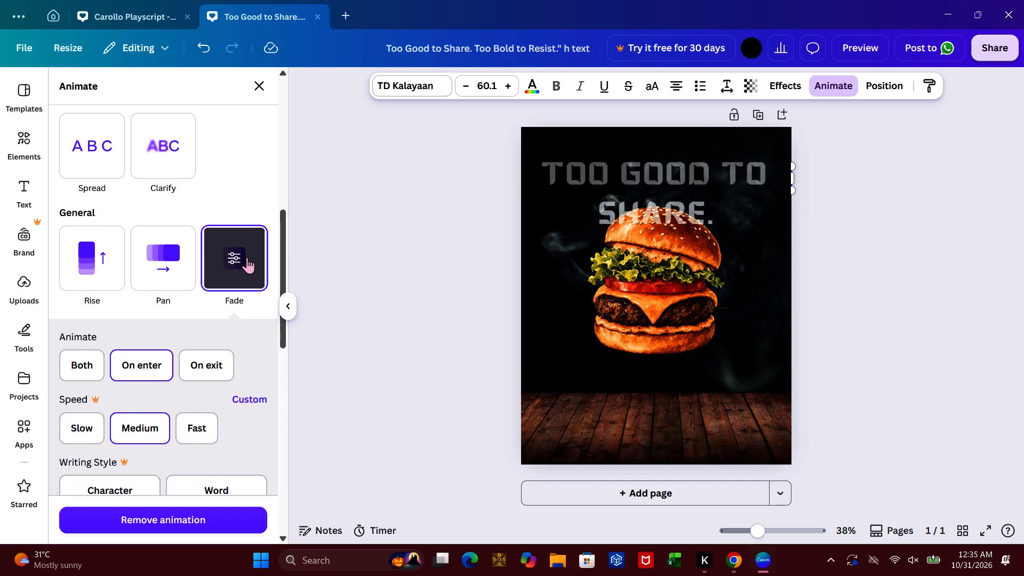
Apply the Fade animation to the semi-transparent "SHARE." text over the top bun.
click(609, 211)
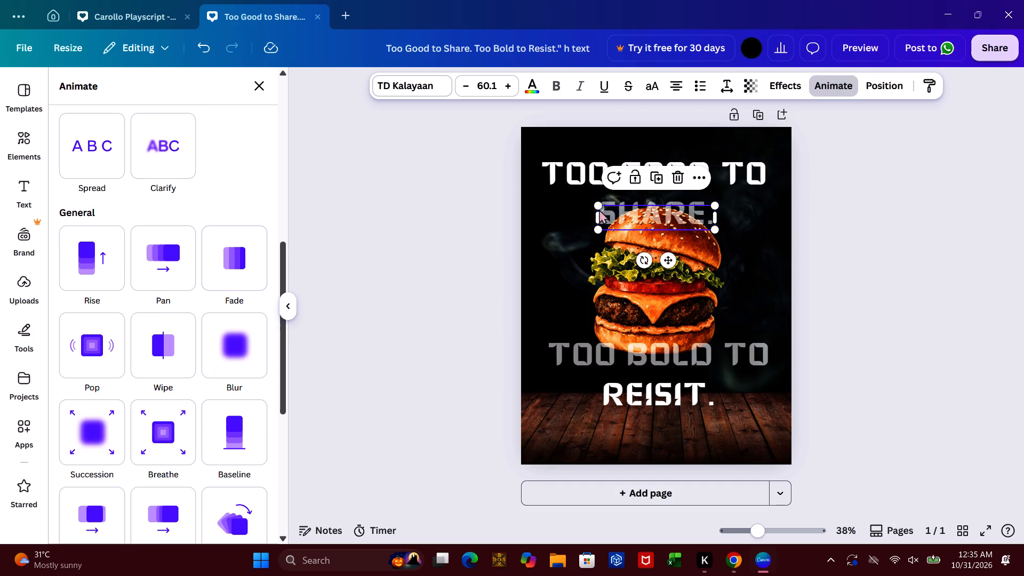
click(240, 265)
click(415, 252)
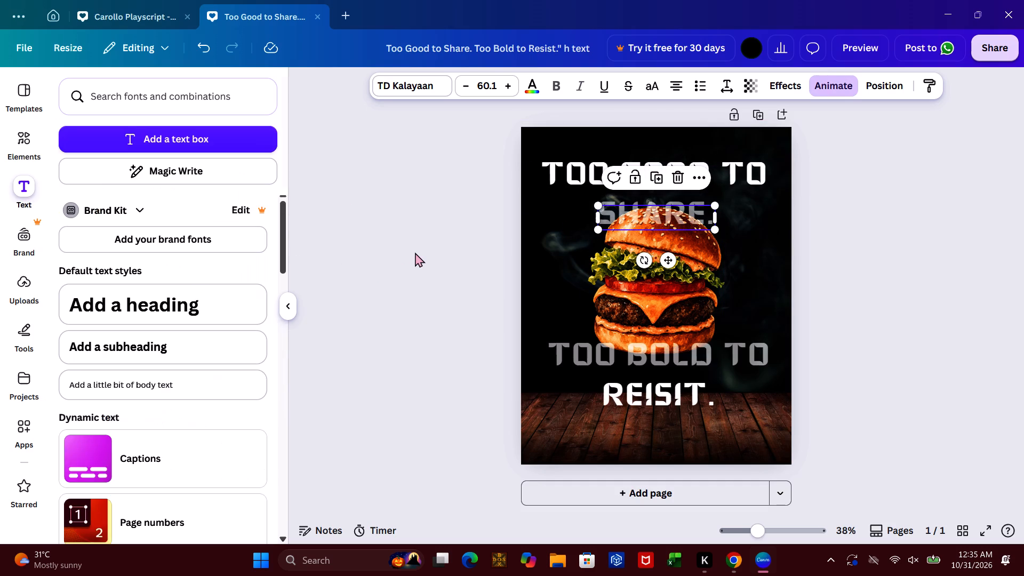
click(415, 252)
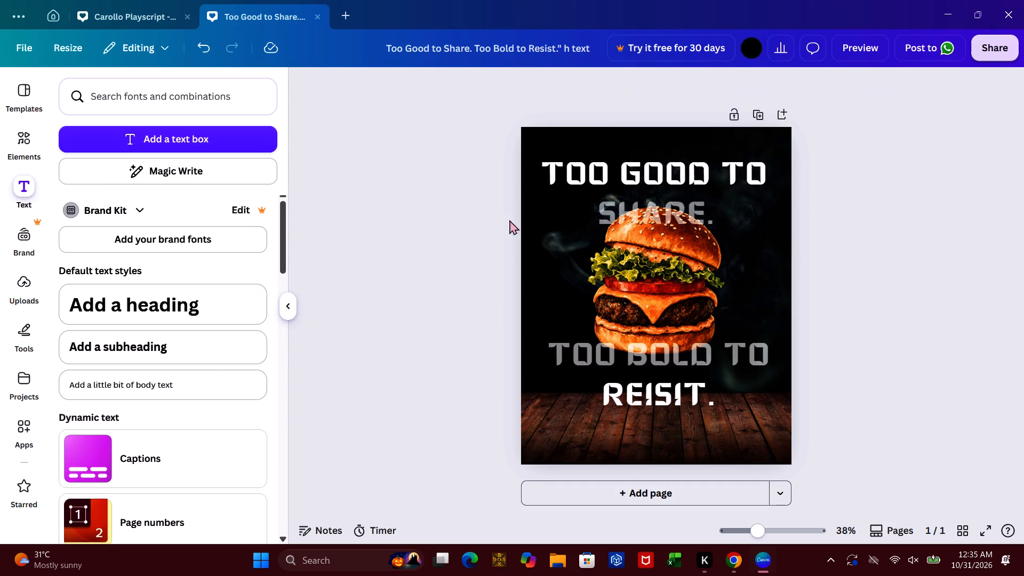
Check the Fade animation settings on the semi-transparent "SHARE." text over the top bun.
click(601, 205)
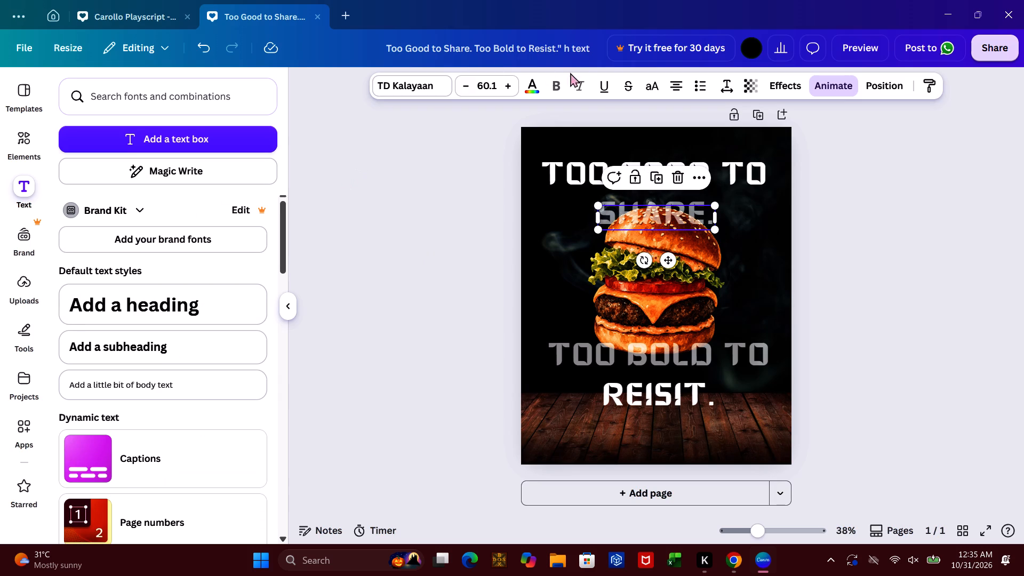
click(845, 85)
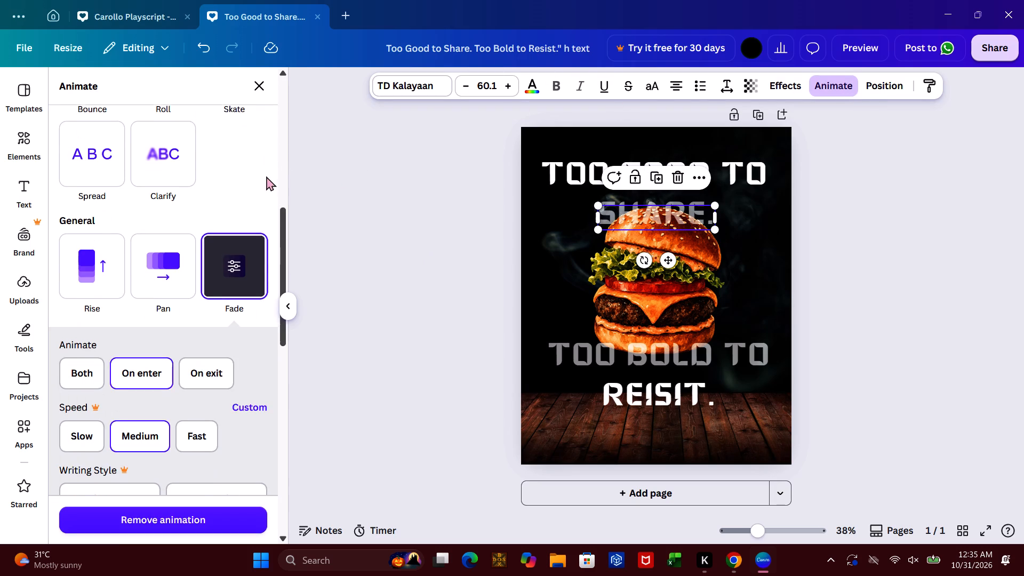
click(229, 252)
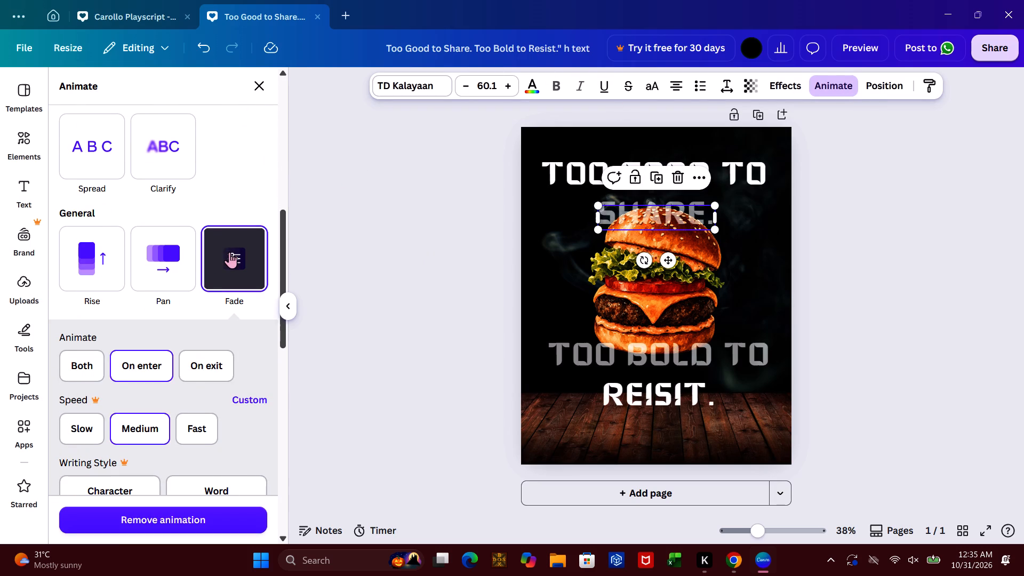
click(395, 188)
click(395, 188)
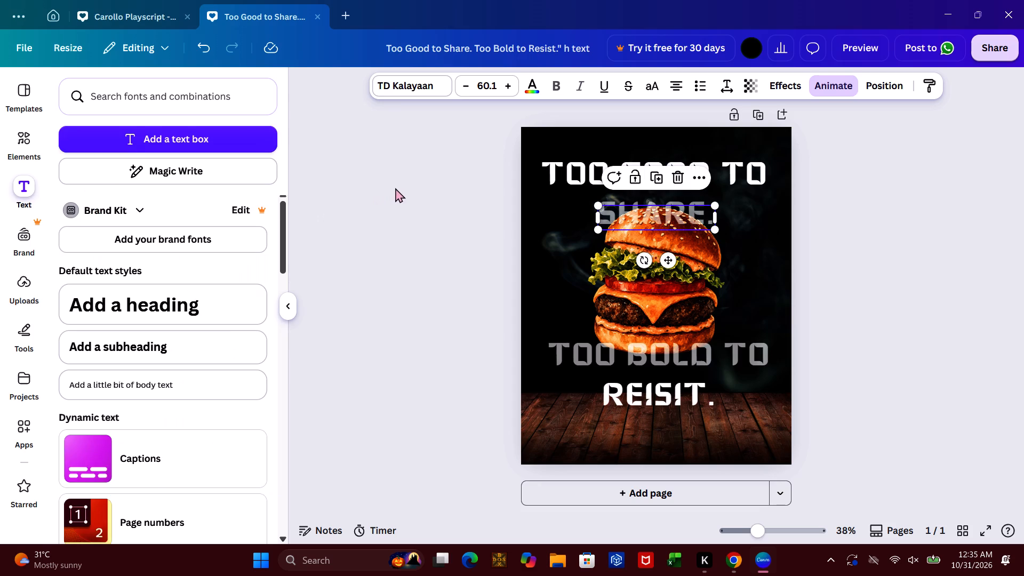
click(459, 321)
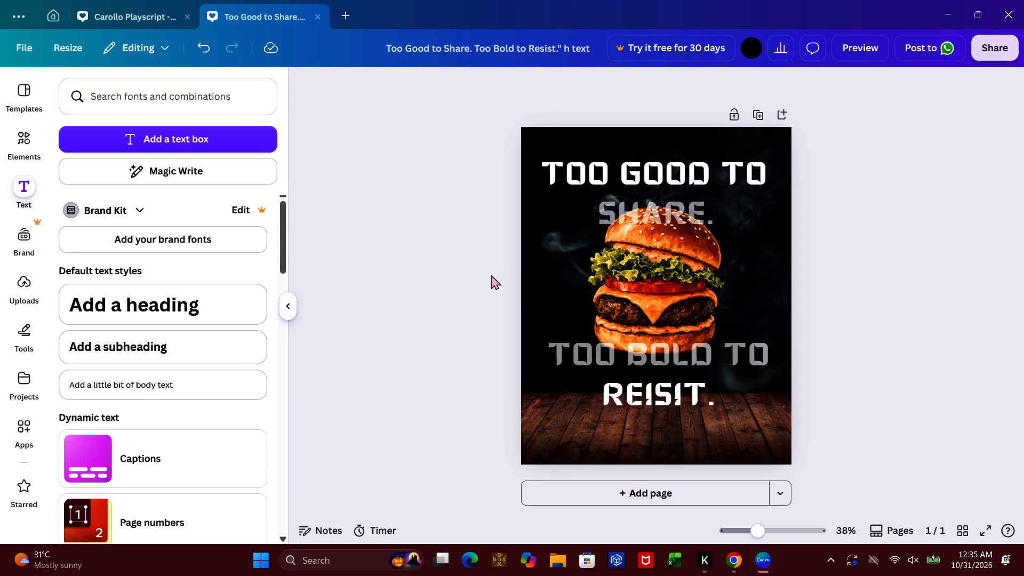
Search the fonts and text combinations for "BURGER SIDE DESINGD".
click(232, 89)
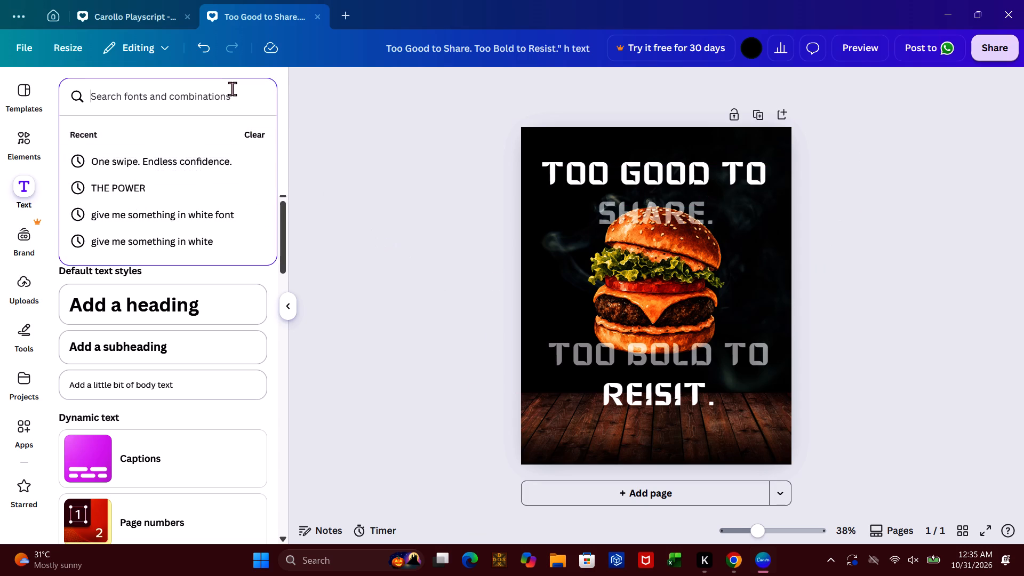
text(BURGER)
key(space)
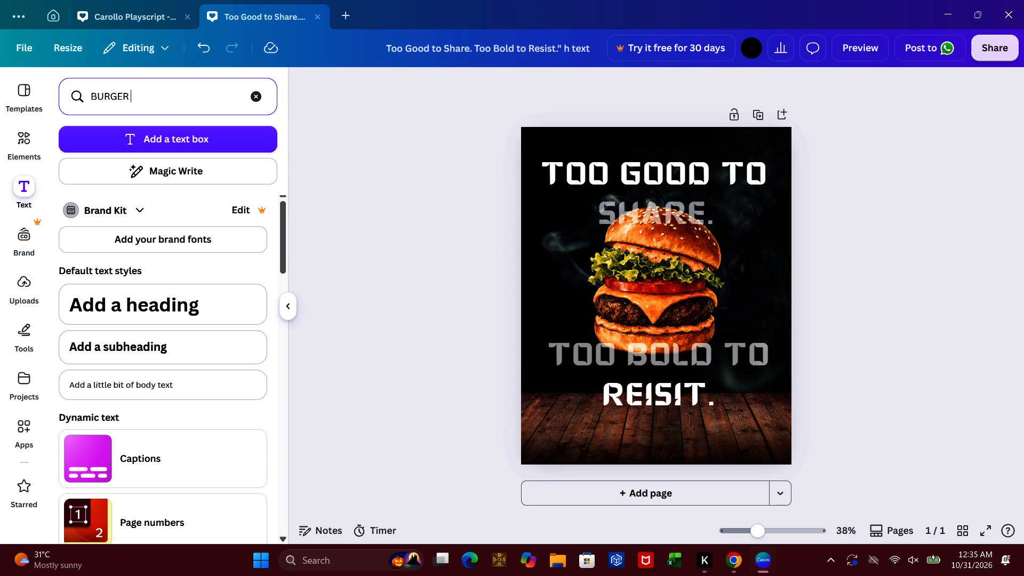
text(SIDE)
key(space)
text(DESINGD)
key(space)
key(Return)
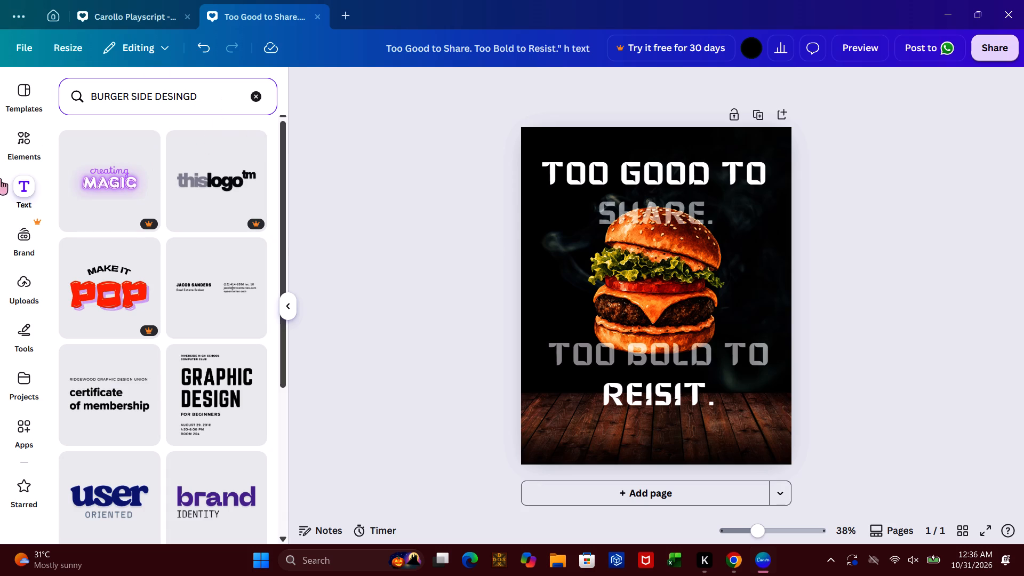
Search the elements library for the recent term "cheesey melting burger" and view its photo and graphic results.
click(20, 149)
click(166, 93)
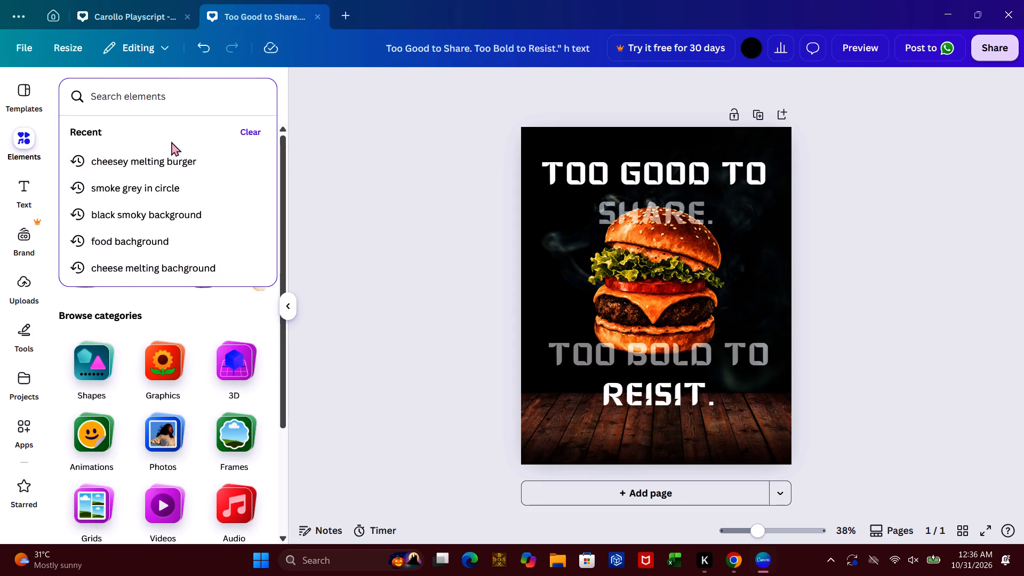
click(176, 160)
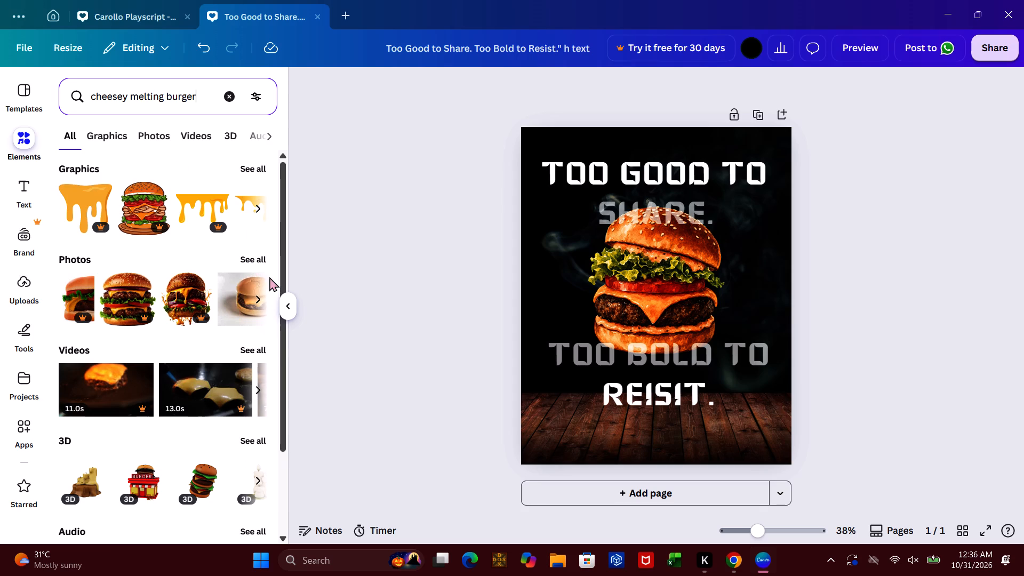
click(259, 260)
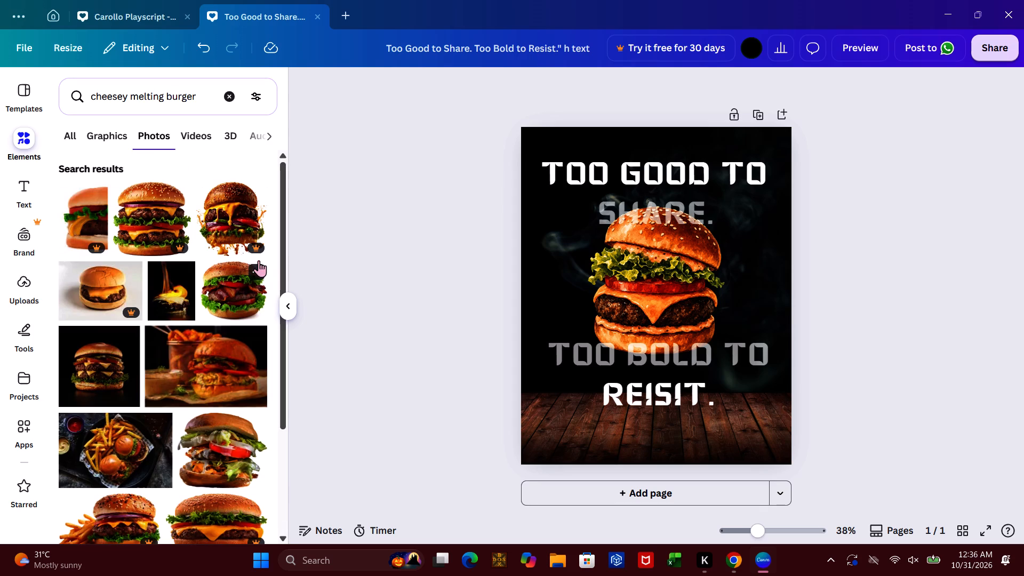
click(113, 144)
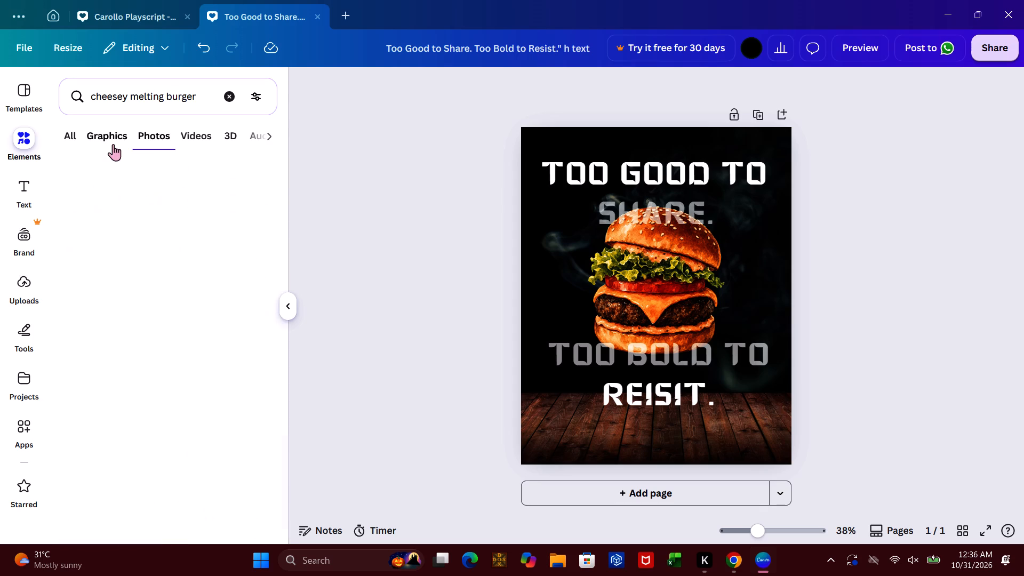
Shorten the graphics search to "cheesey melting" and browse the results for a melting cheese graphic.
click(202, 90)
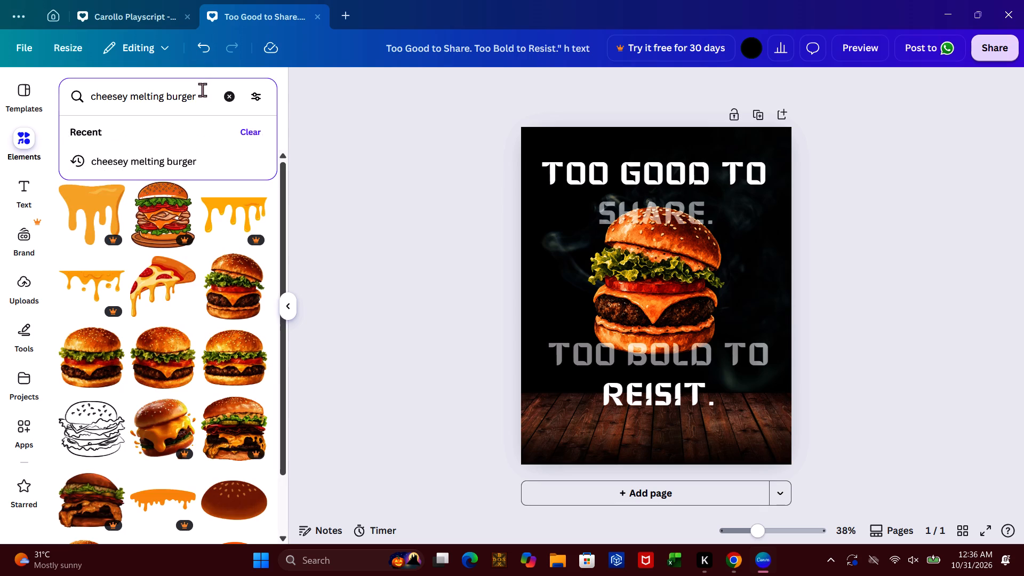
key(BackSpace)
key(BackSpace)
key(BackSpace)
key(BackSpace)
key(BackSpace)
key(BackSpace)
key(Return)
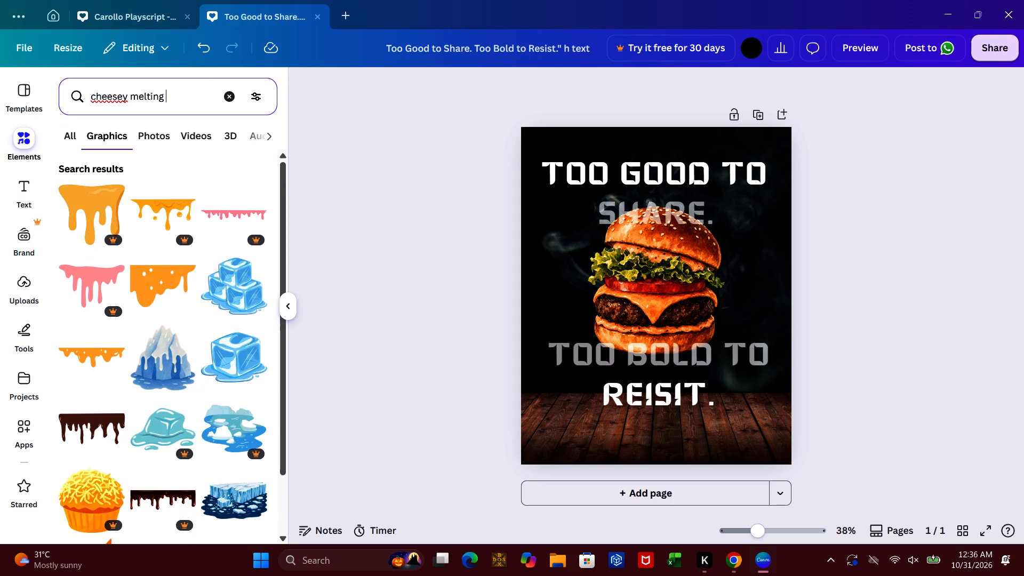
click(282, 489)
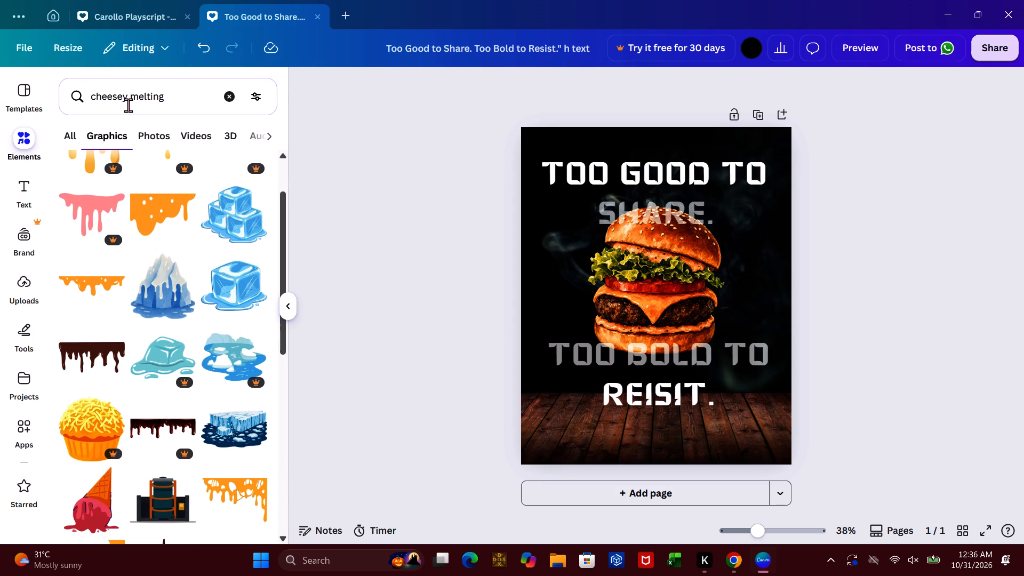
Correct the graphics search term to "cheese melting" and run the search.
click(128, 105)
key(BackSpace)
key(BackSpace)
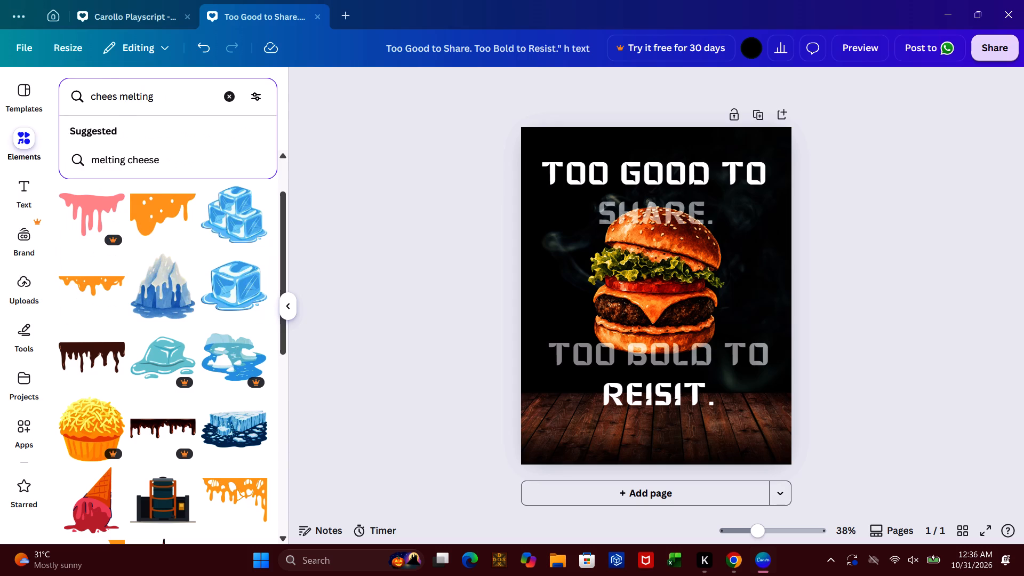
key(e)
key(Return)
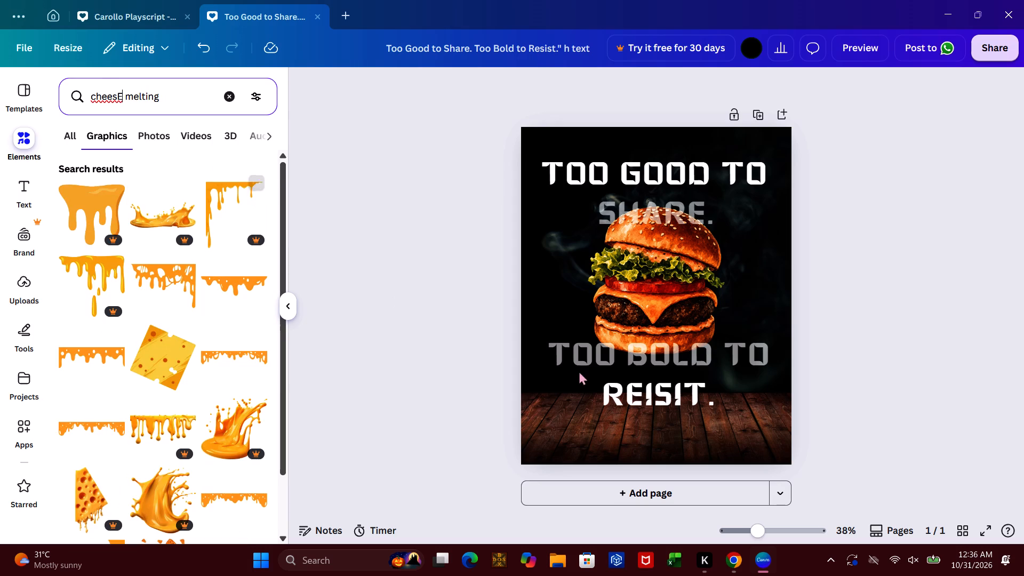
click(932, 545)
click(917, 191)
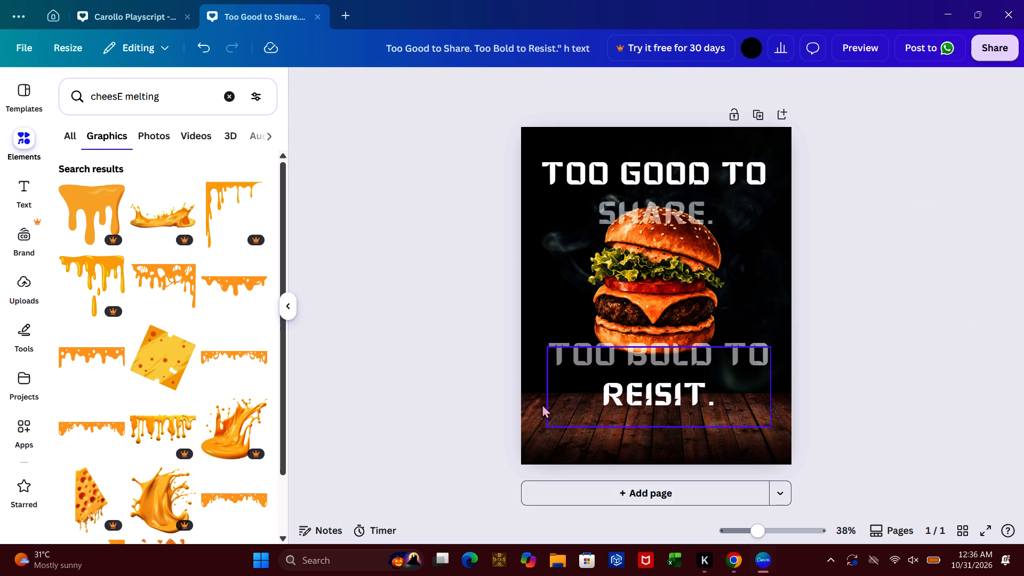
Find the glossy orange cheese drip graphic without a premium crown among the melting cheese results and add it to the page.
click(282, 488)
click(282, 488)
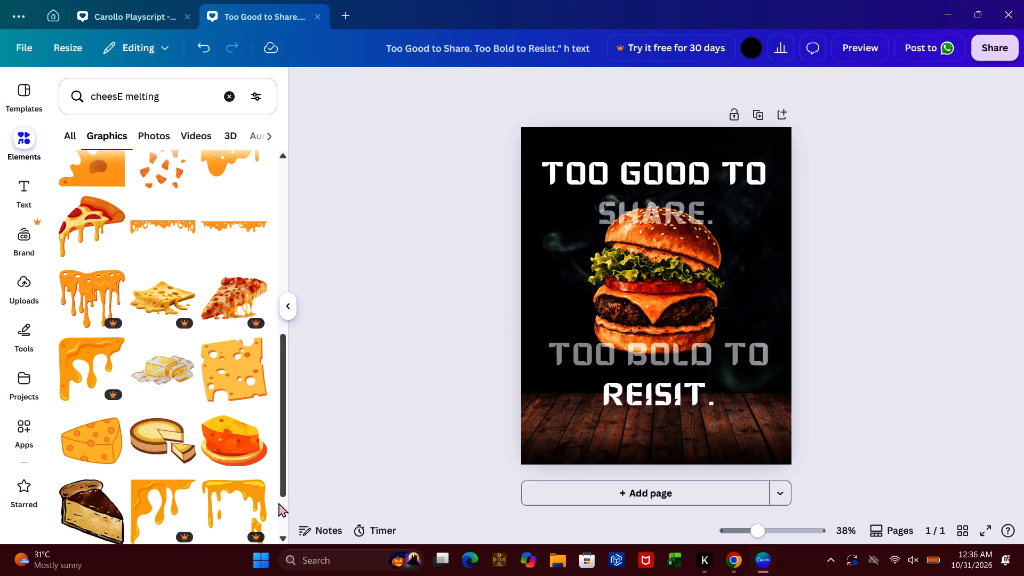
click(285, 510)
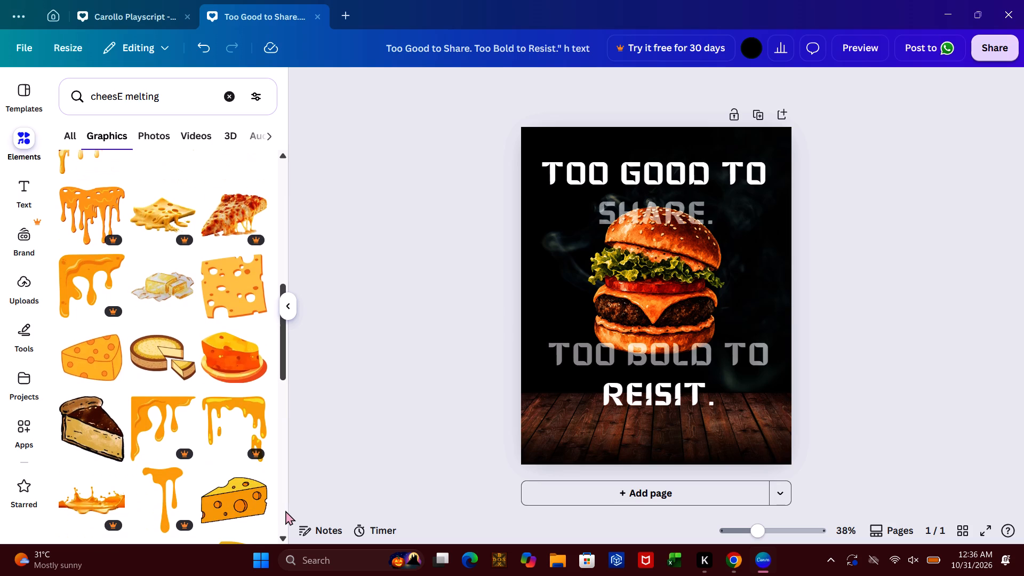
click(285, 510)
click(285, 510)
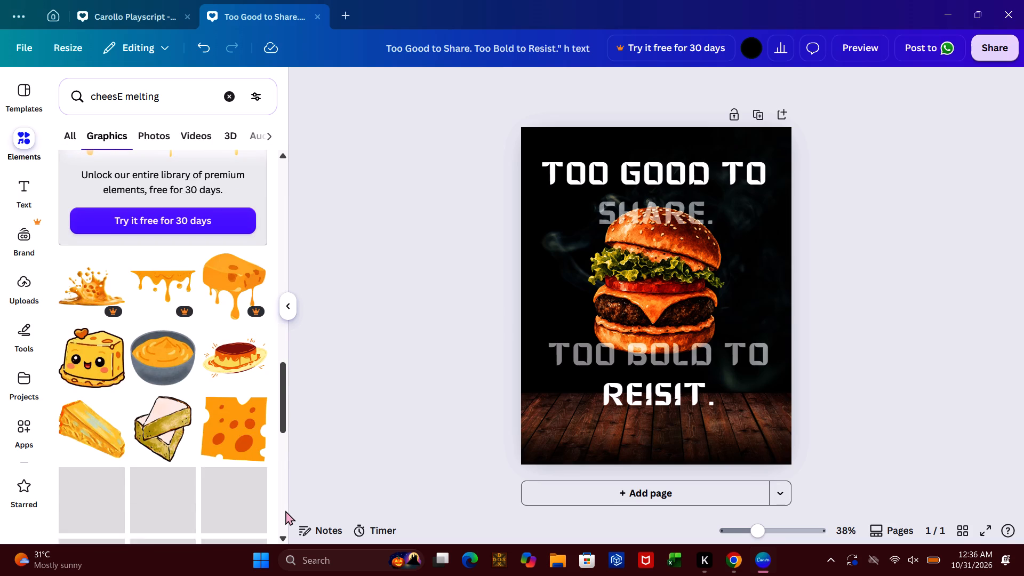
click(285, 510)
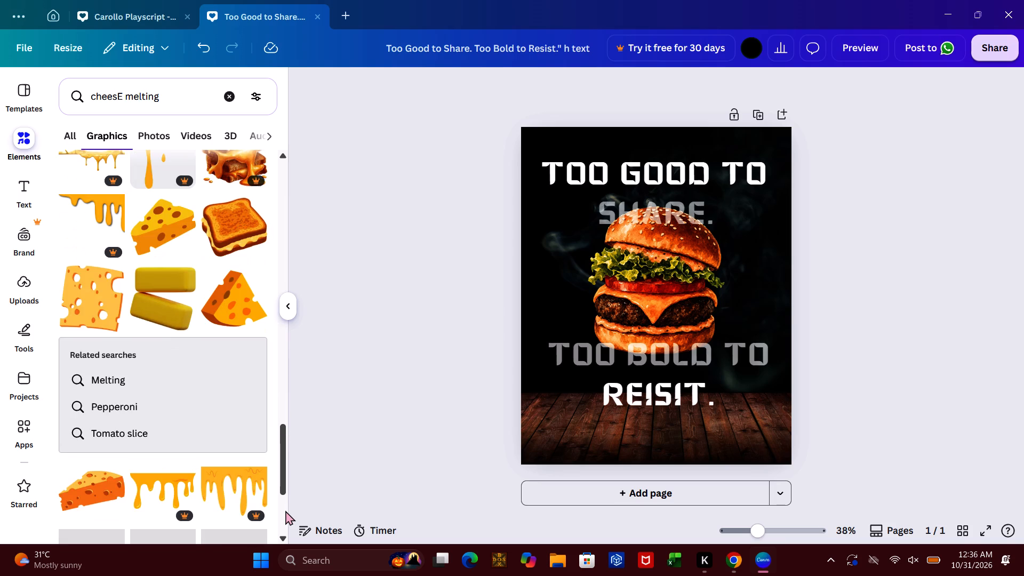
click(285, 510)
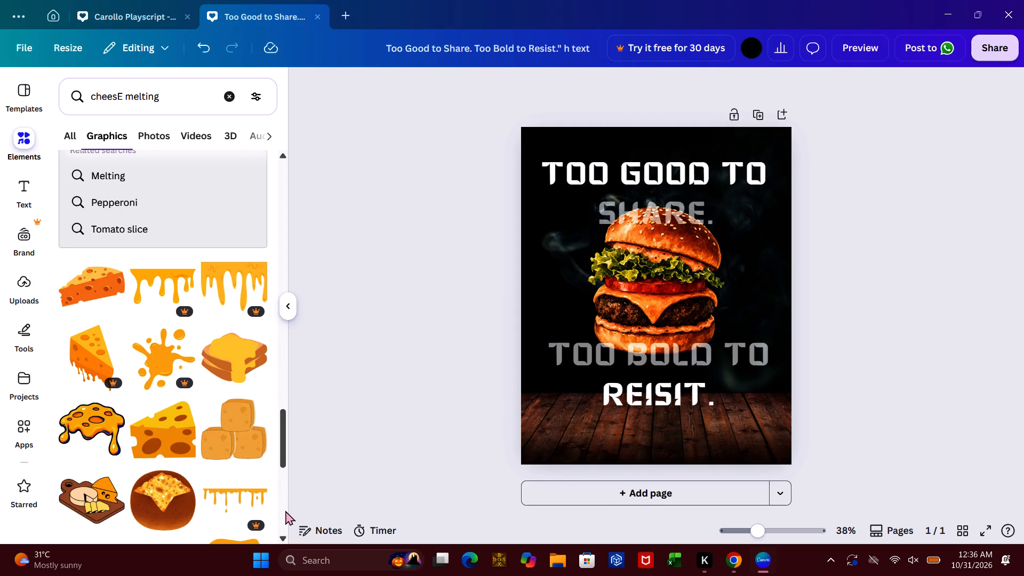
click(285, 510)
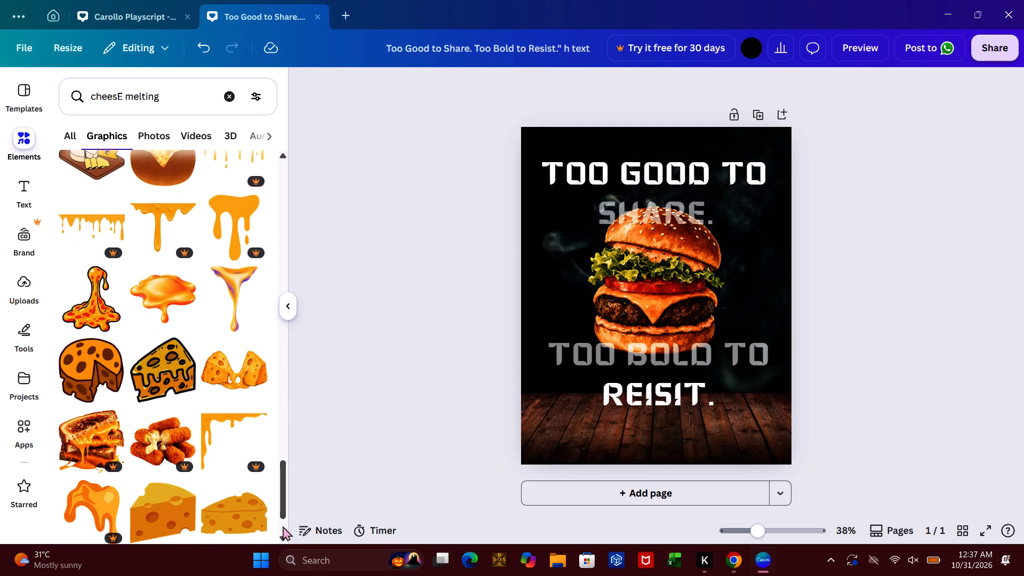
click(283, 526)
click(283, 526)
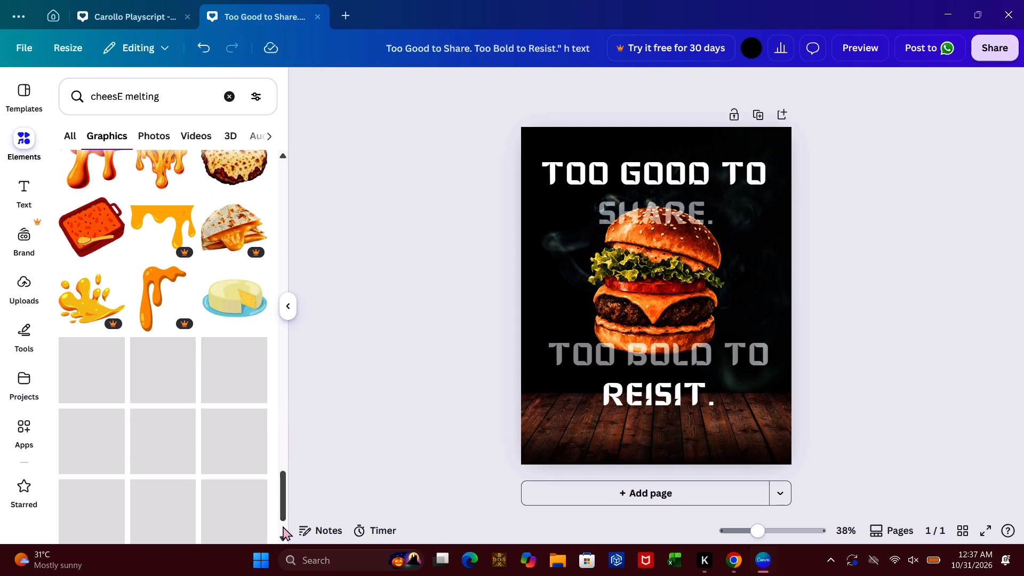
click(101, 178)
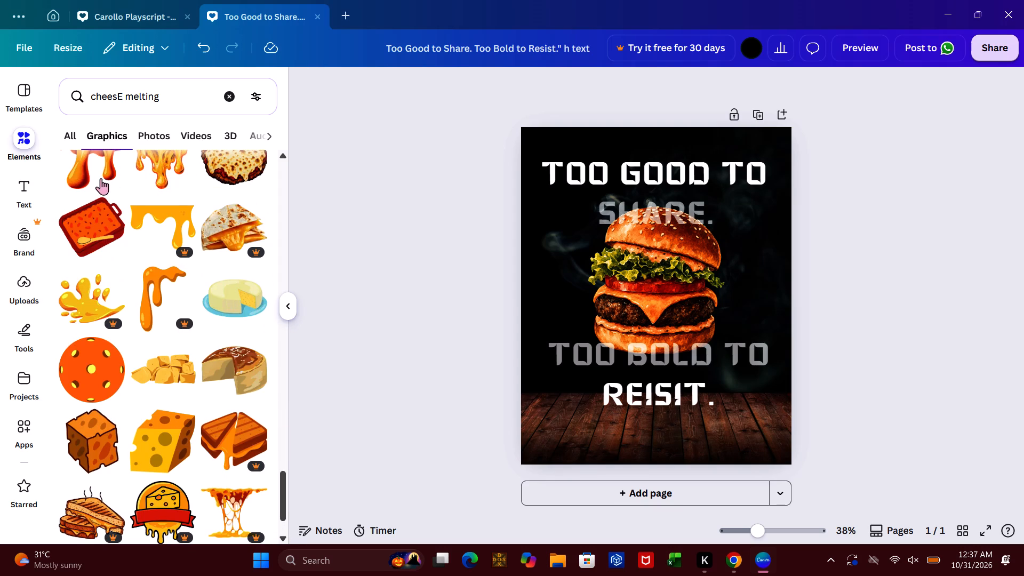
Shrink the melting cheese graphic to less than half its size and place it over the burger's top bun and lettuce.
drag(641, 255, 626, 269)
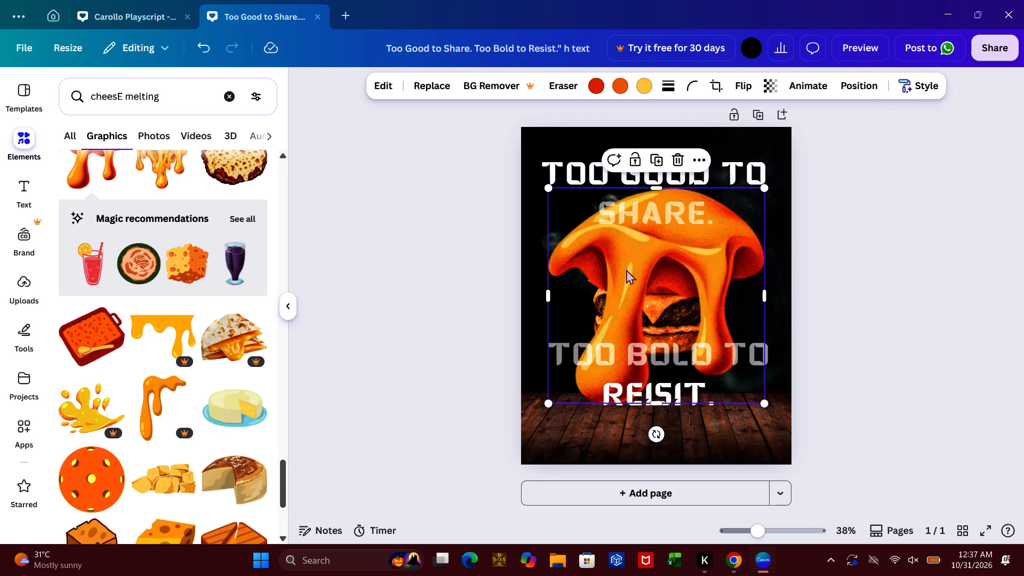
drag(626, 269, 638, 264)
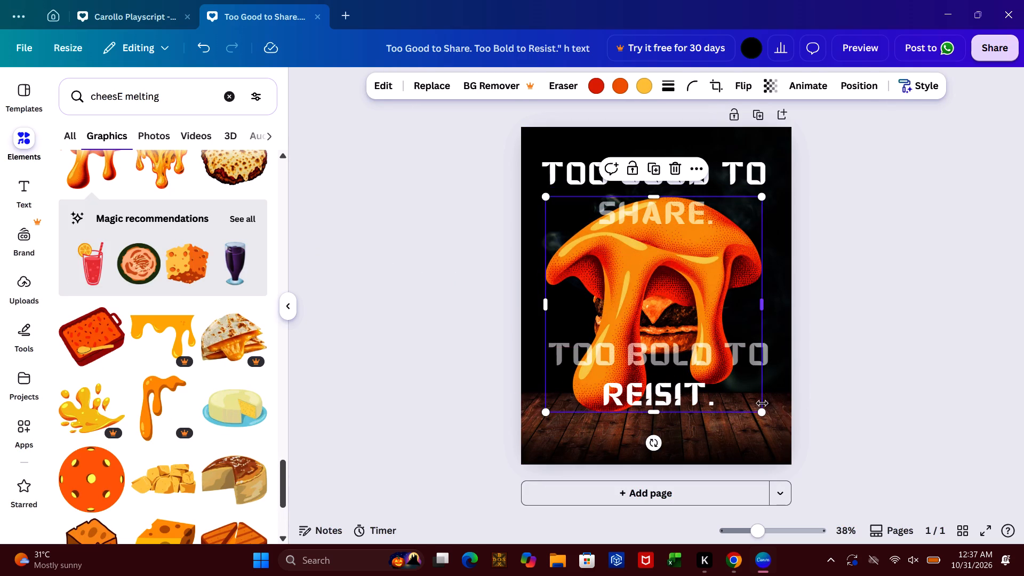
drag(763, 409, 656, 262)
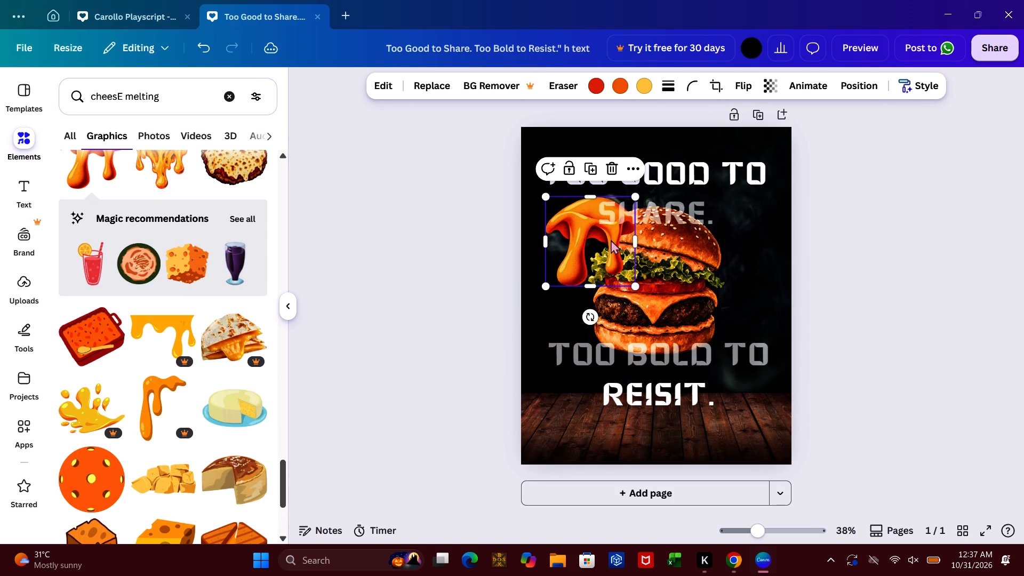
drag(584, 223, 614, 246)
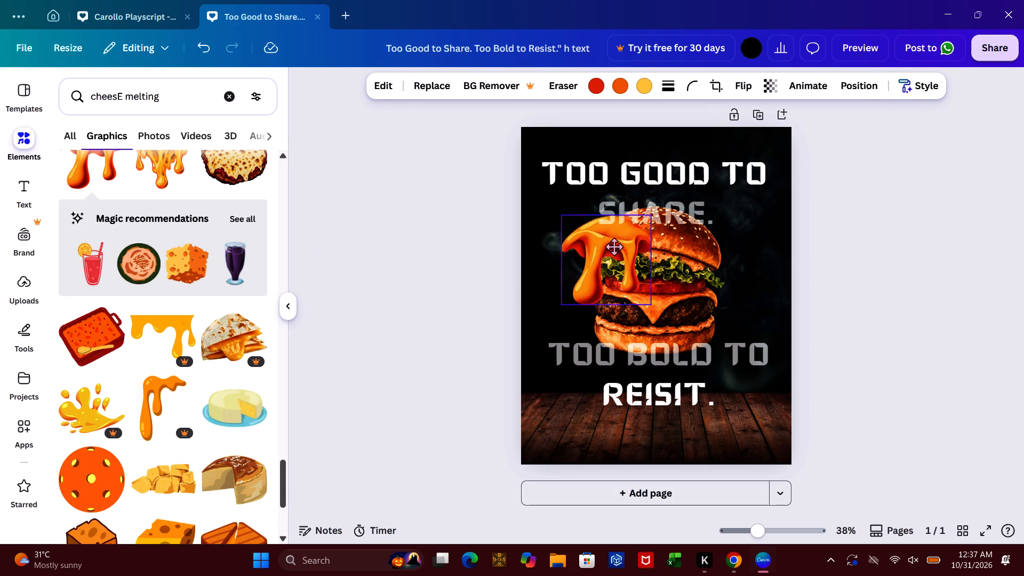
drag(614, 246, 654, 228)
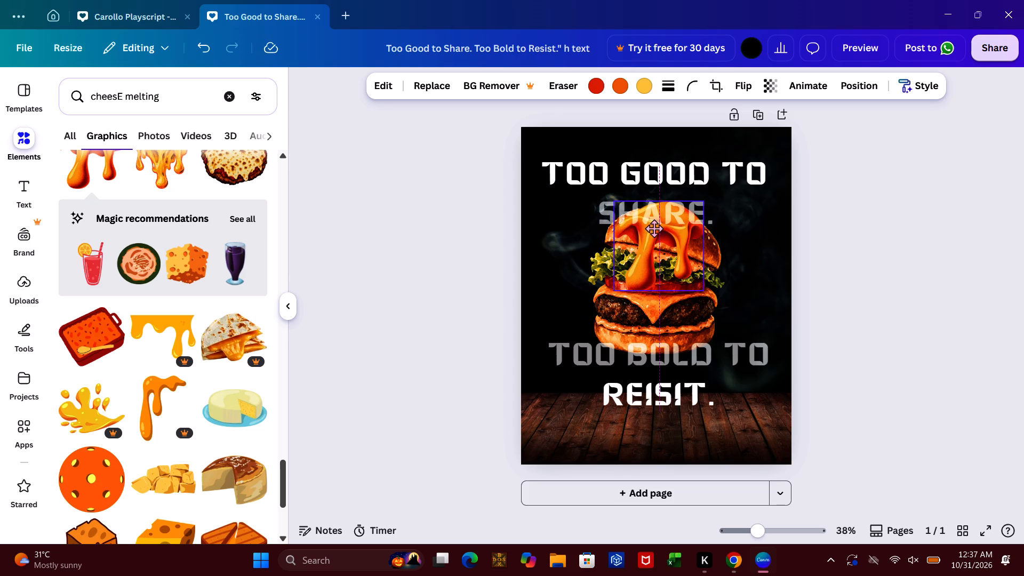
drag(654, 228, 663, 235)
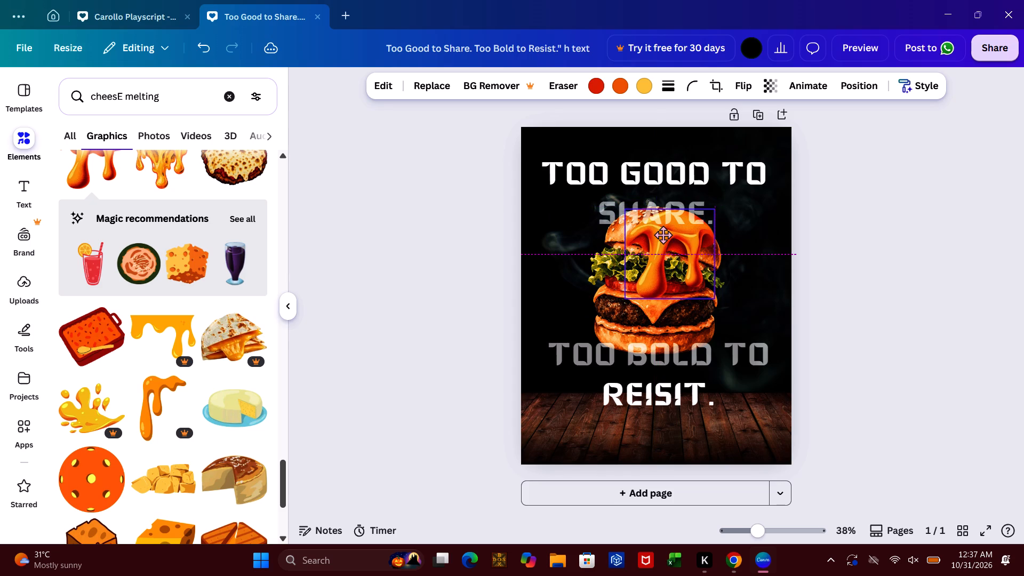
drag(663, 235, 661, 238)
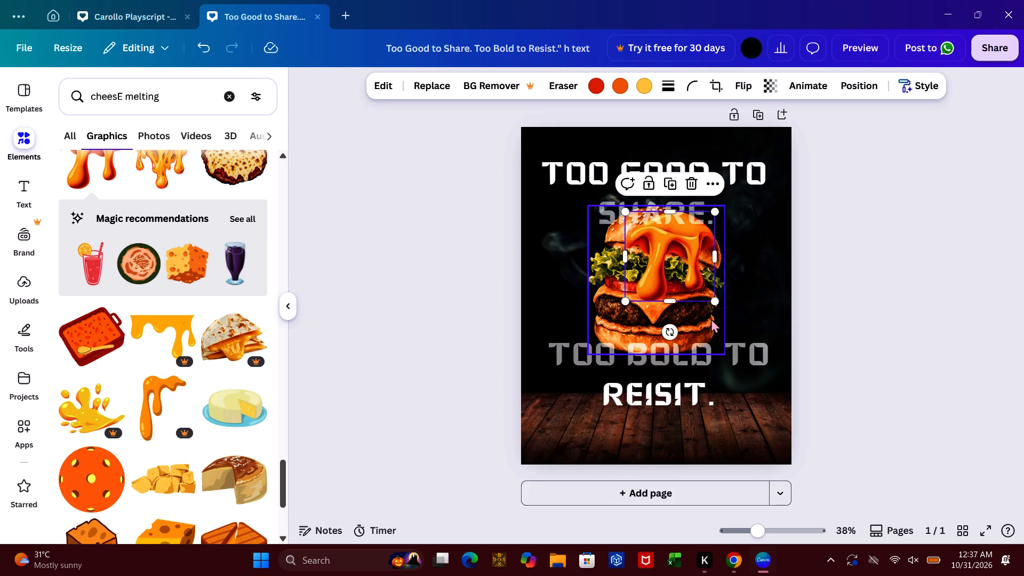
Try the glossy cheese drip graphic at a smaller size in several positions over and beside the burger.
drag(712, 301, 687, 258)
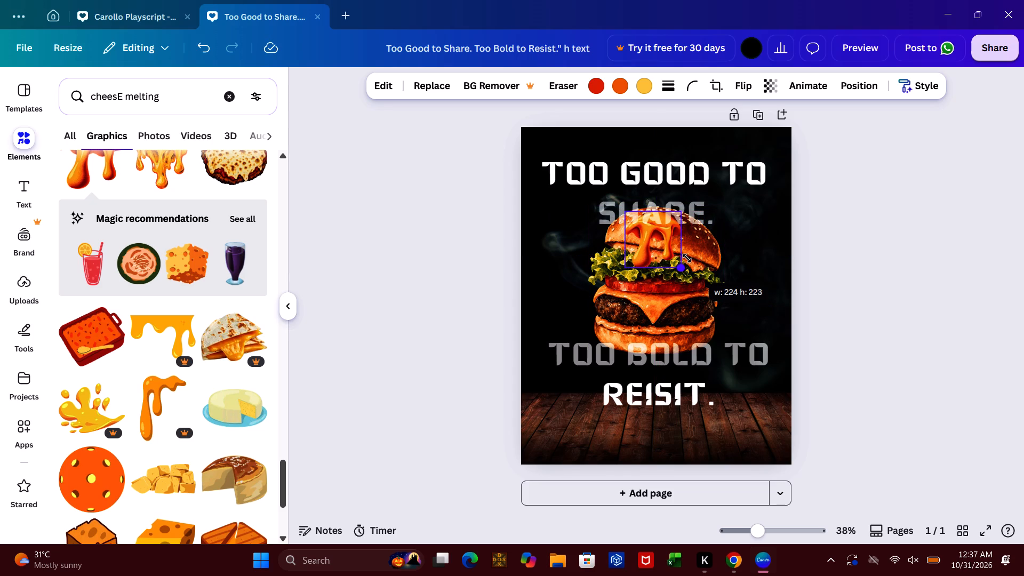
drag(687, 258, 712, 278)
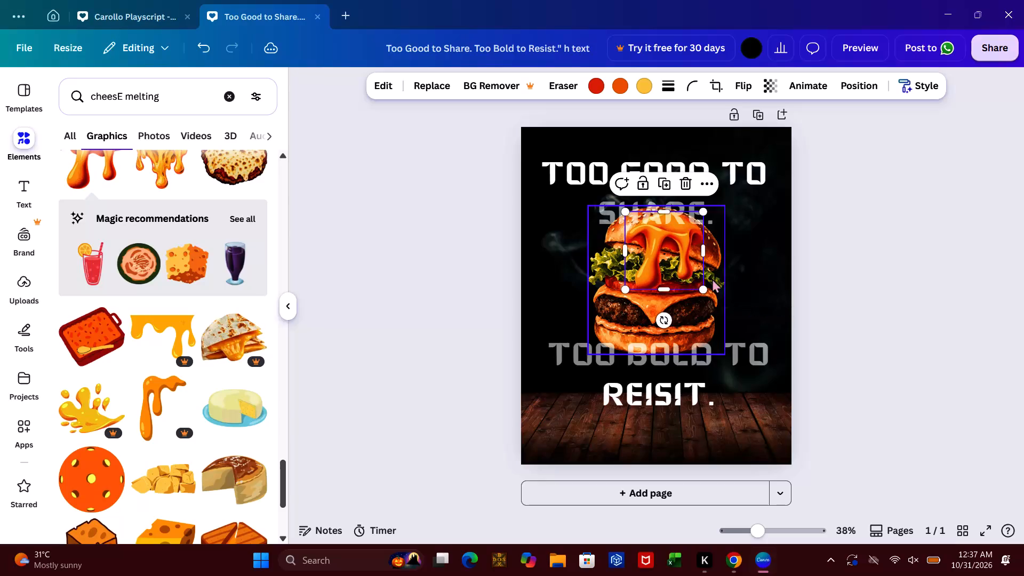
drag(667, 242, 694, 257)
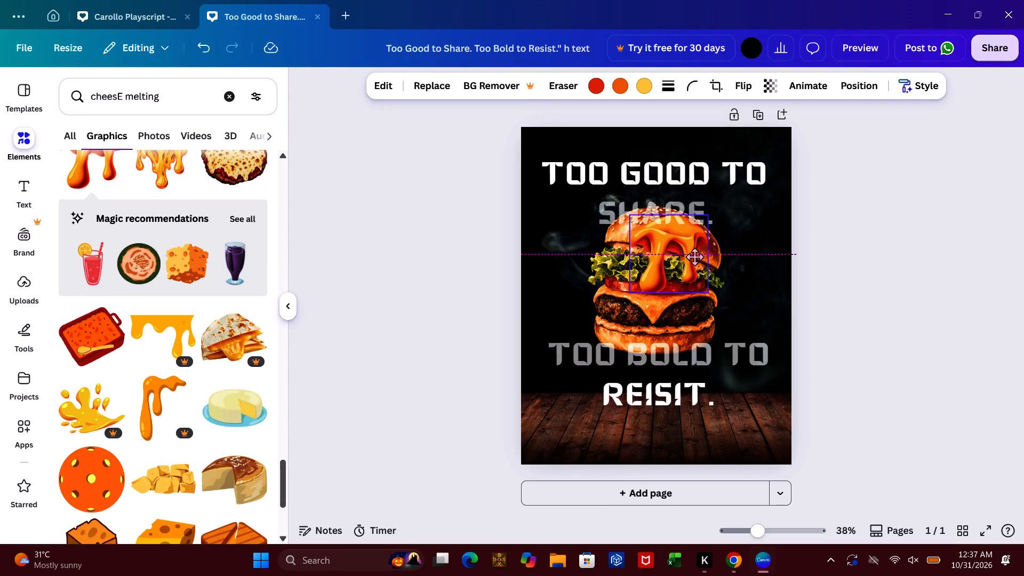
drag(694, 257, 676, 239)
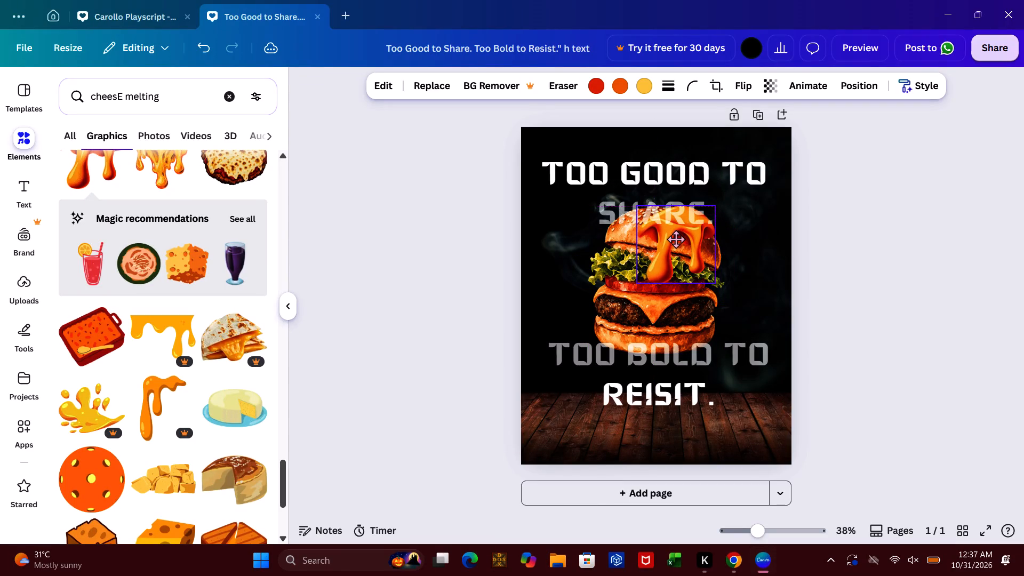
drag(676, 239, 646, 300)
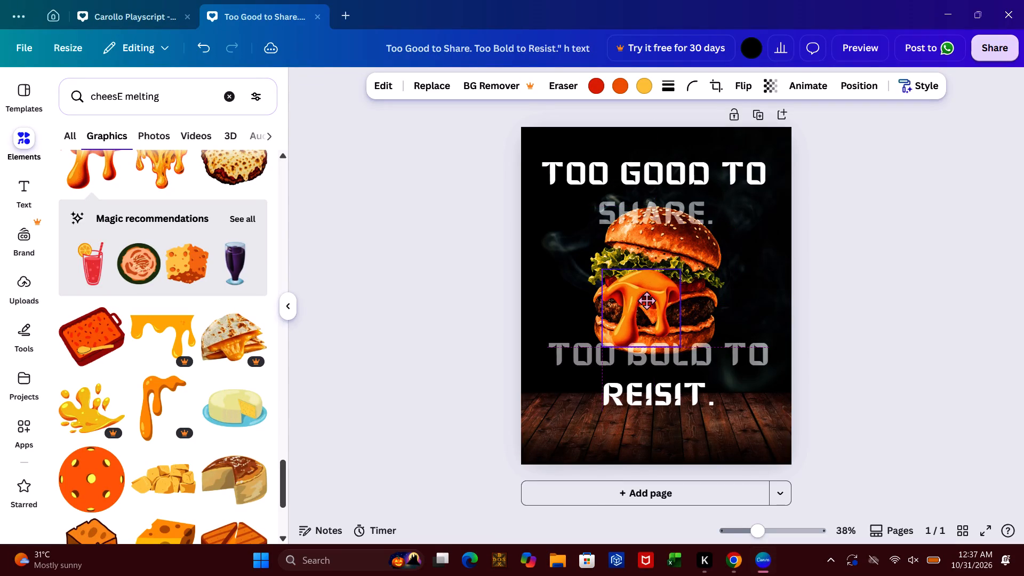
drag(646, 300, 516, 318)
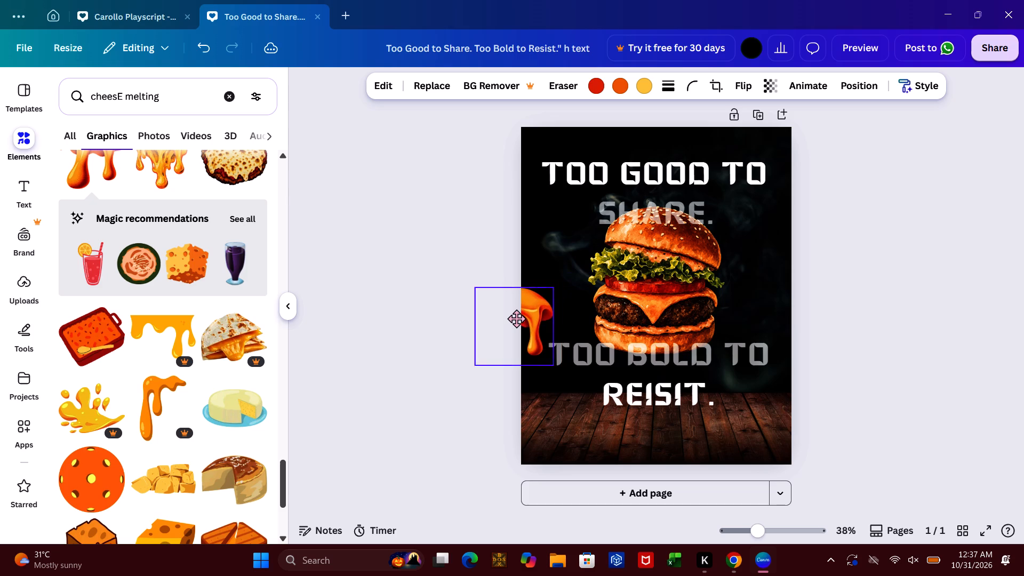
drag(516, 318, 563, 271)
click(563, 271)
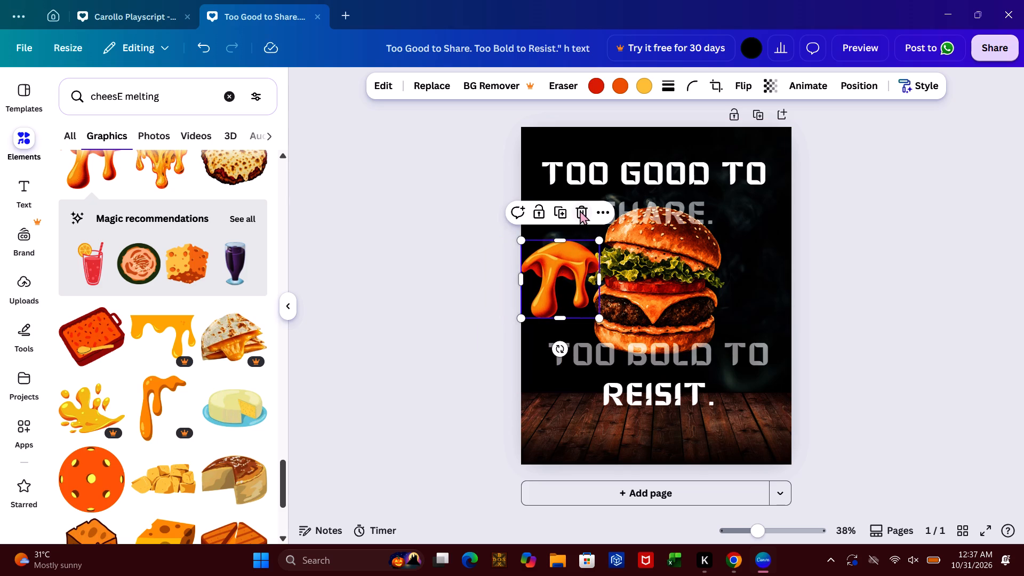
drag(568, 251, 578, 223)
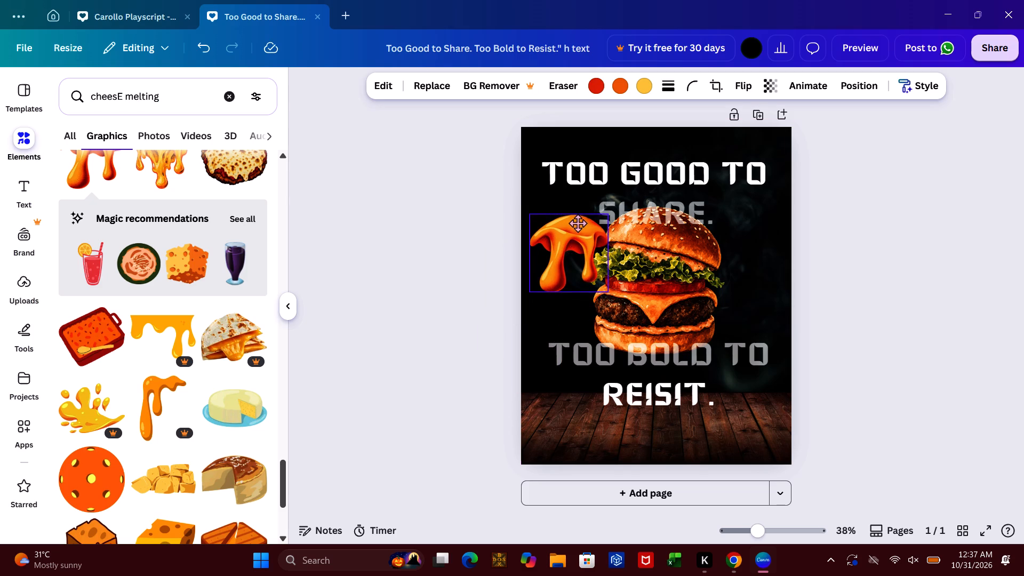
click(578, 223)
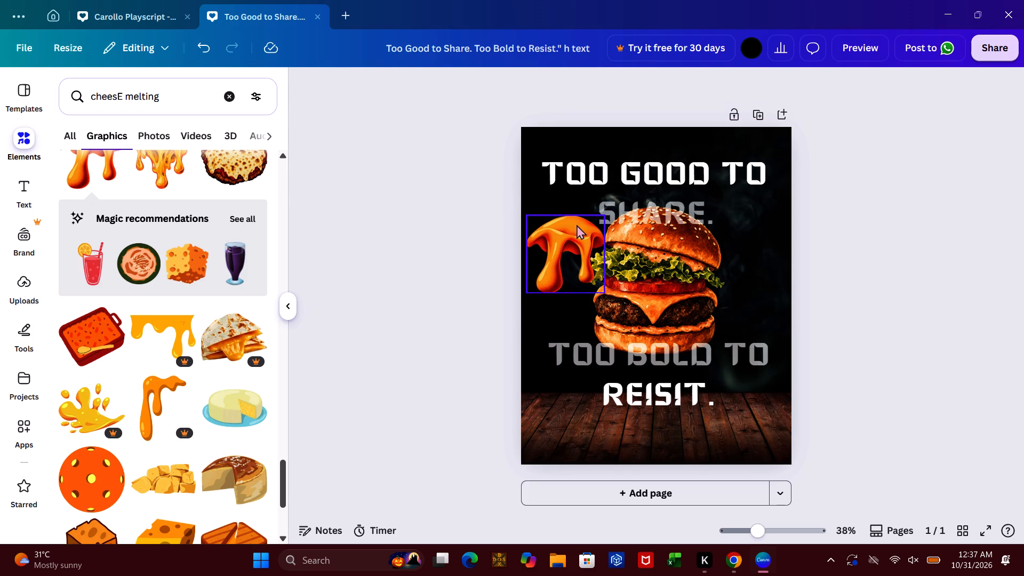
Delete the glossy cheese drip graphic beside the burger.
click(577, 225)
click(585, 190)
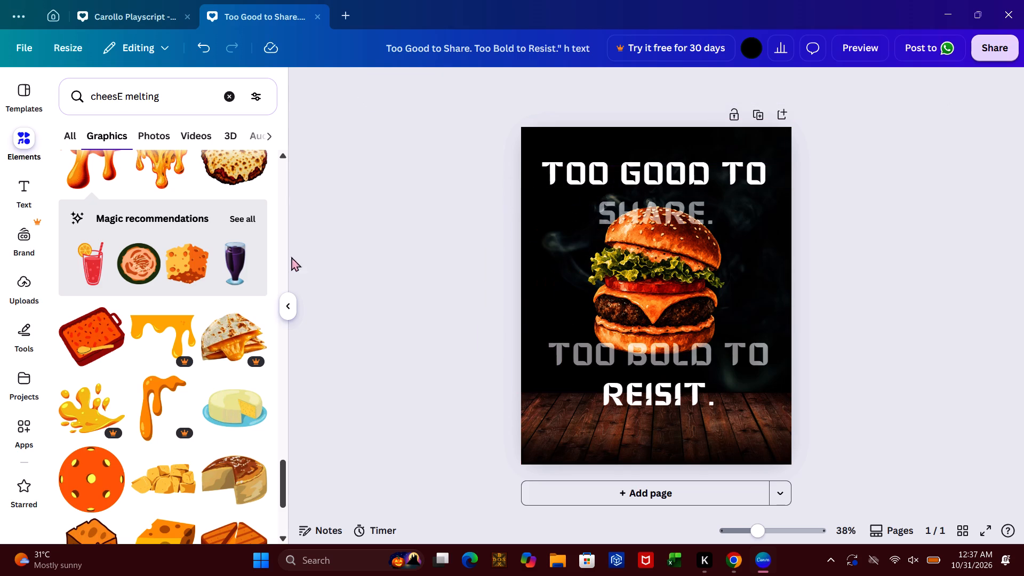
Browse further through the melting cheese graphics for a more suitable cheese drip without a premium crown.
click(280, 525)
click(280, 525)
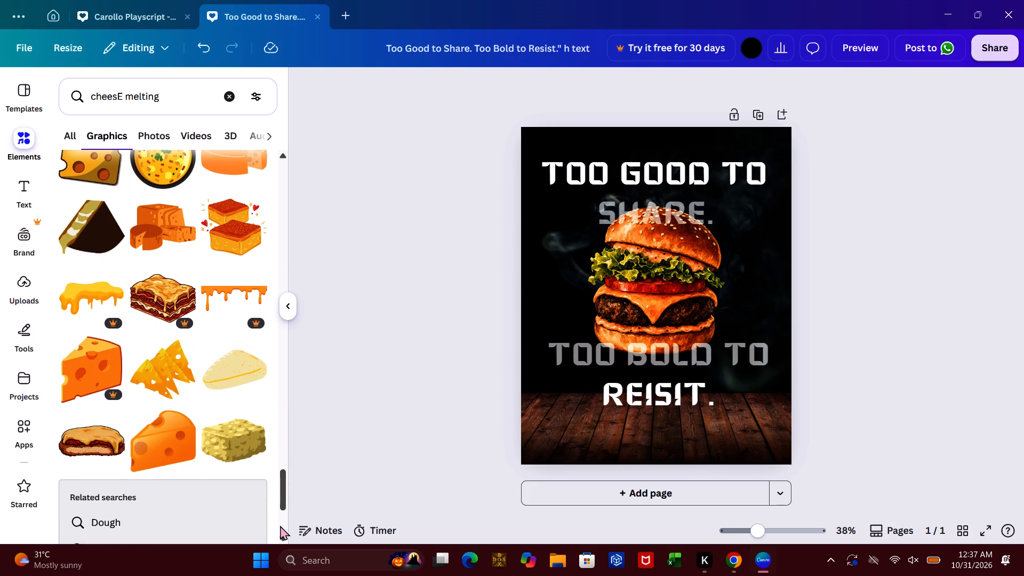
click(280, 525)
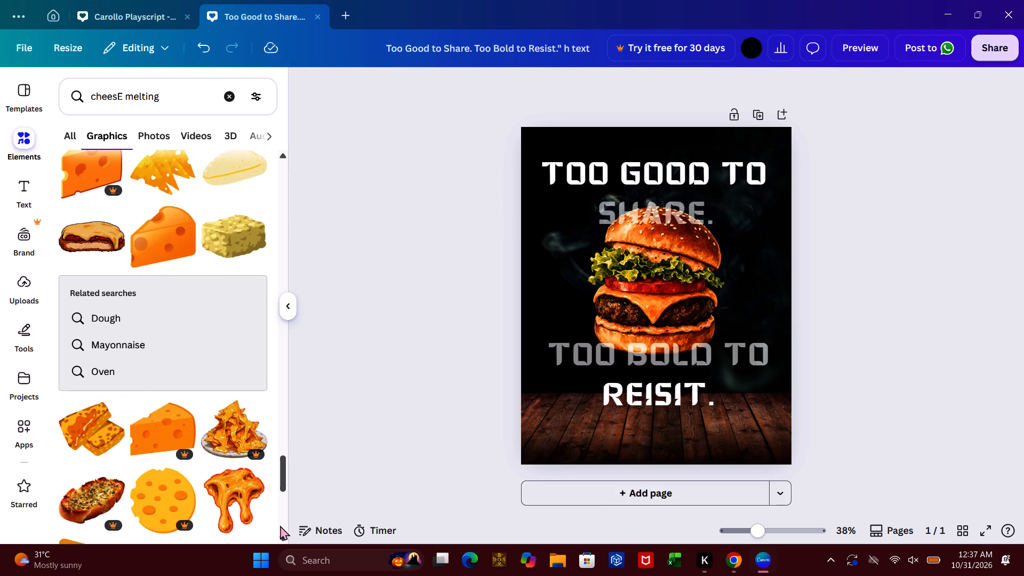
click(280, 525)
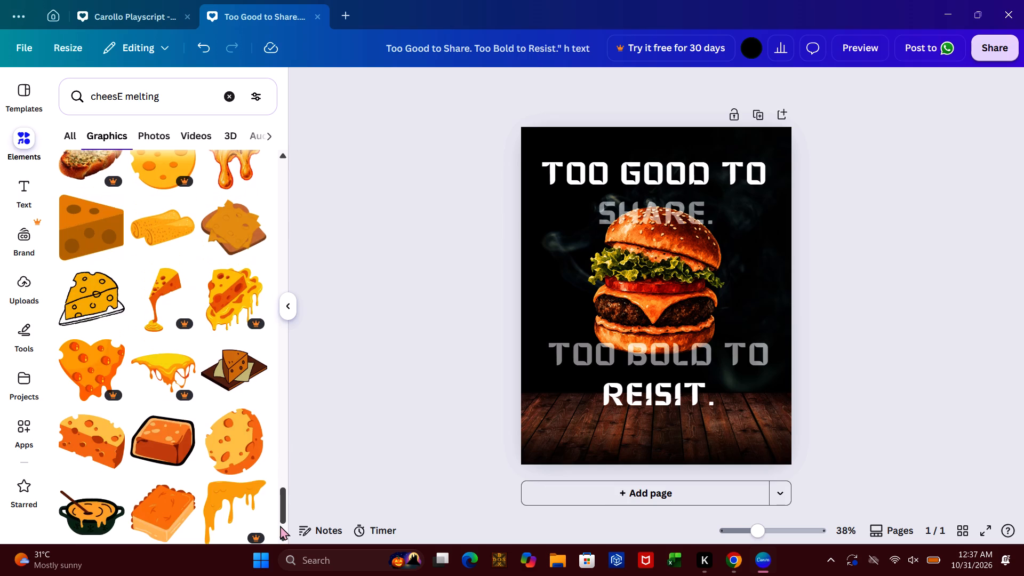
click(280, 525)
click(280, 525)
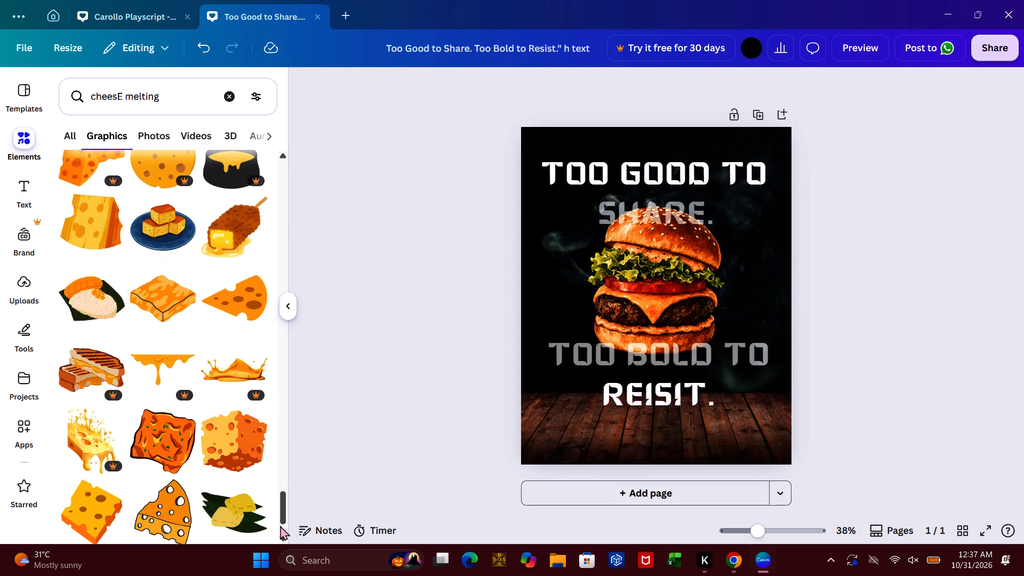
click(280, 525)
click(280, 525)
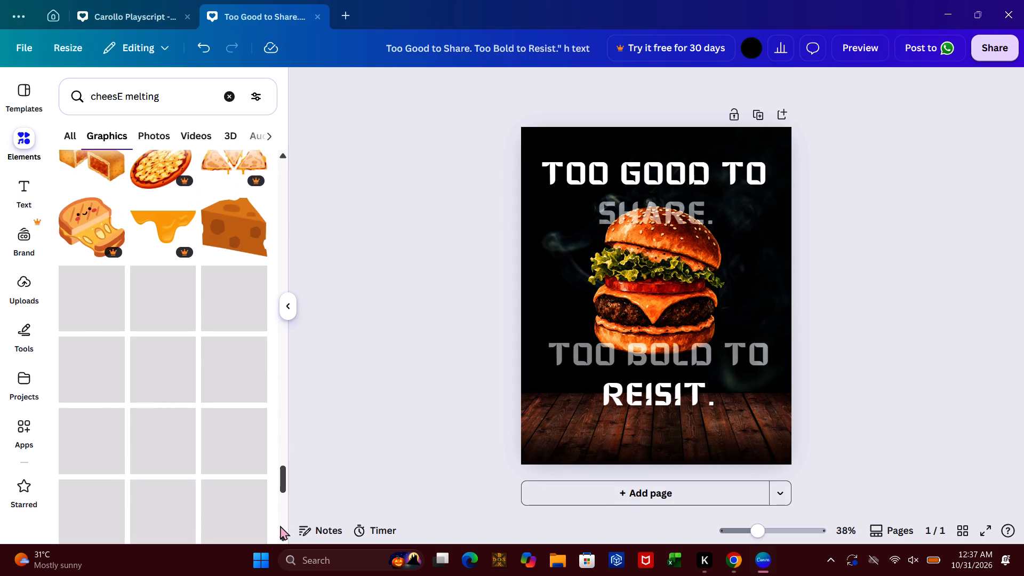
click(280, 525)
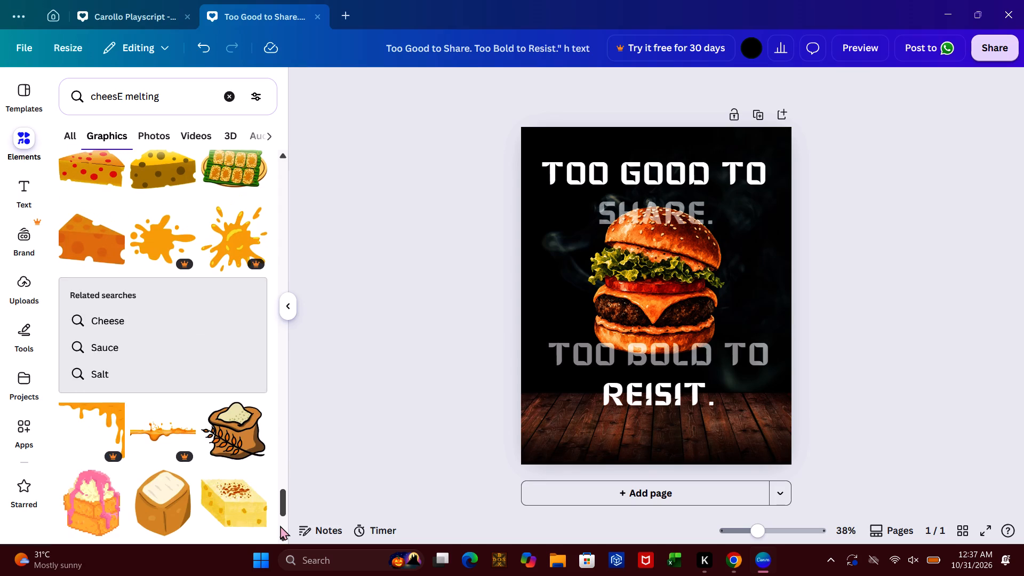
click(280, 525)
click(280, 525)
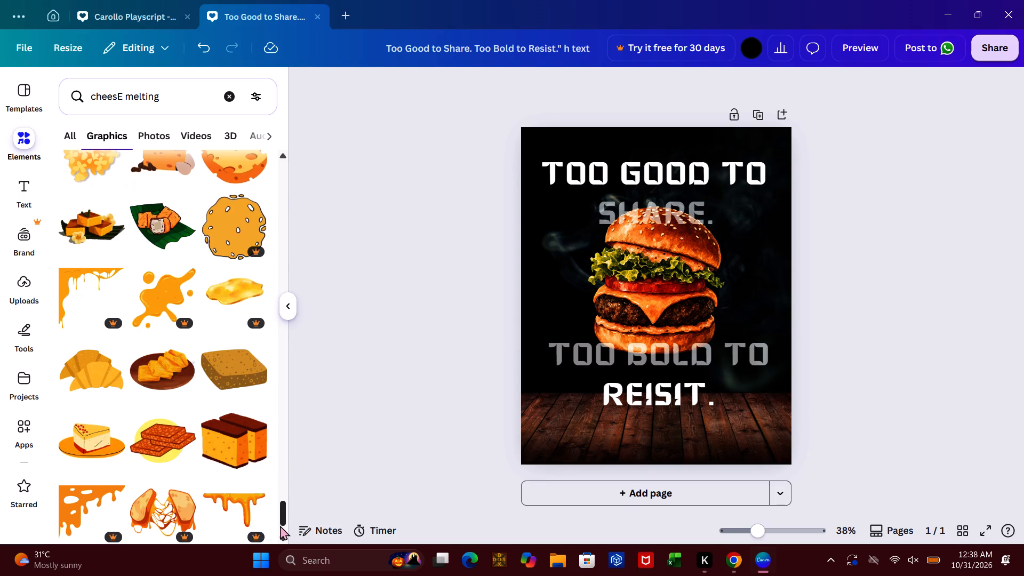
click(280, 525)
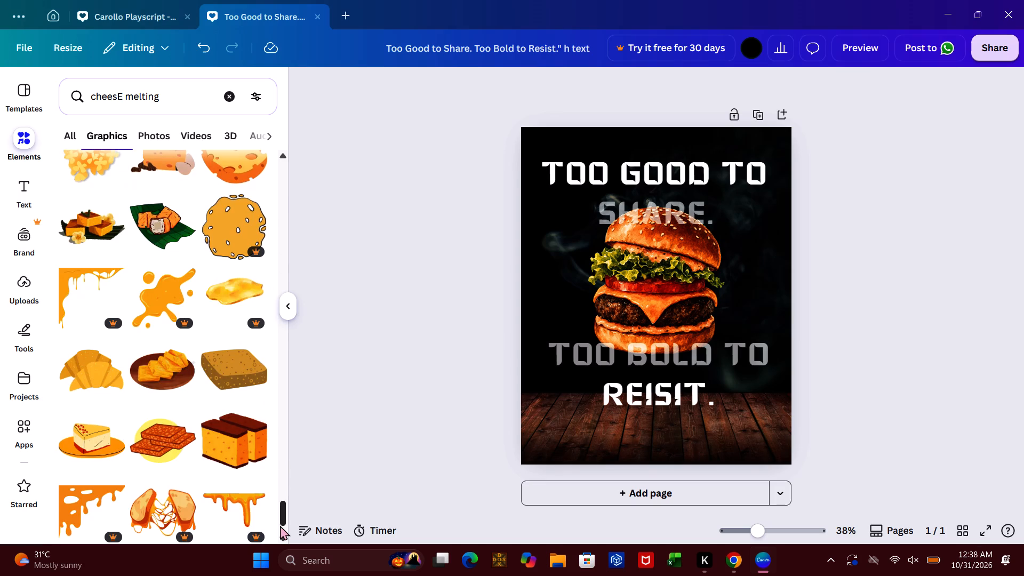
click(280, 525)
click(277, 190)
drag(277, 190, 284, 188)
triple_click(284, 188)
double_click(284, 188)
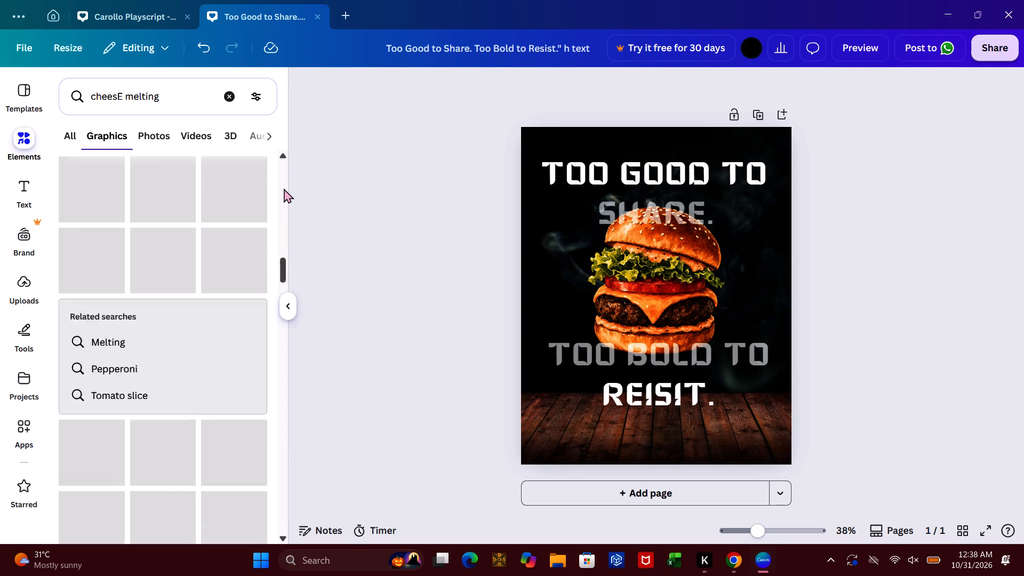
click(274, 138)
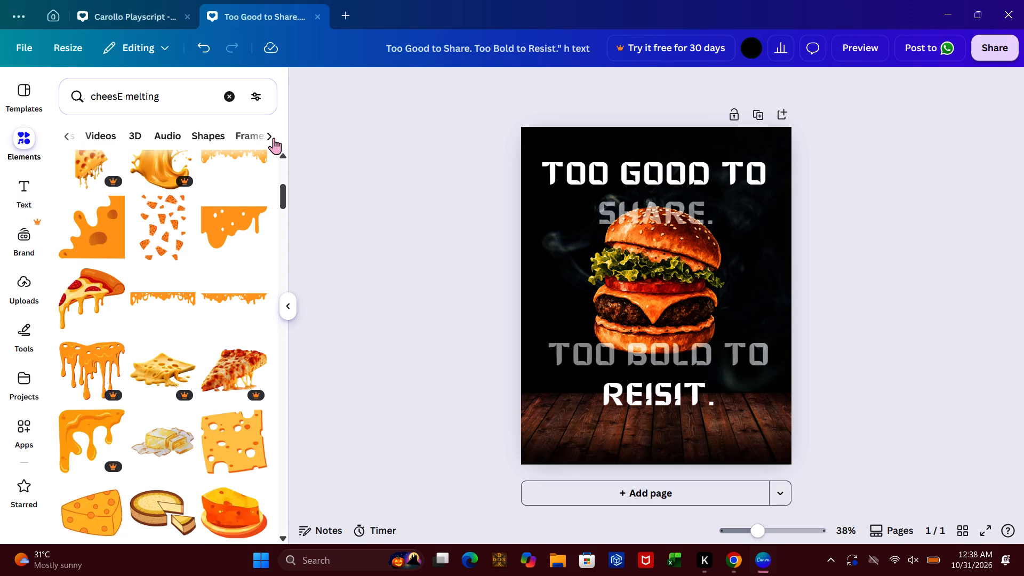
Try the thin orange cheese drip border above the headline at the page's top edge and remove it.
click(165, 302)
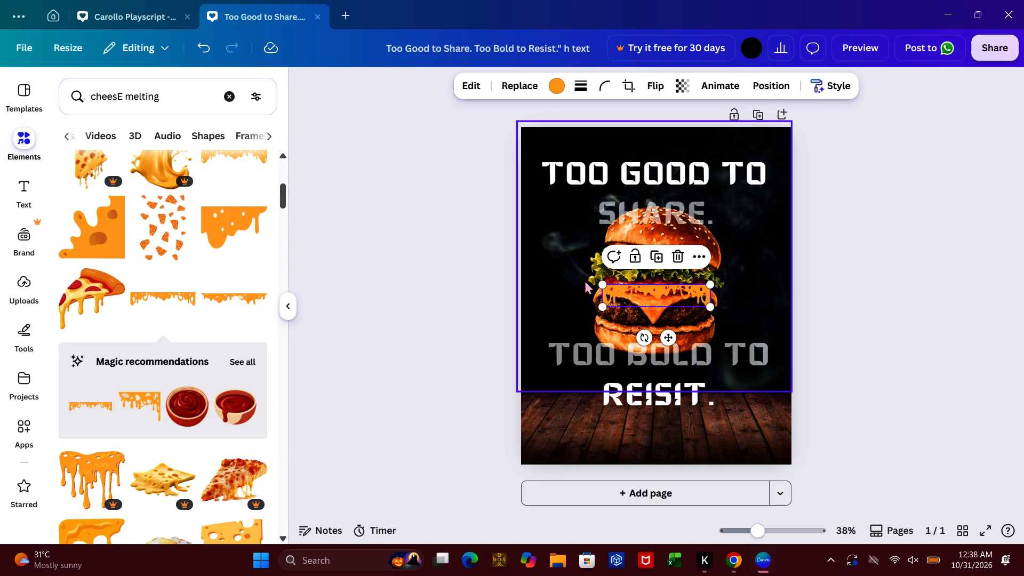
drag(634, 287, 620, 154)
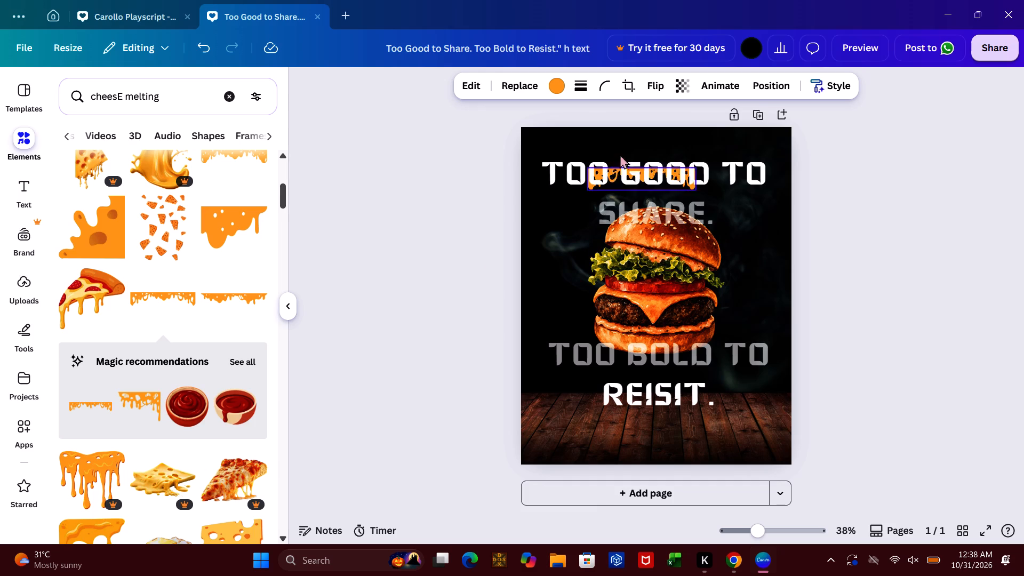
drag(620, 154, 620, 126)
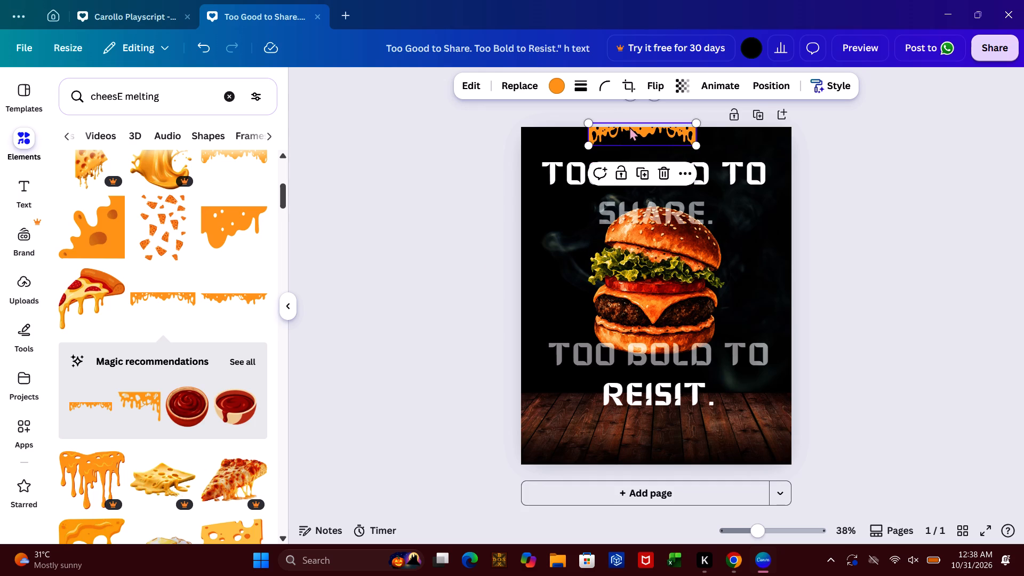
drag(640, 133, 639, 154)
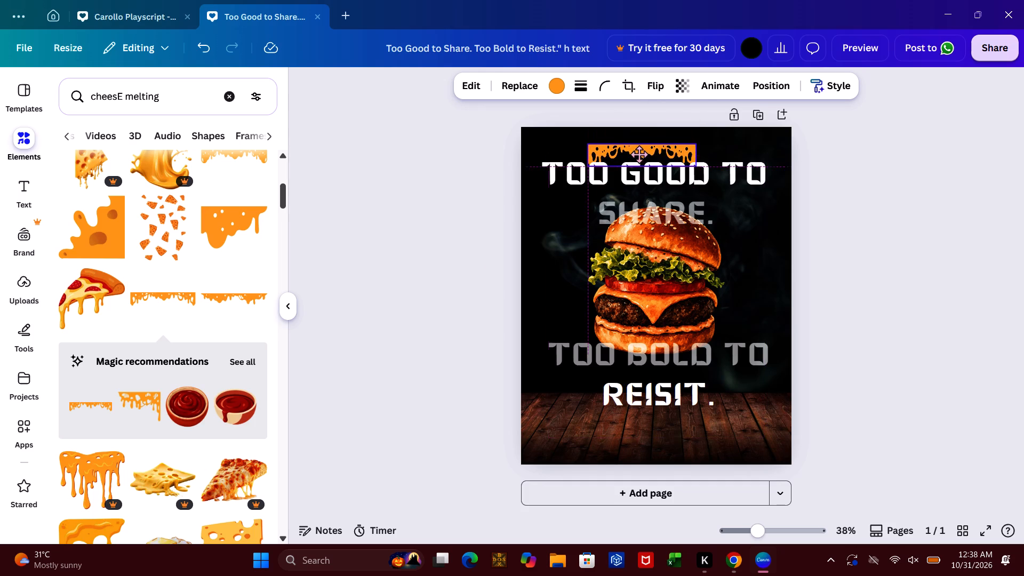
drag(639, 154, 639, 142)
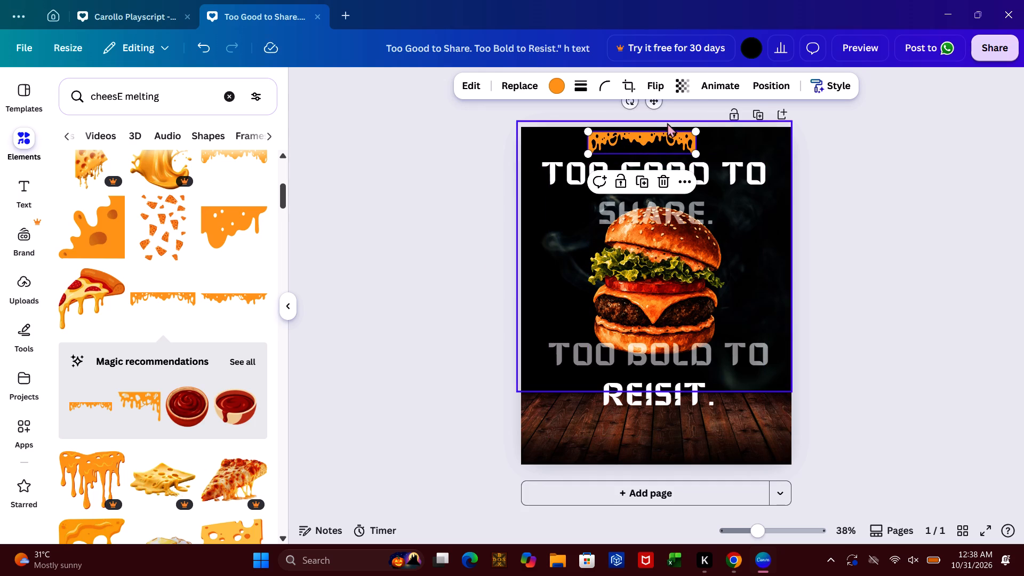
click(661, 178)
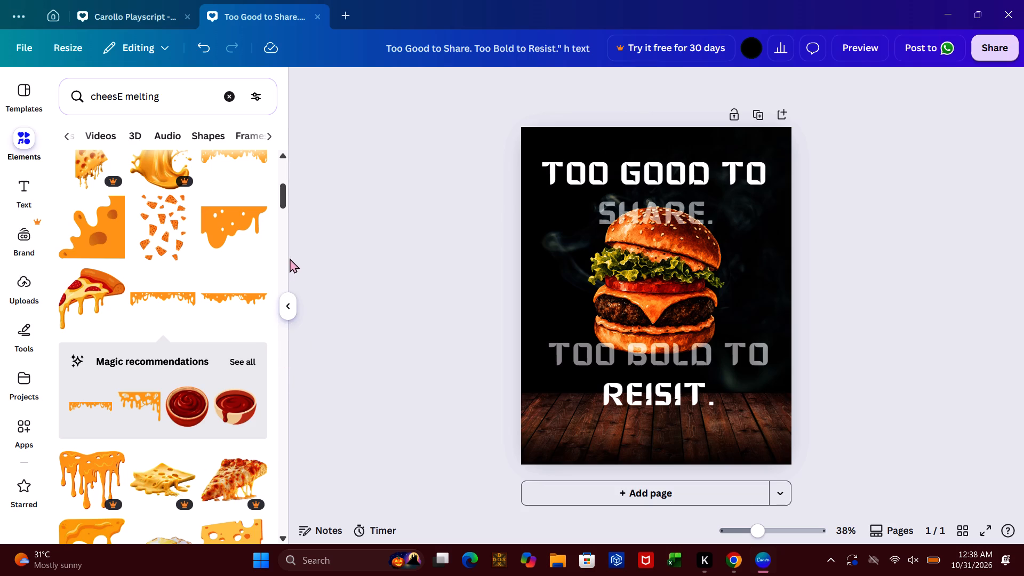
Find the crown-free orange cheese drip border with round holes among the first search results and add it to the page.
click(285, 271)
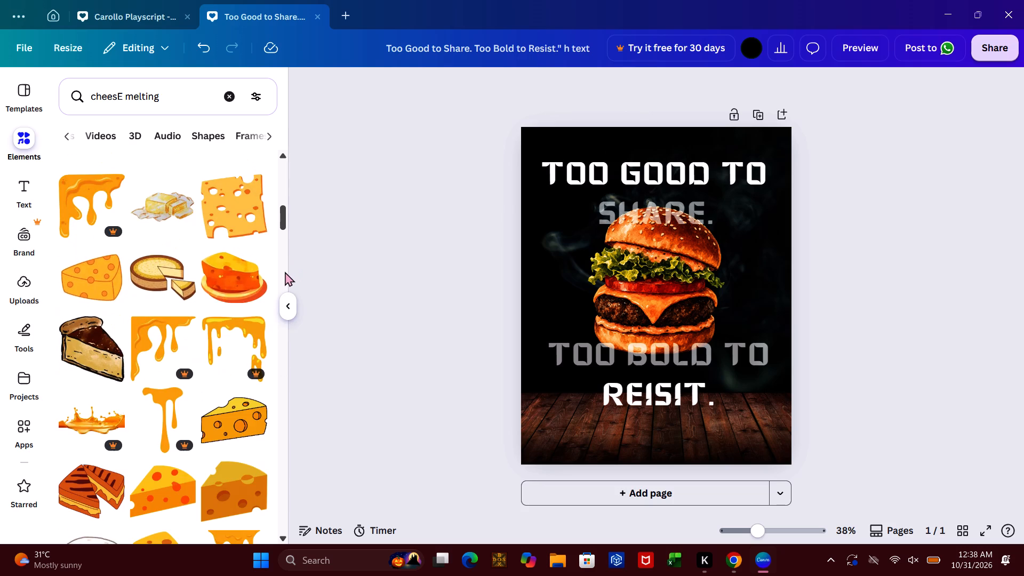
click(285, 188)
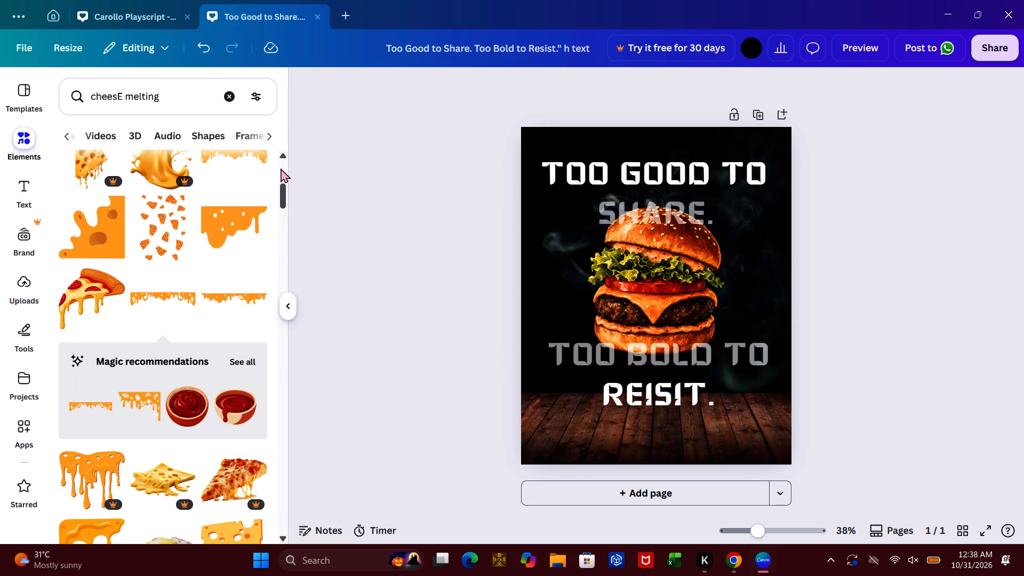
click(281, 168)
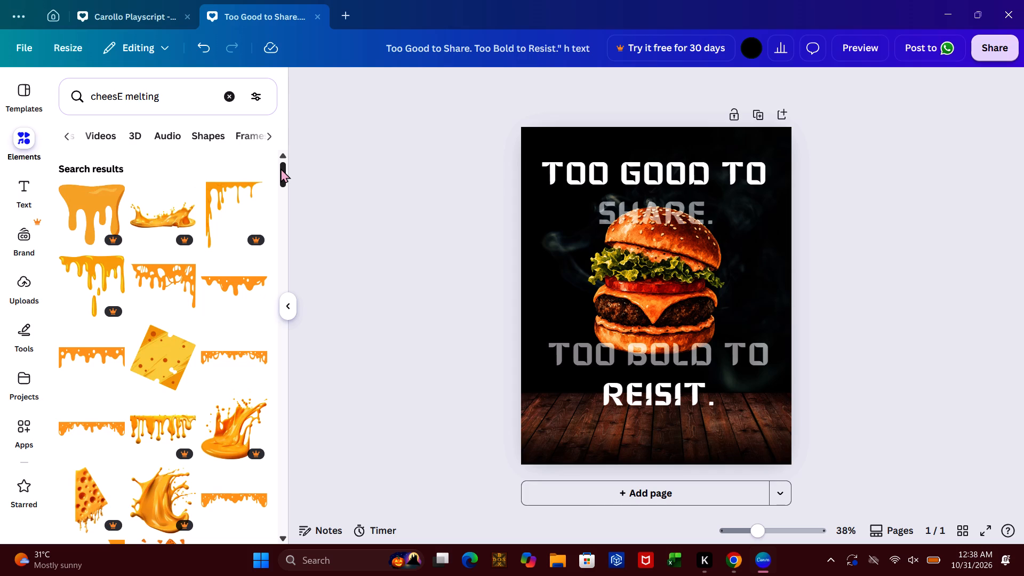
click(109, 356)
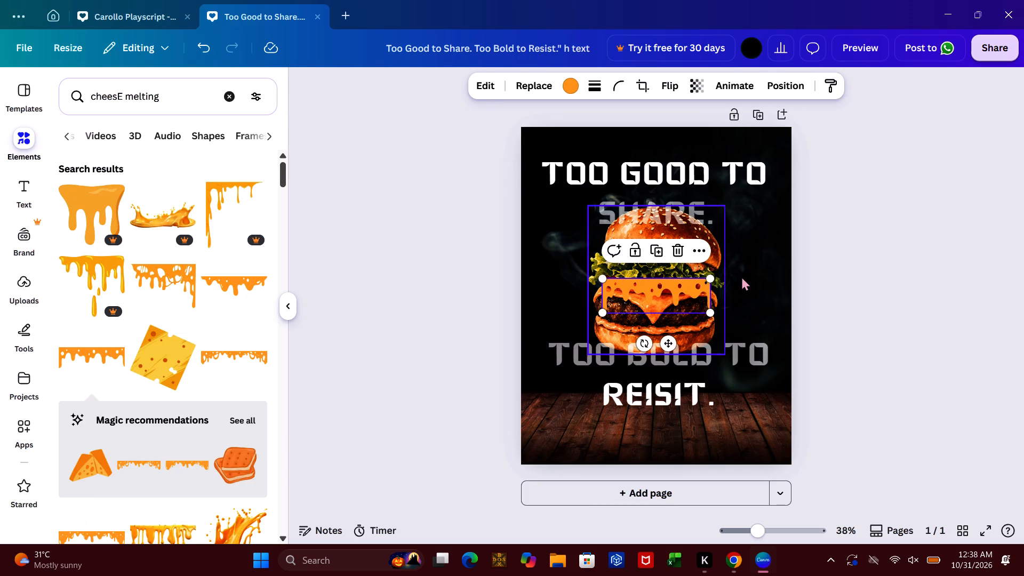
Enlarge the orange cheese drip border to the full page width and position it across the page's top edge.
drag(712, 316, 723, 318)
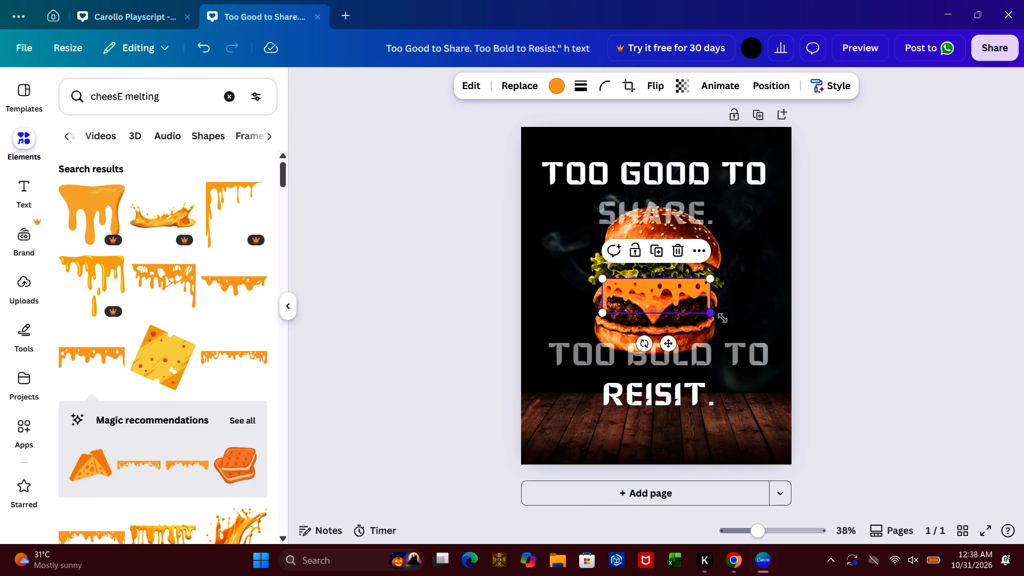
drag(723, 318, 793, 335)
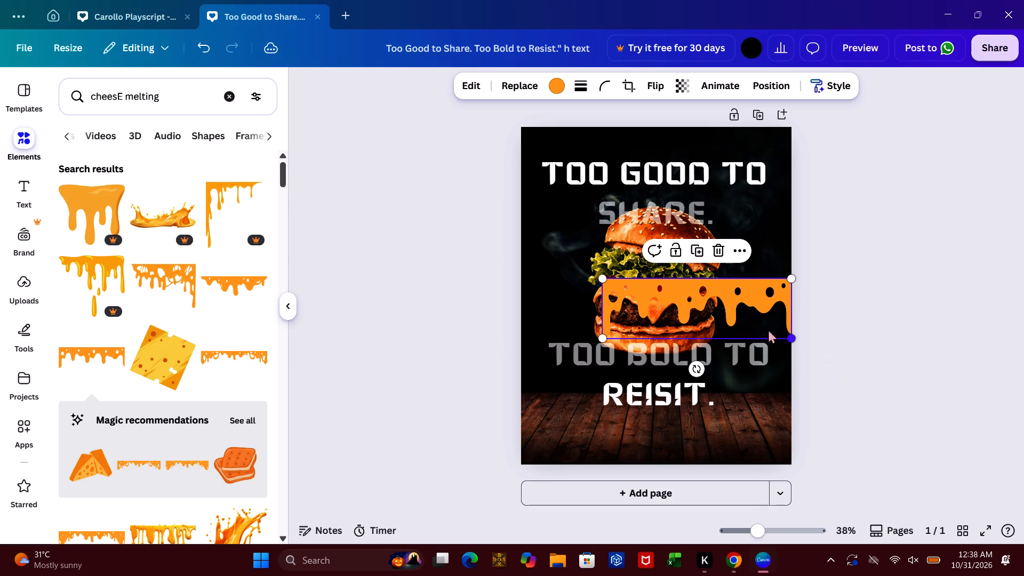
drag(604, 333, 535, 343)
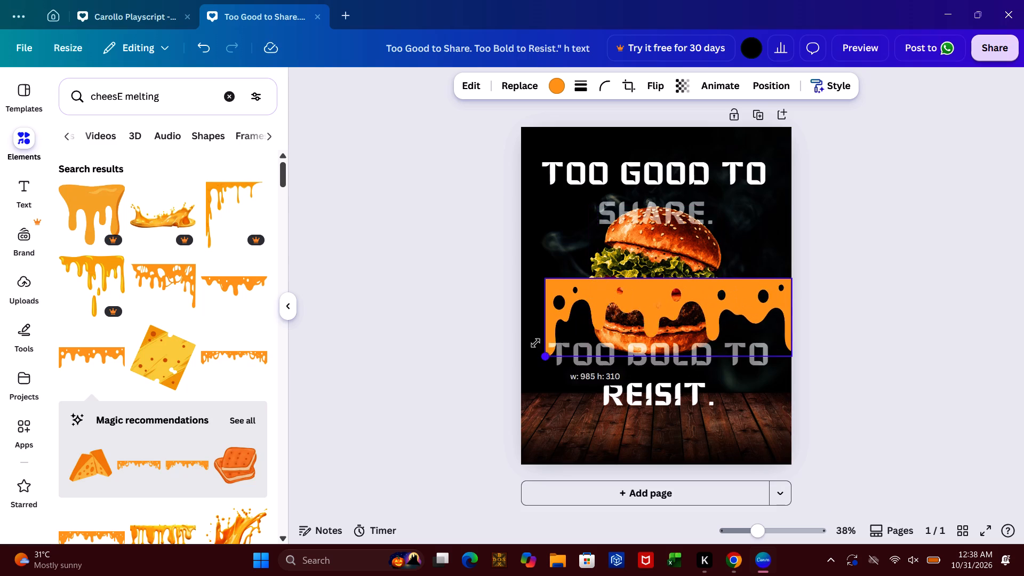
drag(535, 343, 519, 345)
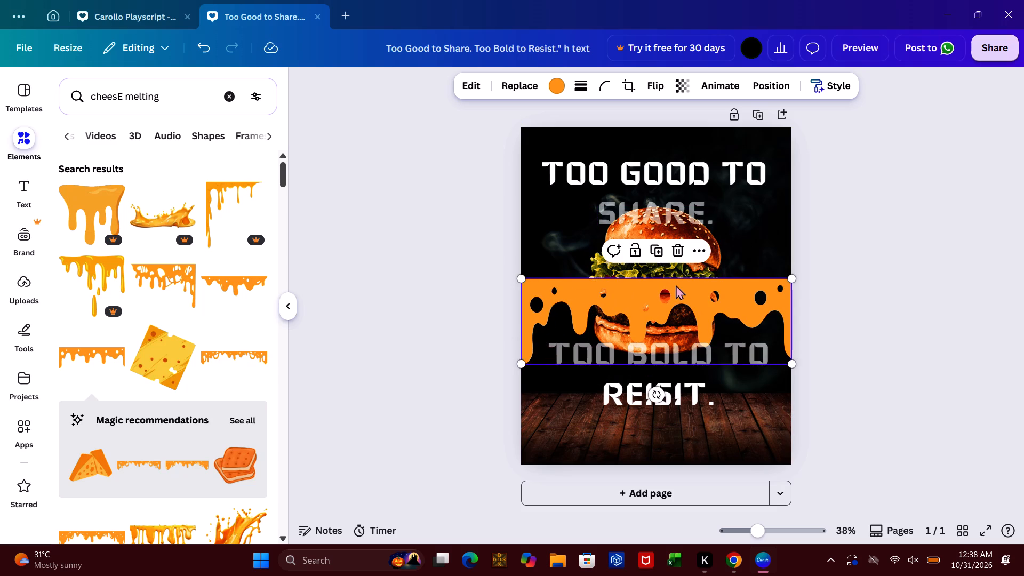
drag(676, 285, 674, 116)
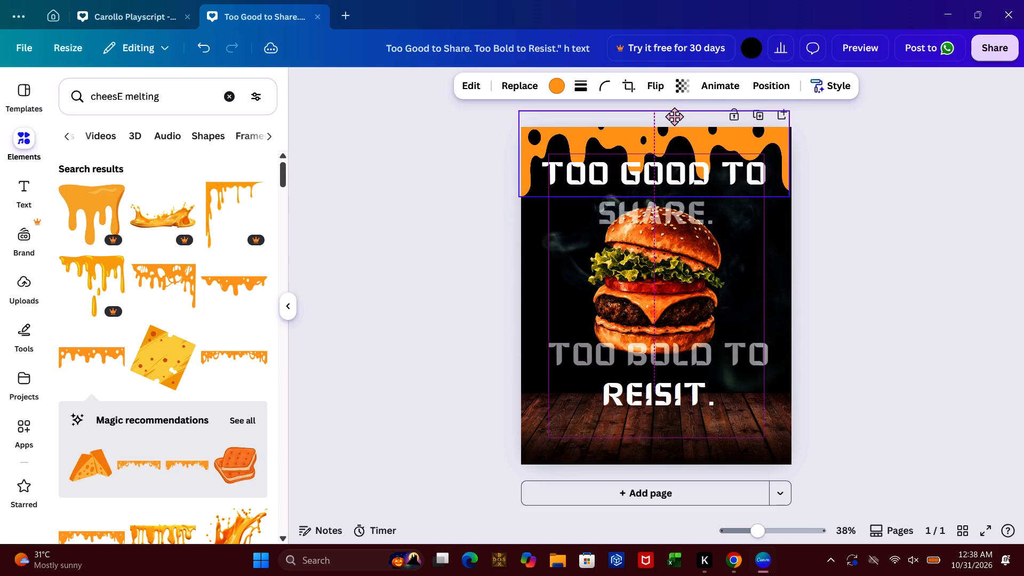
drag(674, 116, 676, 121)
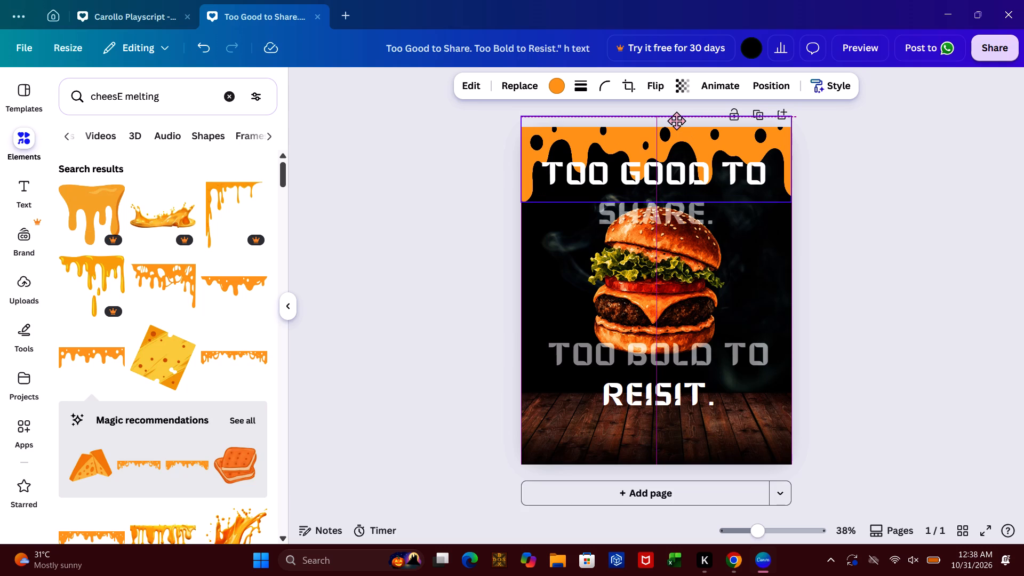
drag(676, 121, 676, 119)
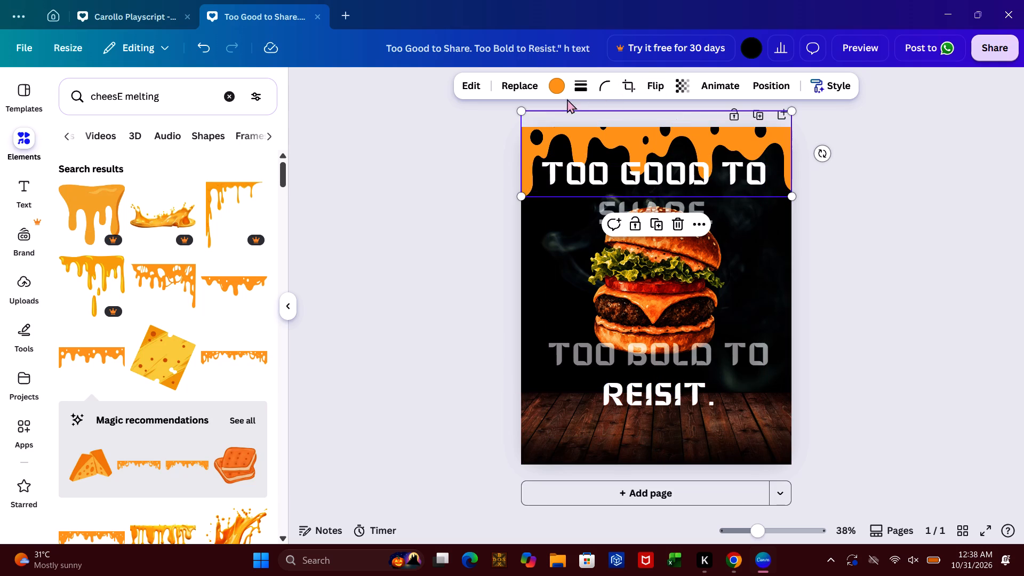
Adjust the cheese drip border's white balance, trying warmer and cooler temperatures before settling on temperature 0 and tint 41.
click(487, 83)
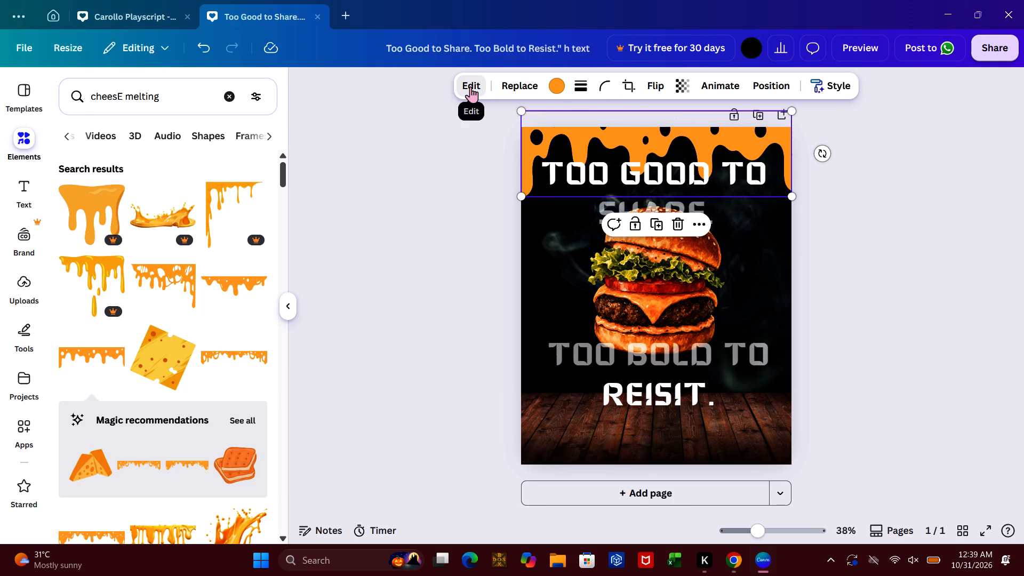
click(470, 86)
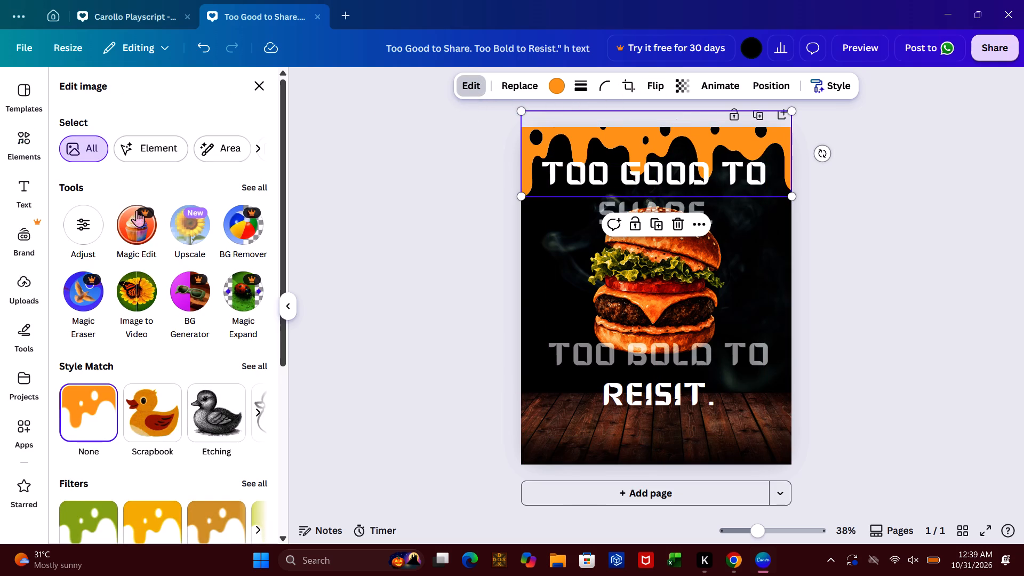
click(100, 233)
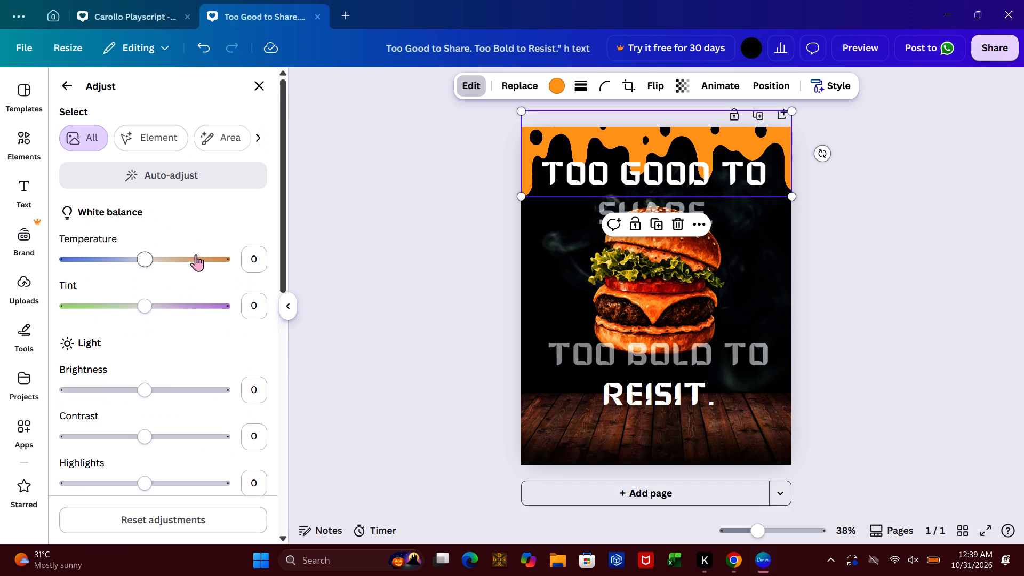
click(196, 254)
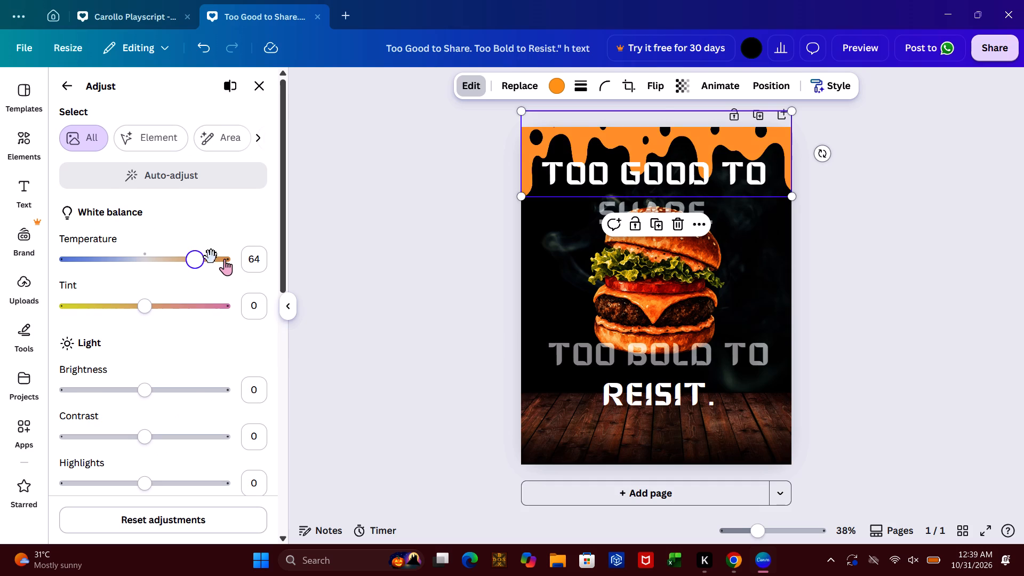
click(212, 254)
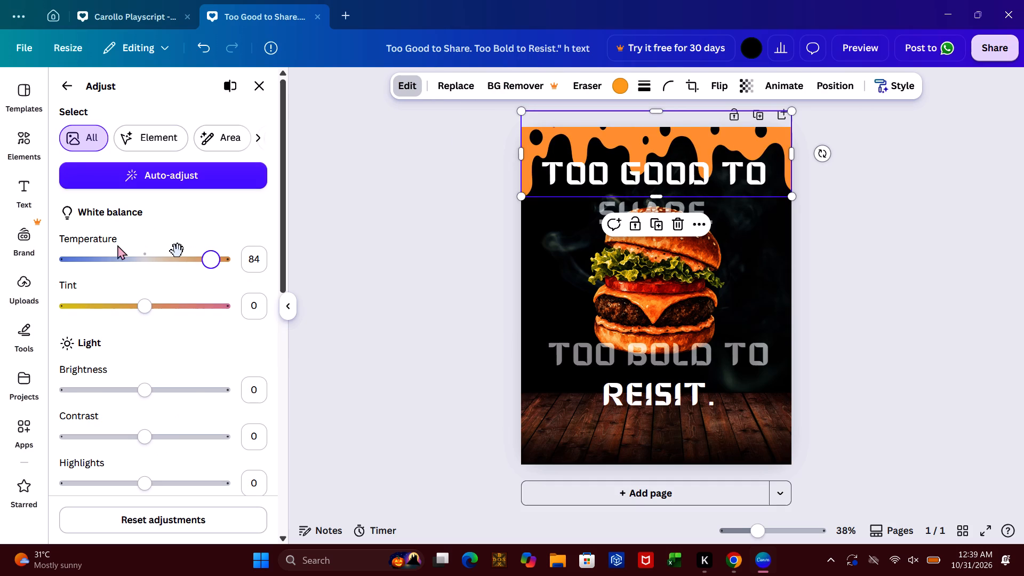
click(99, 260)
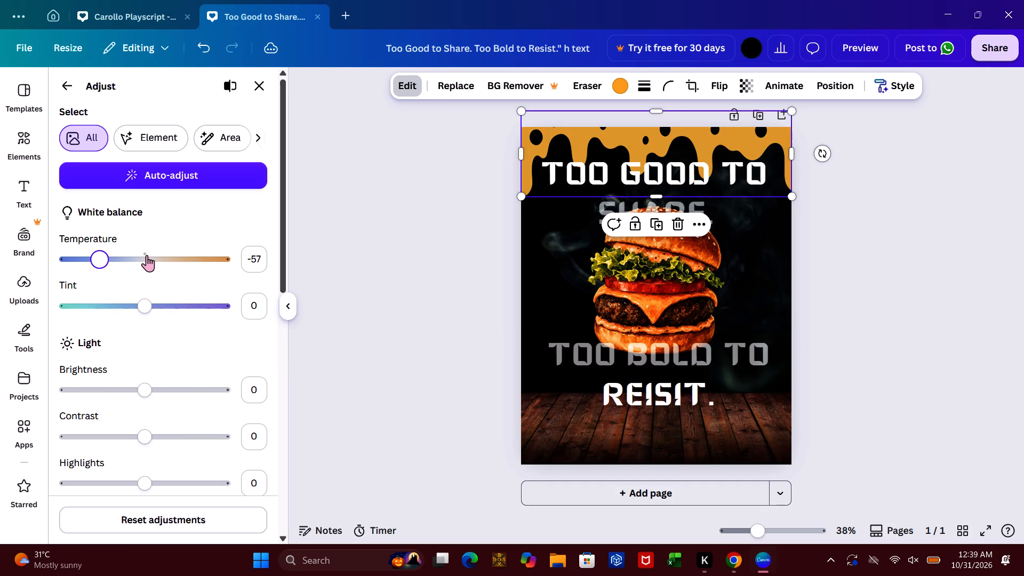
click(147, 255)
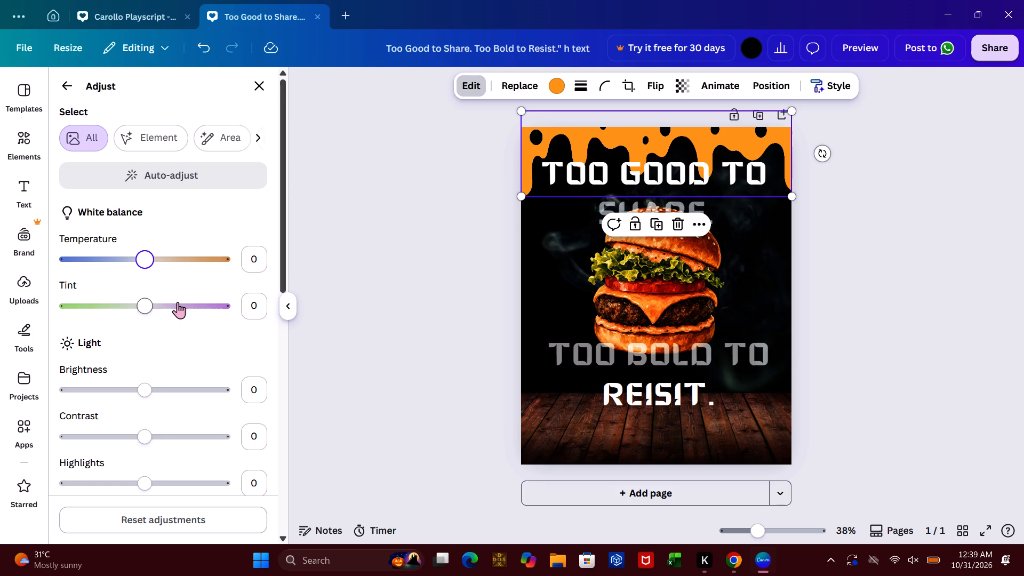
click(178, 302)
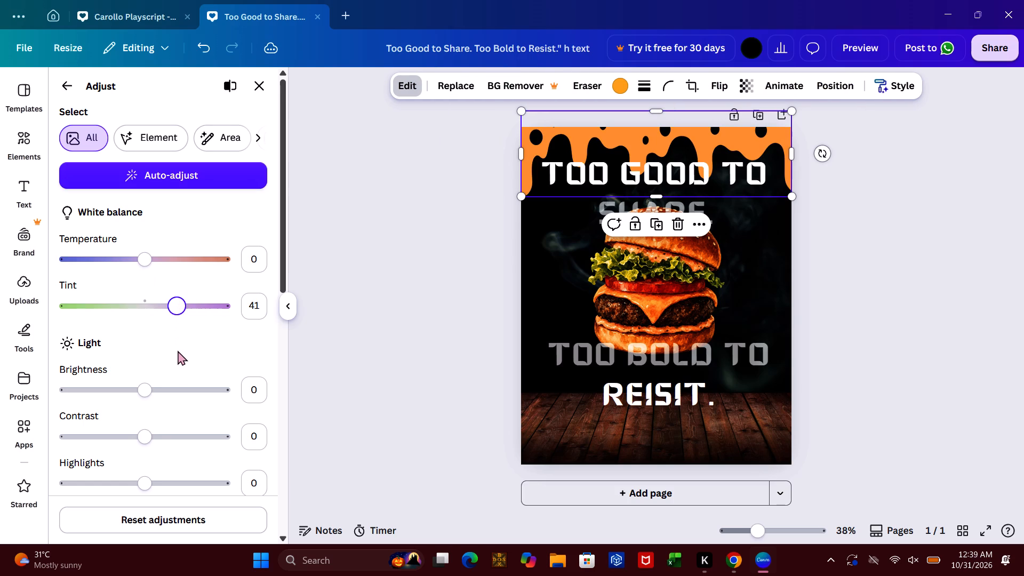
Darken the cheese drip border with brightness -14, contrast -15 and highlights -17.
click(173, 390)
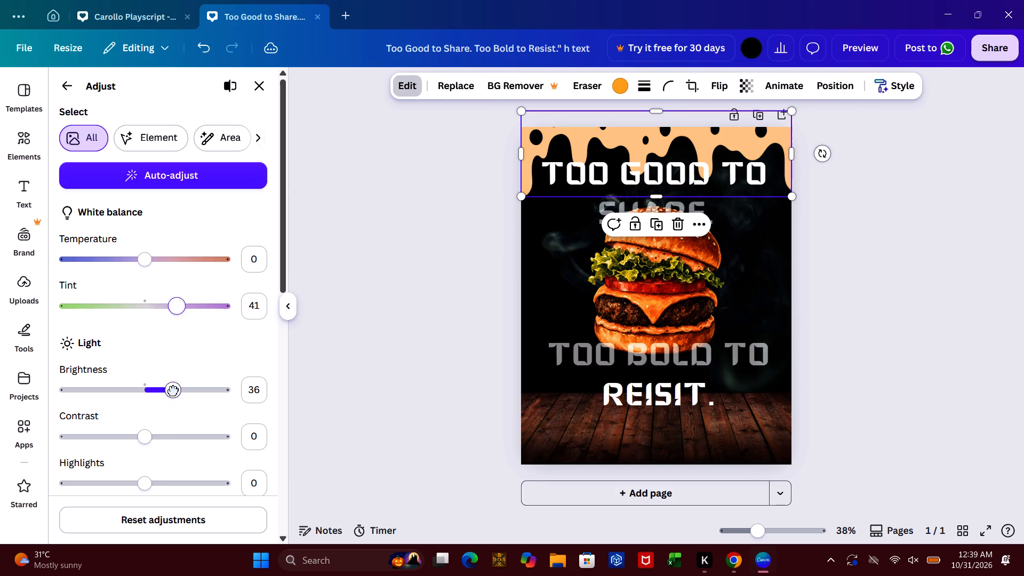
click(116, 387)
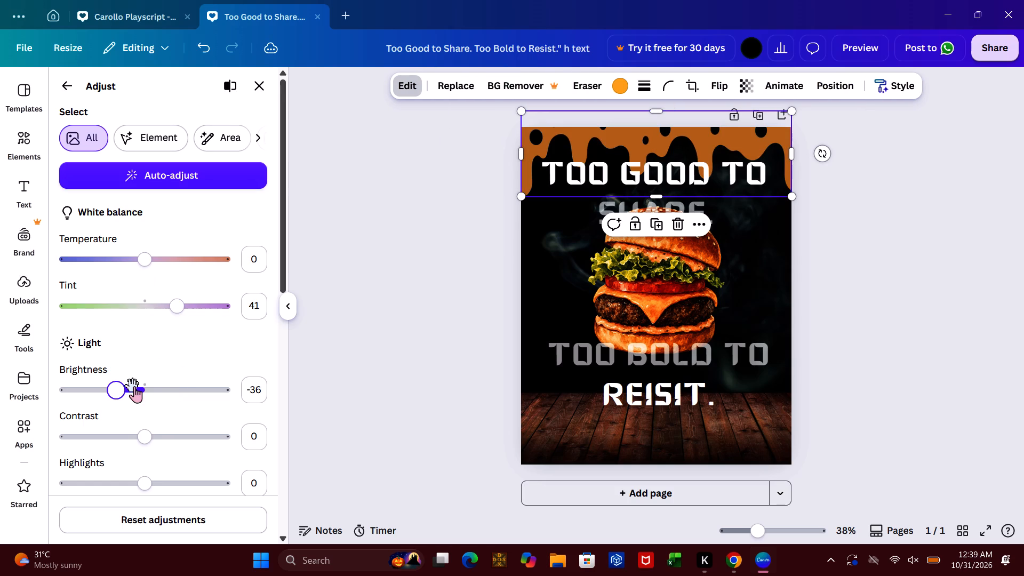
click(133, 388)
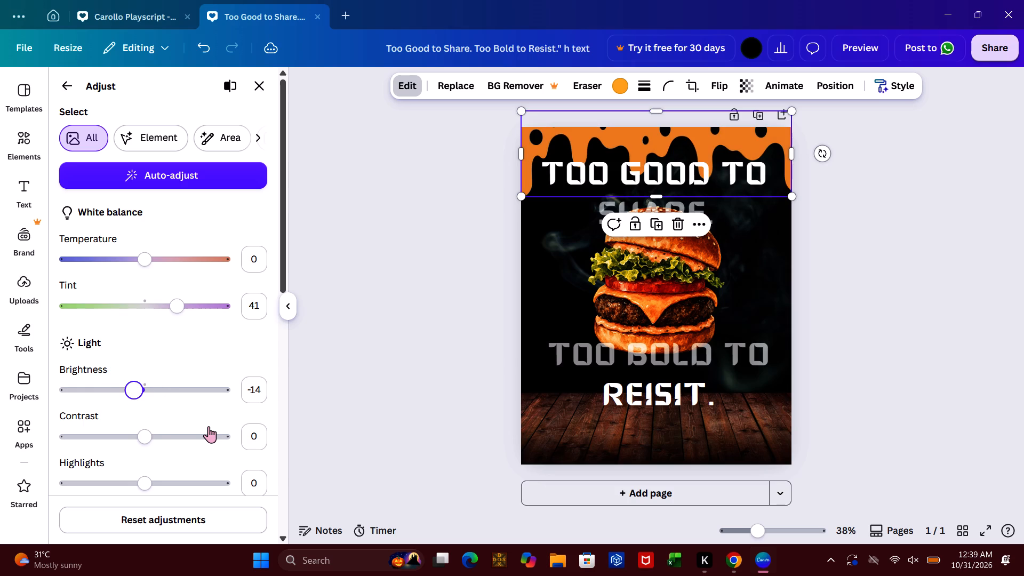
click(183, 428)
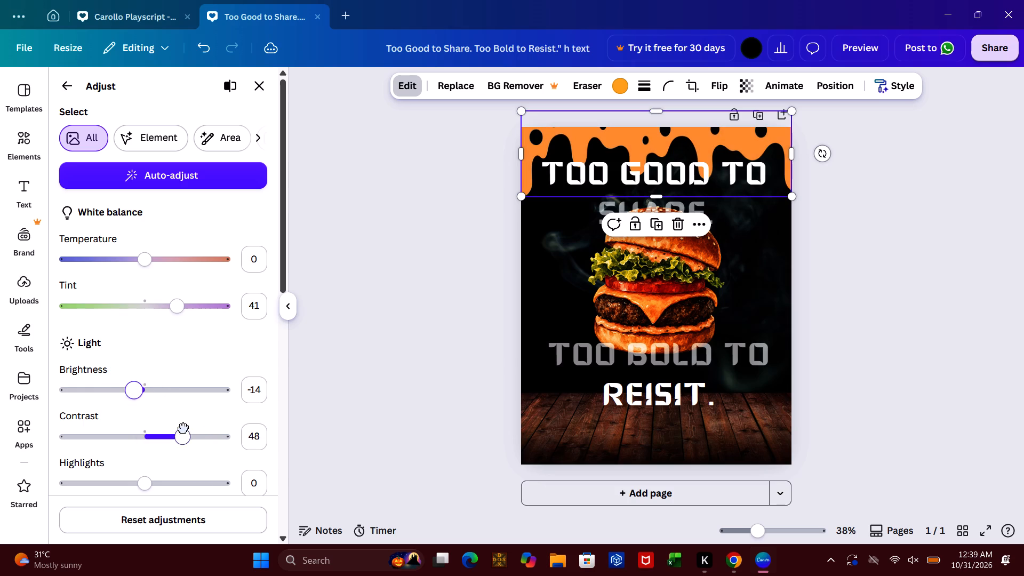
click(208, 433)
click(88, 436)
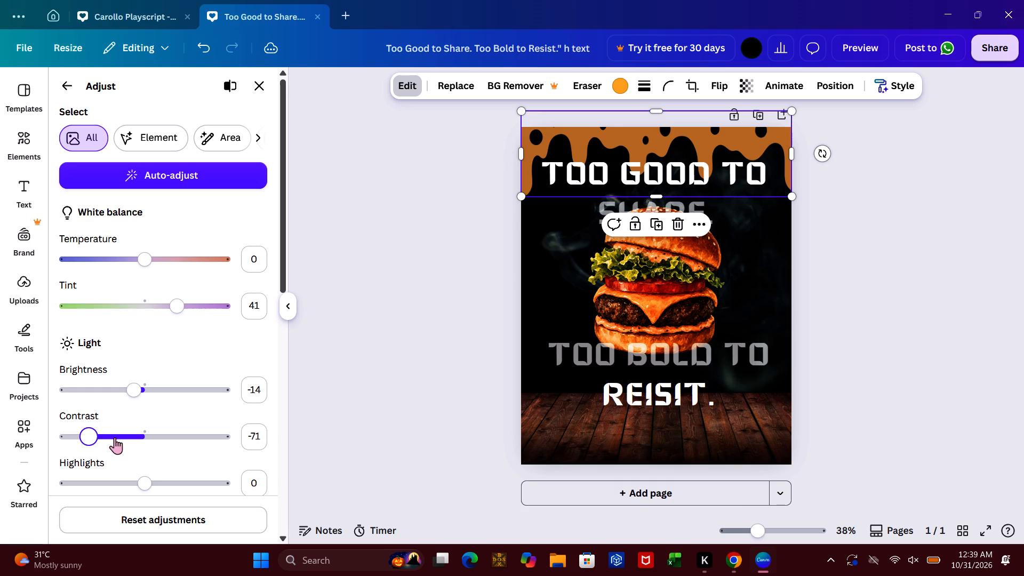
click(115, 437)
click(132, 442)
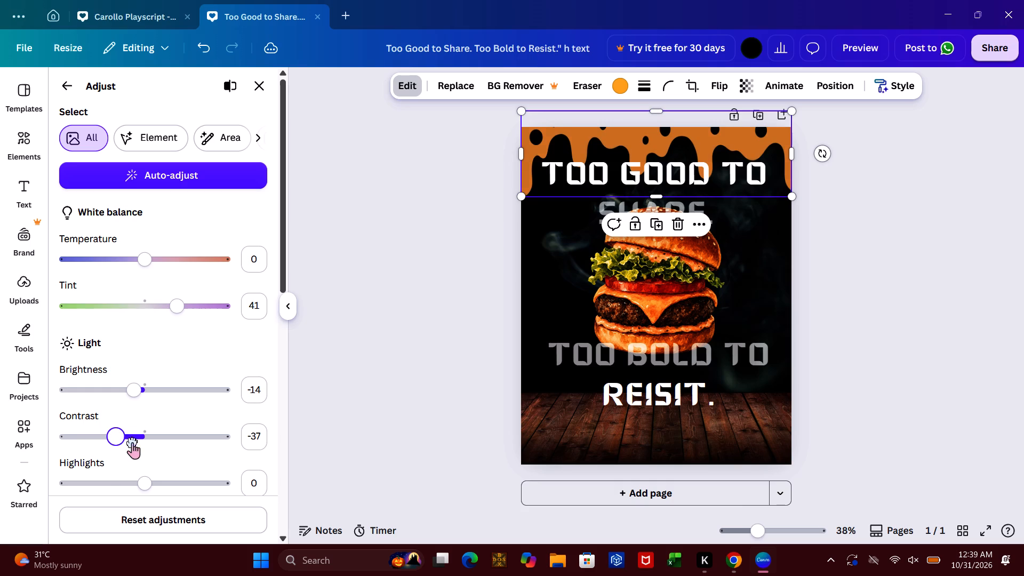
click(179, 475)
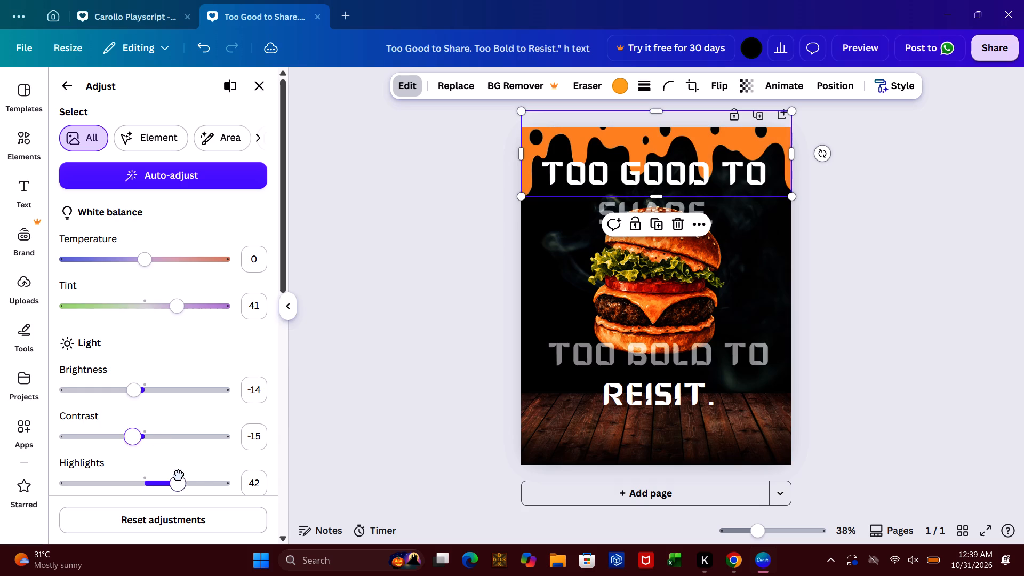
click(198, 486)
click(94, 474)
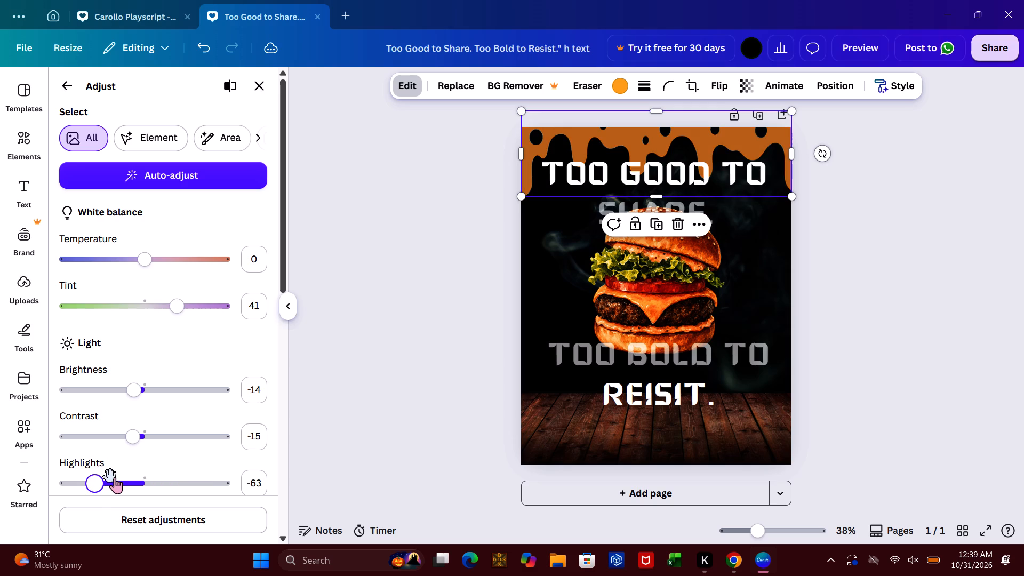
click(131, 477)
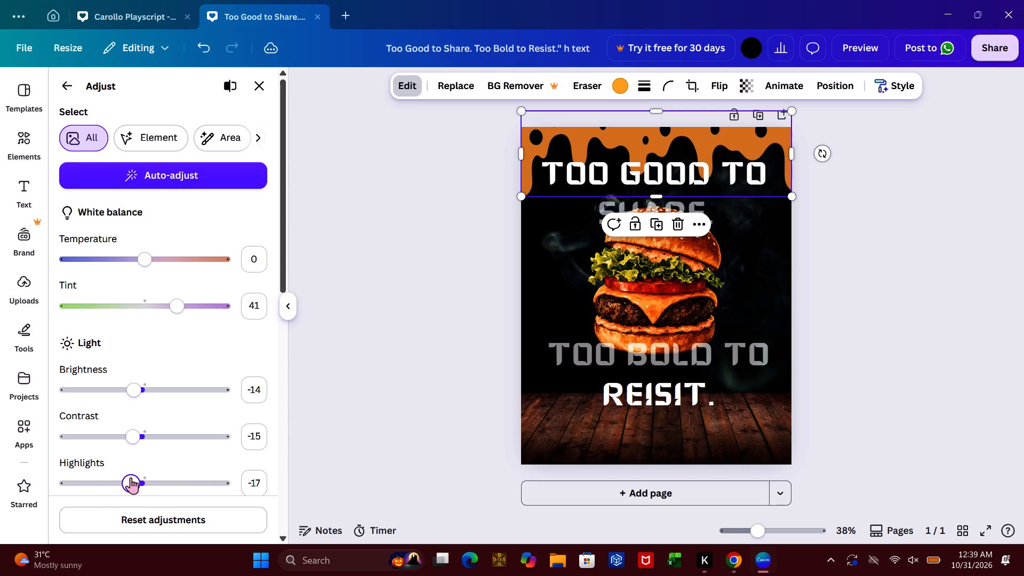
Set the cheese drip border's vibrance to 45.
click(282, 471)
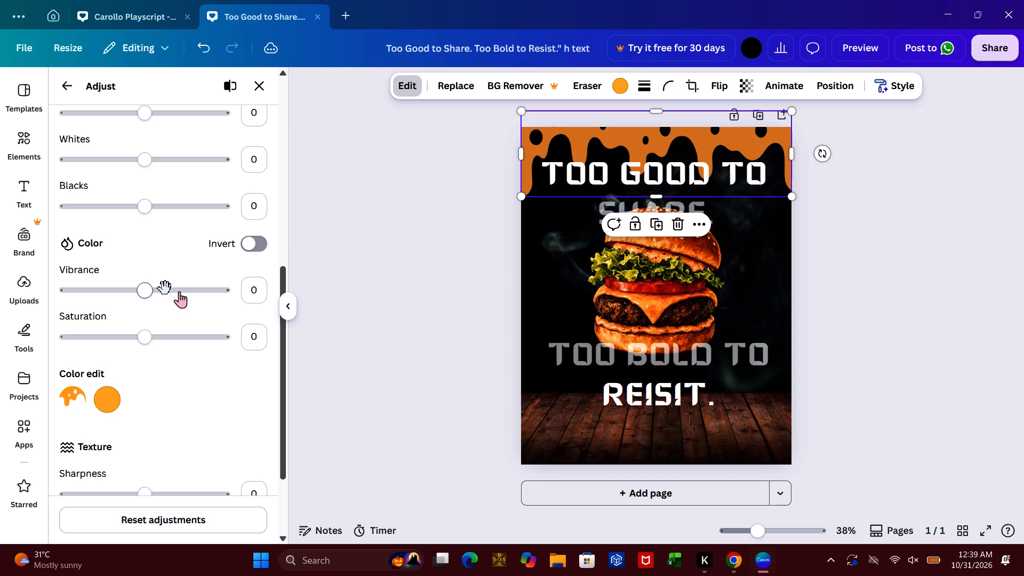
click(179, 291)
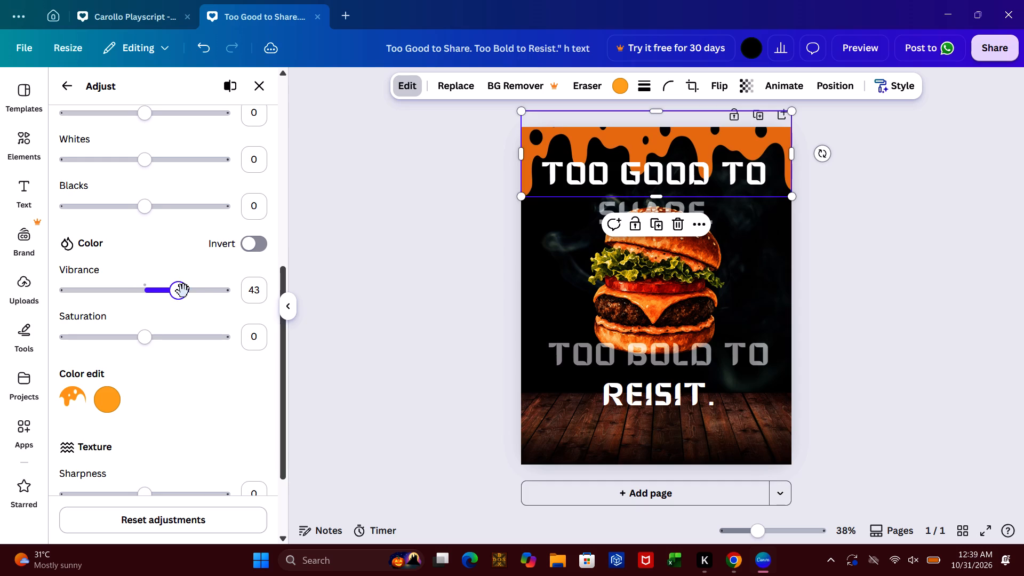
click(199, 291)
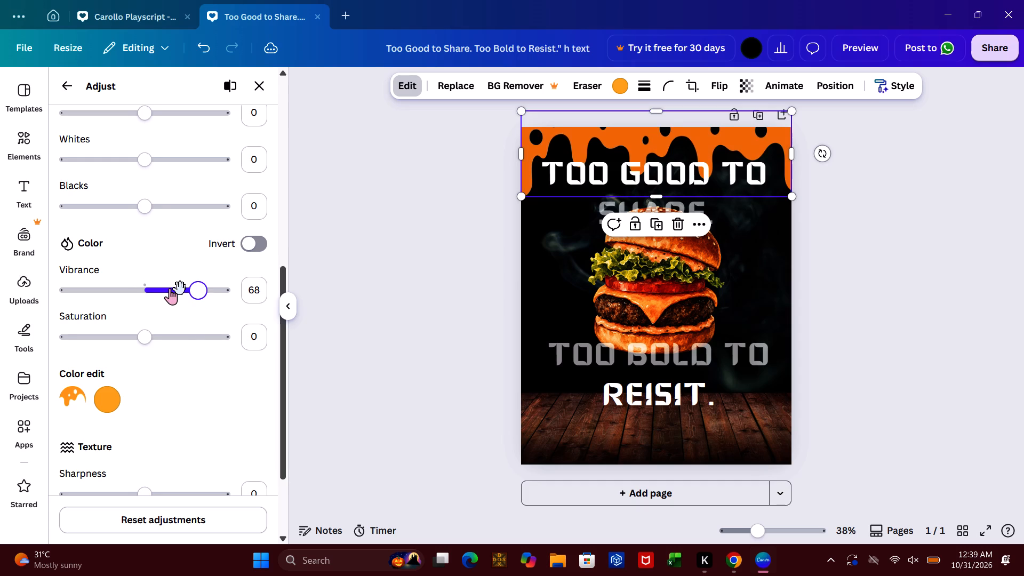
click(173, 283)
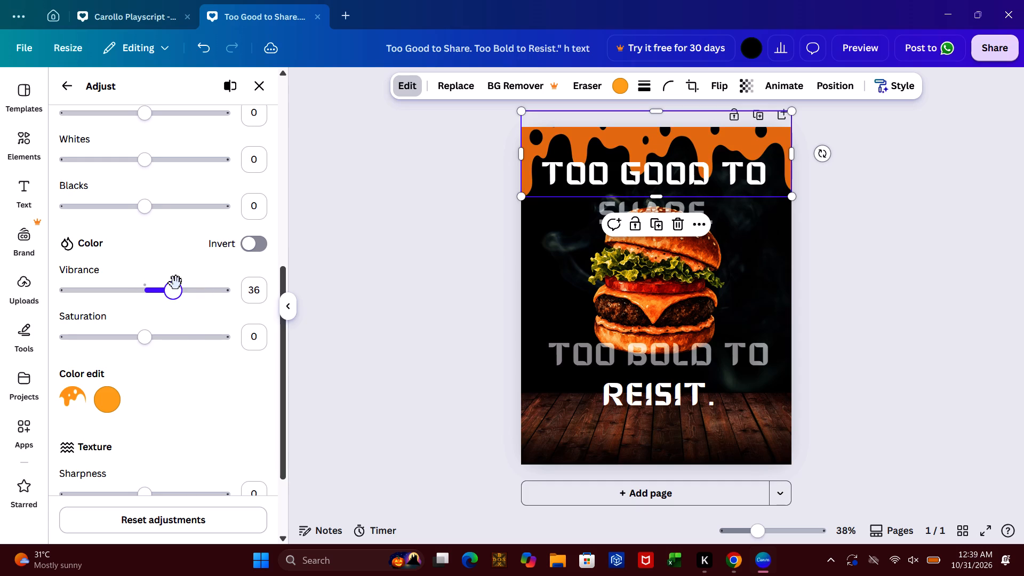
click(177, 283)
click(181, 286)
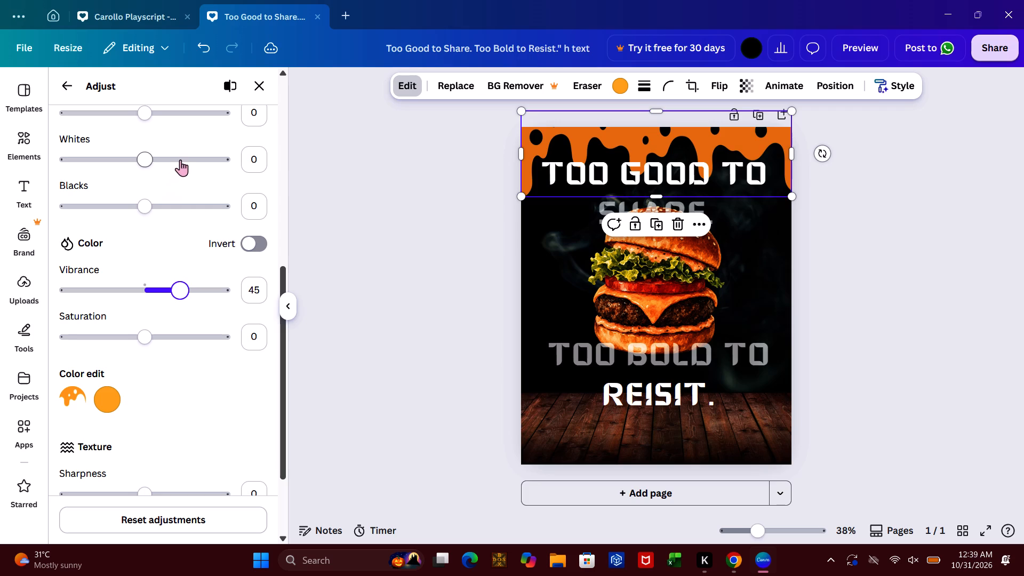
Set the cheese drip border's whites to -3 and blacks to 24.
click(180, 159)
click(127, 154)
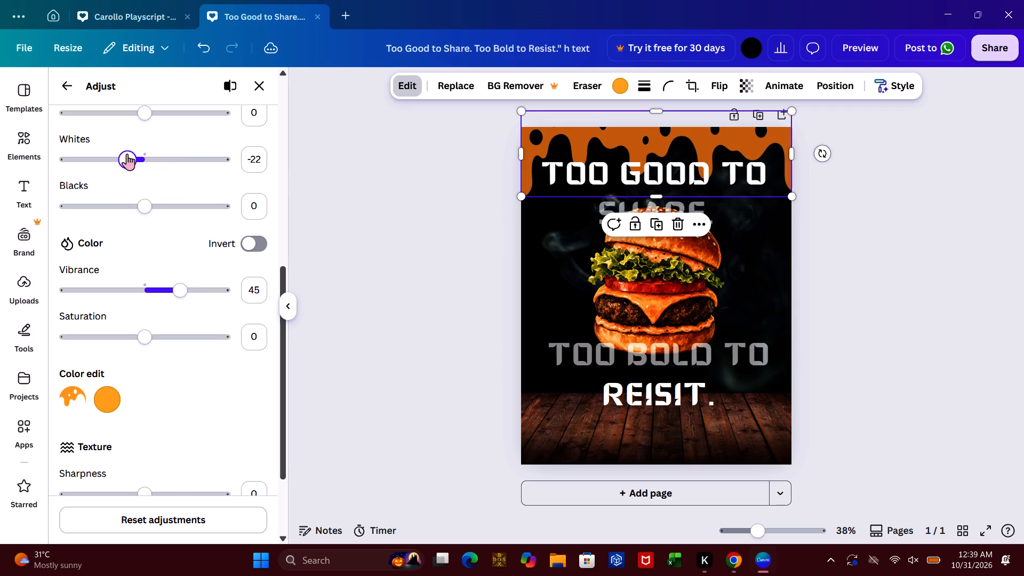
click(142, 154)
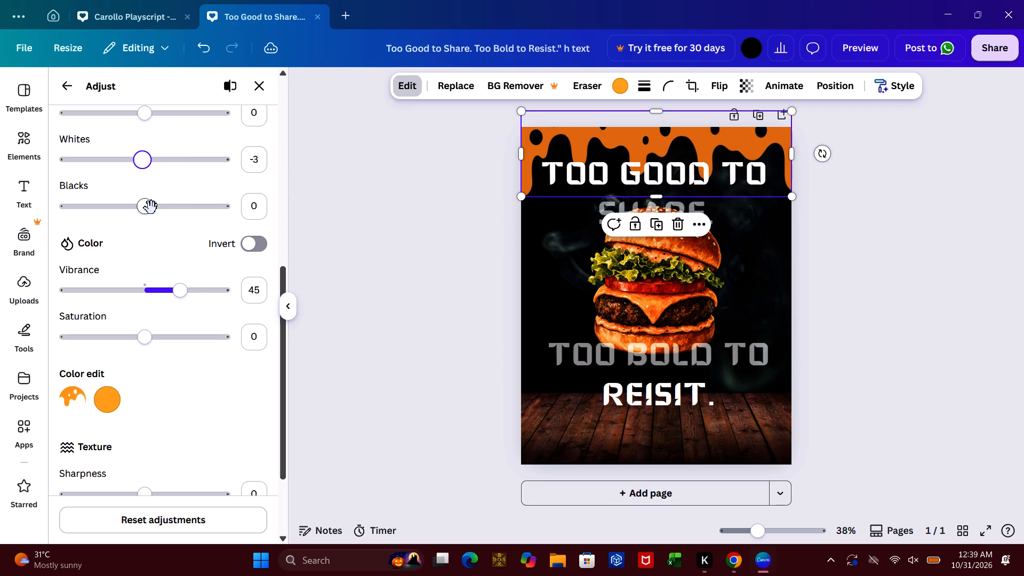
click(164, 205)
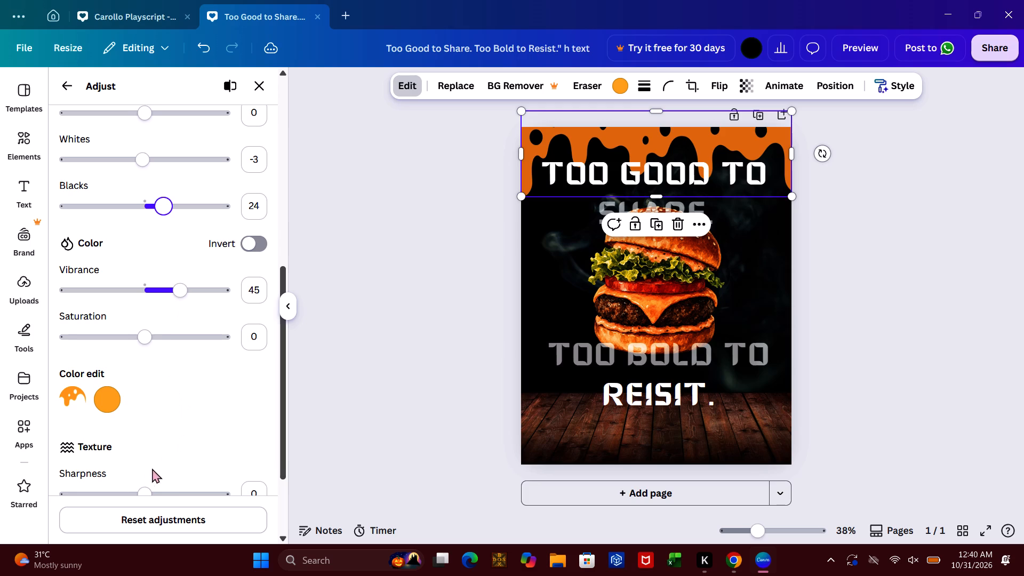
Set the cheese drip border's sharpness to 39.
click(176, 486)
click(344, 362)
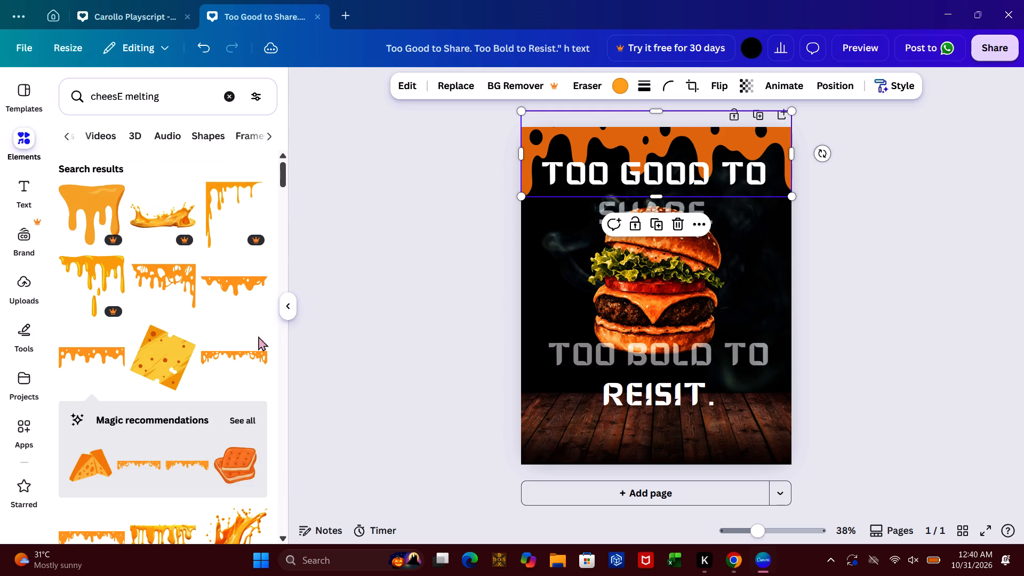
Search the elements for "CHEESE ON FLOOR" and look through the graphics results for a suitable cheese image.
click(230, 92)
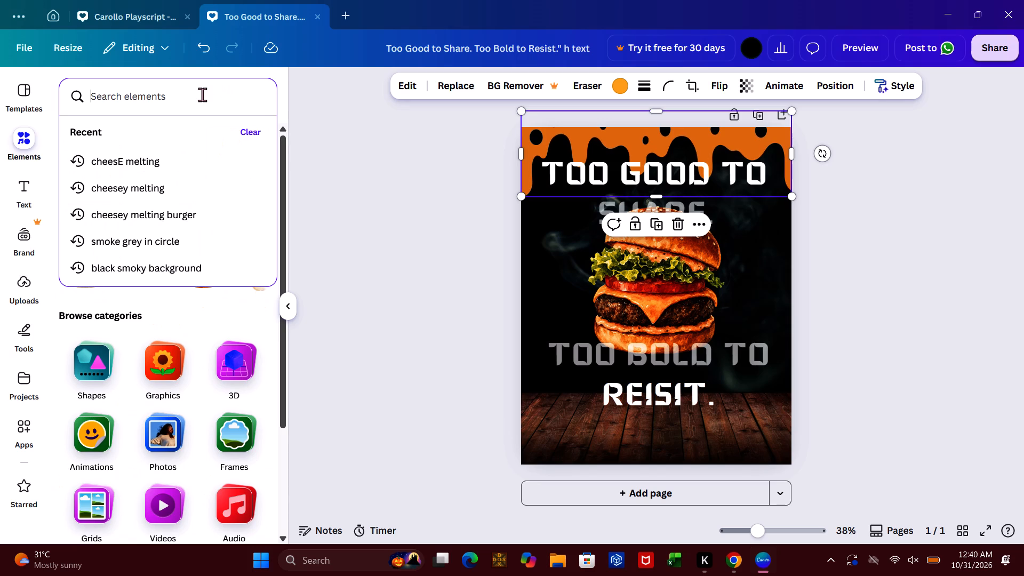
text(CHEESE)
key(space)
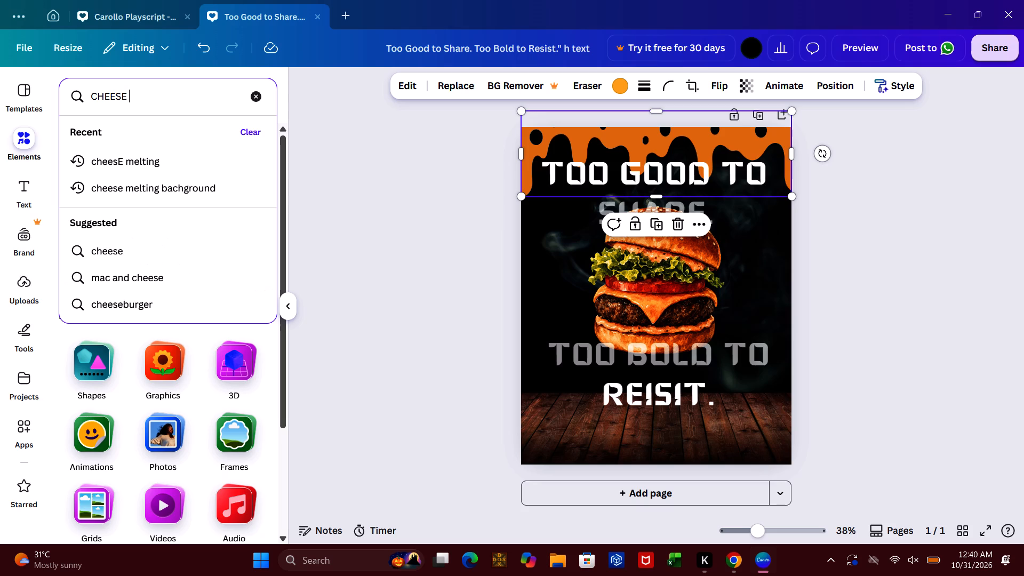
text(ON)
key(space)
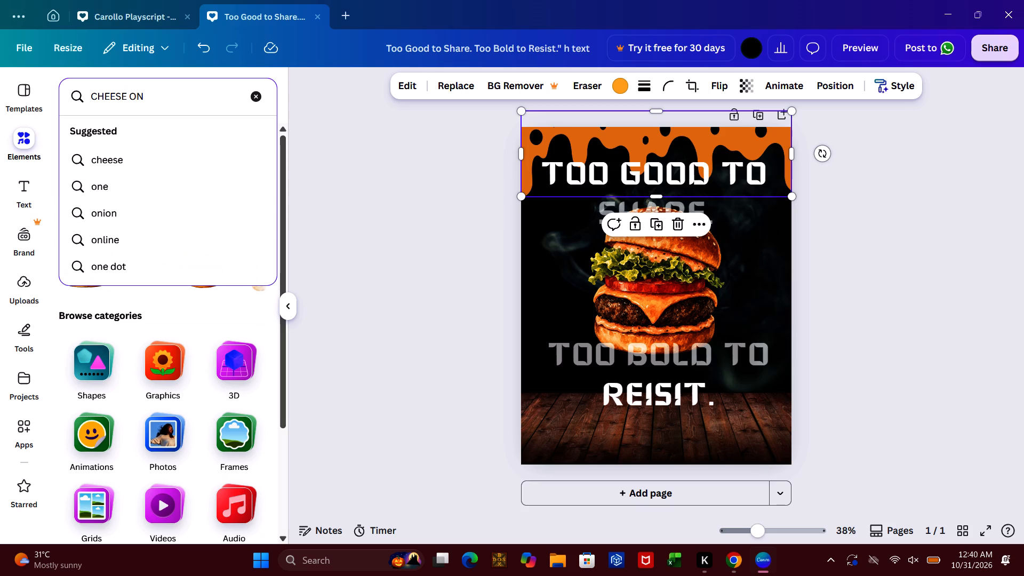
text(FLOOR)
key(Return)
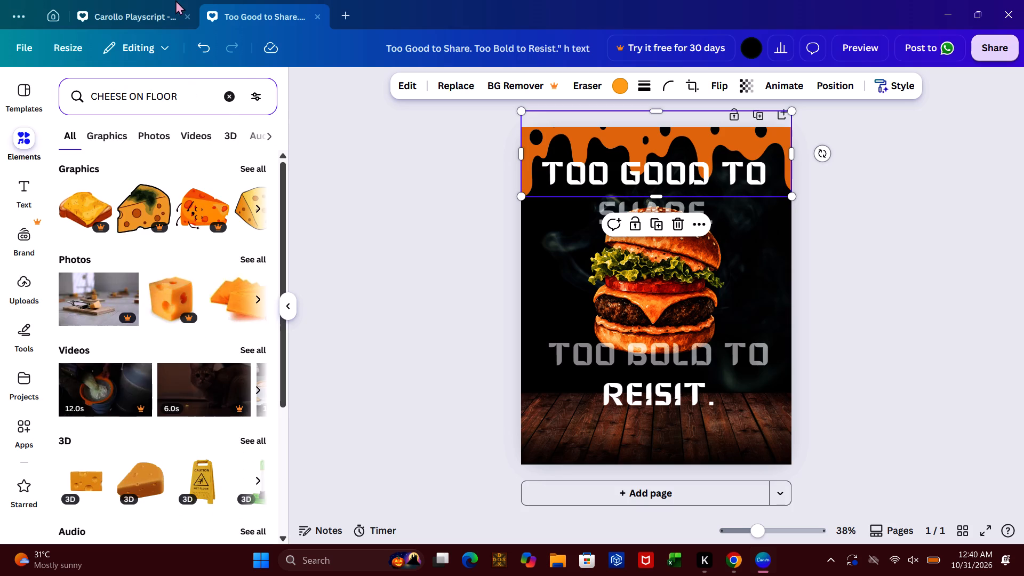
click(116, 126)
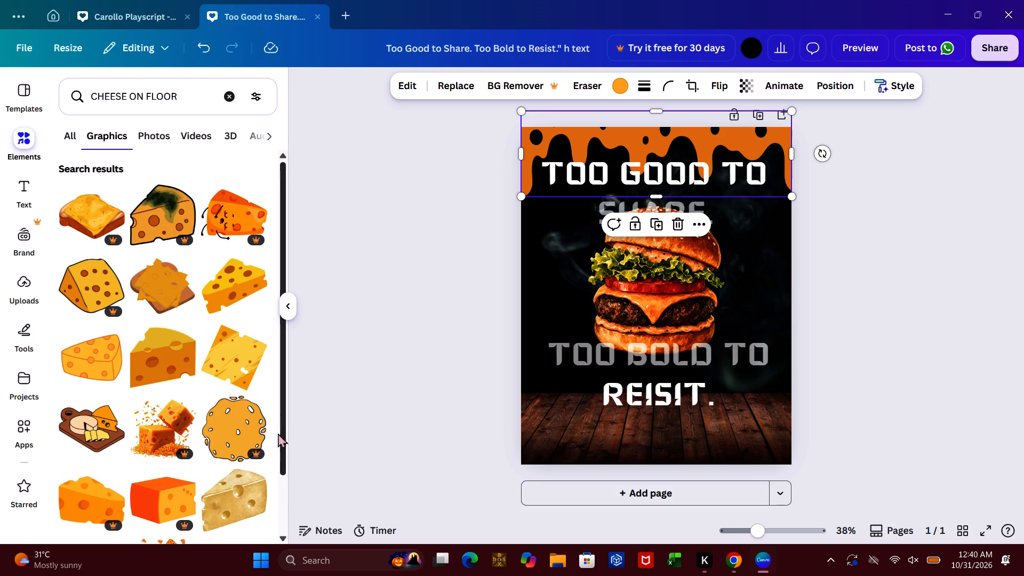
click(279, 490)
click(279, 490)
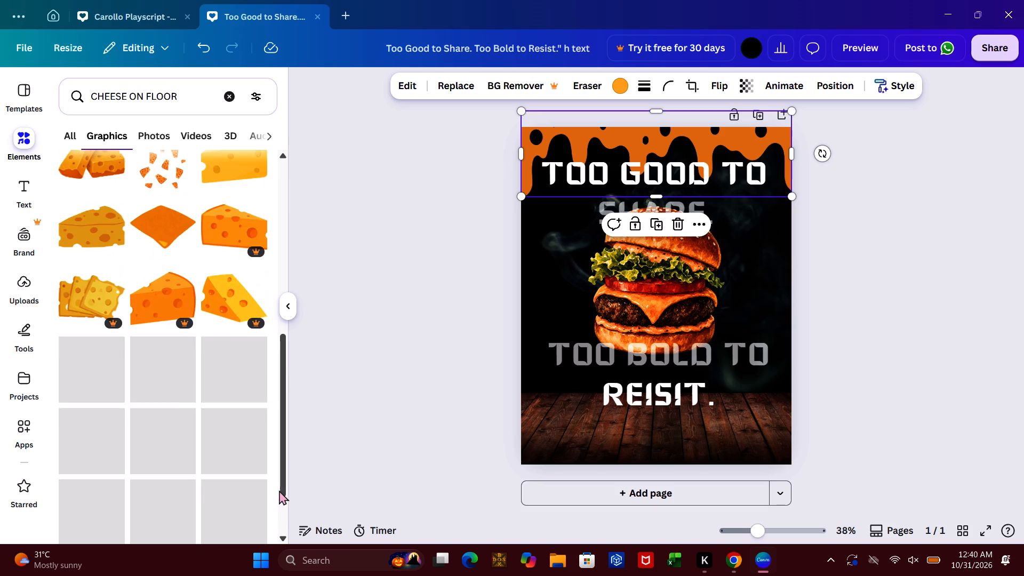
Search the graphics for "MELTED CHEESE ON FLOOR" and add the glossy orange dripping cheese blob to the page.
click(94, 91)
click(91, 91)
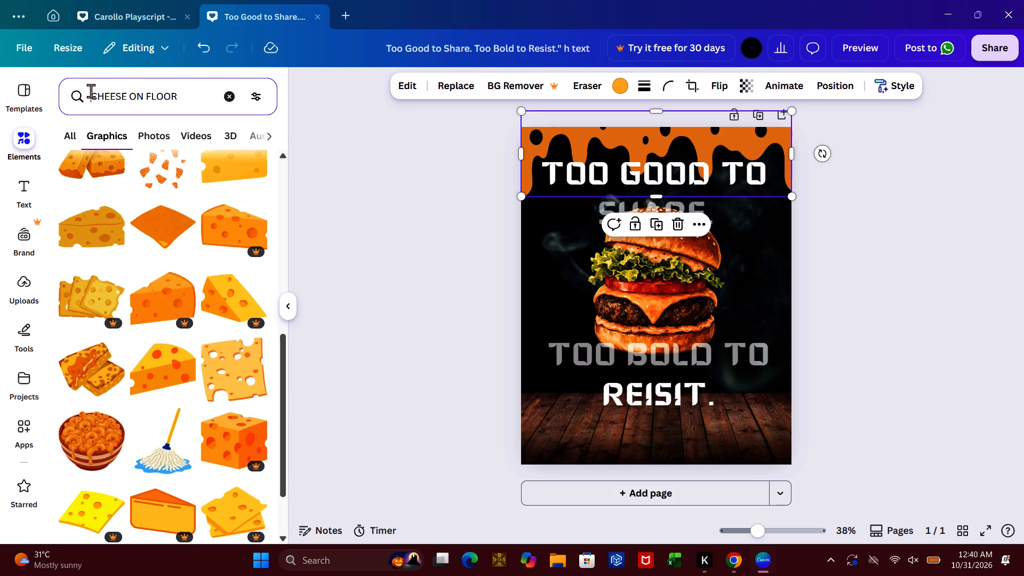
key(space)
text(MELTED)
key(space)
key(Return)
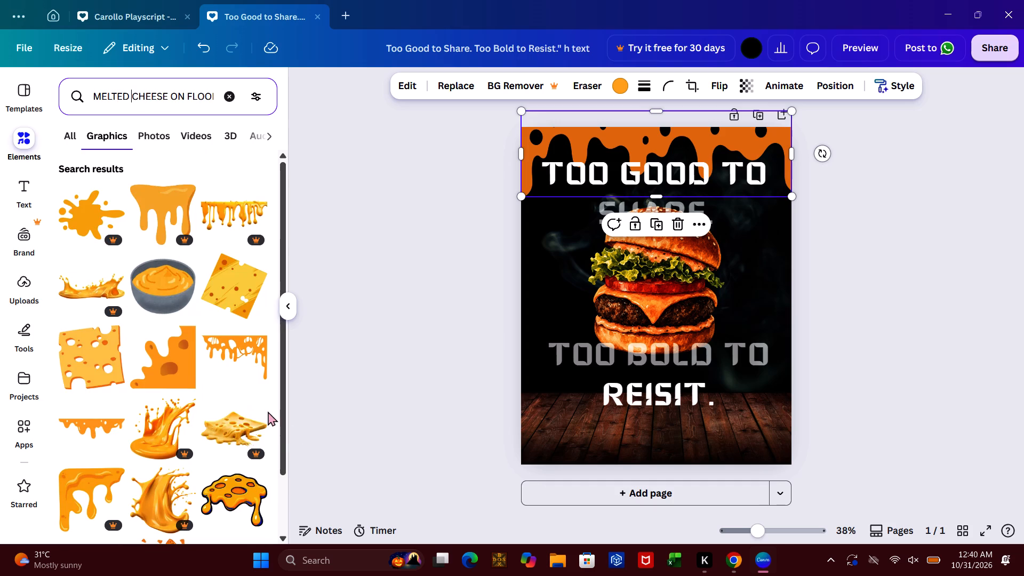
click(283, 484)
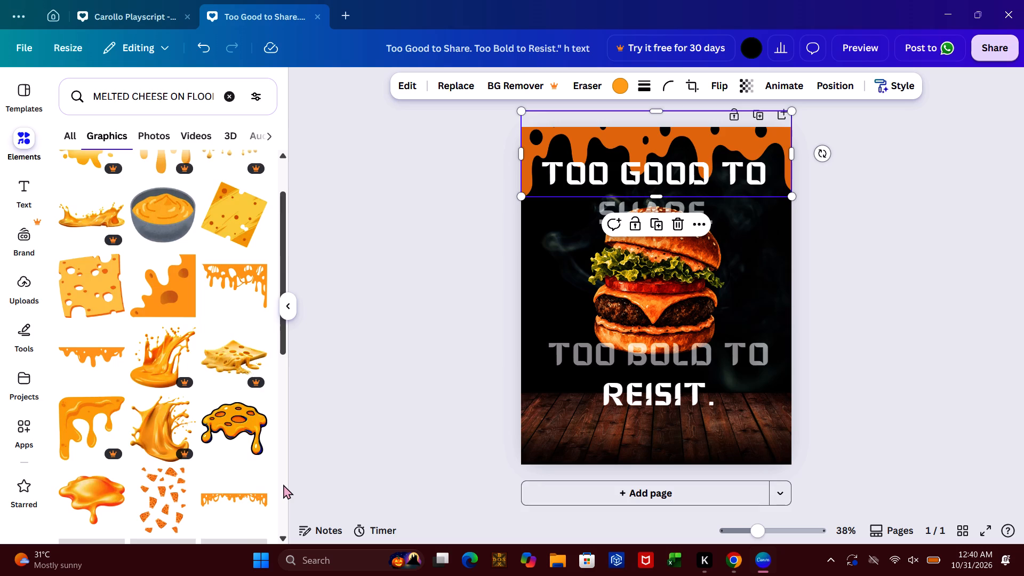
click(283, 484)
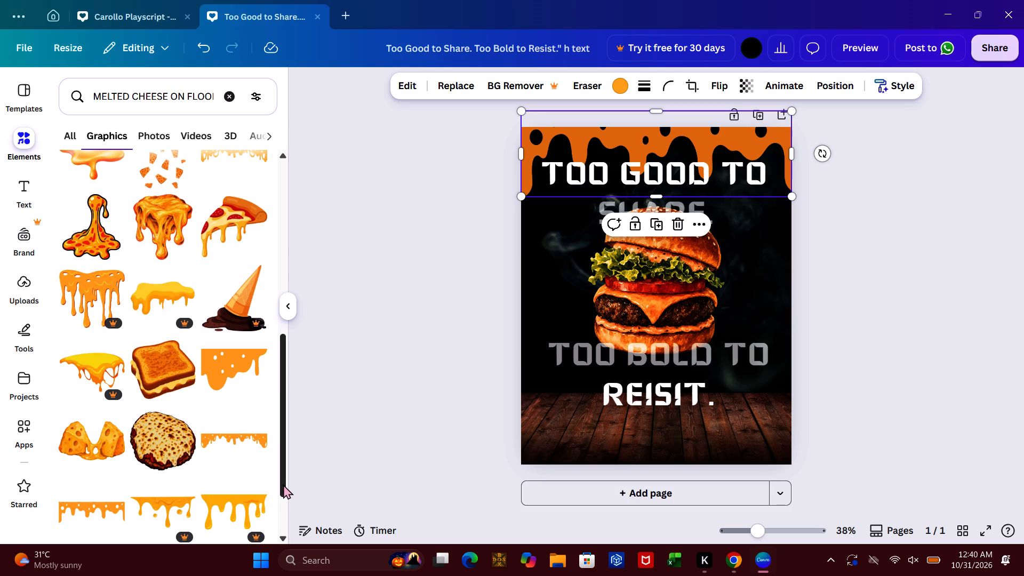
click(282, 501)
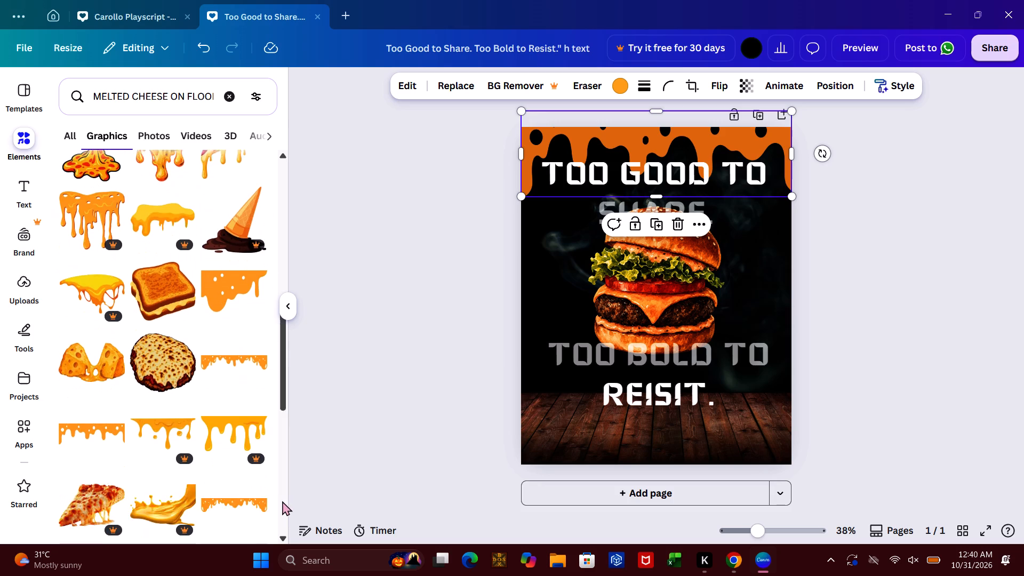
click(282, 501)
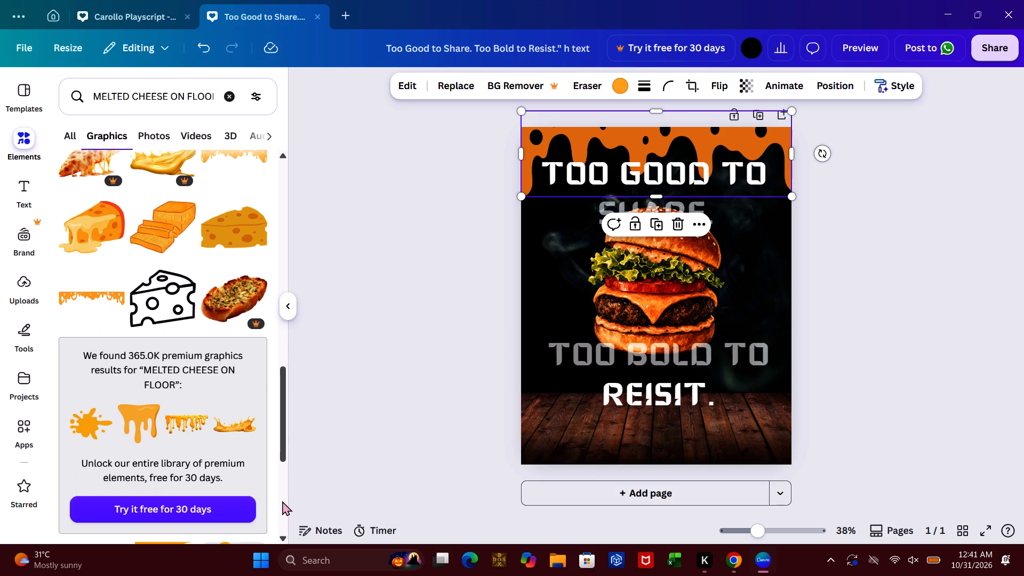
click(282, 501)
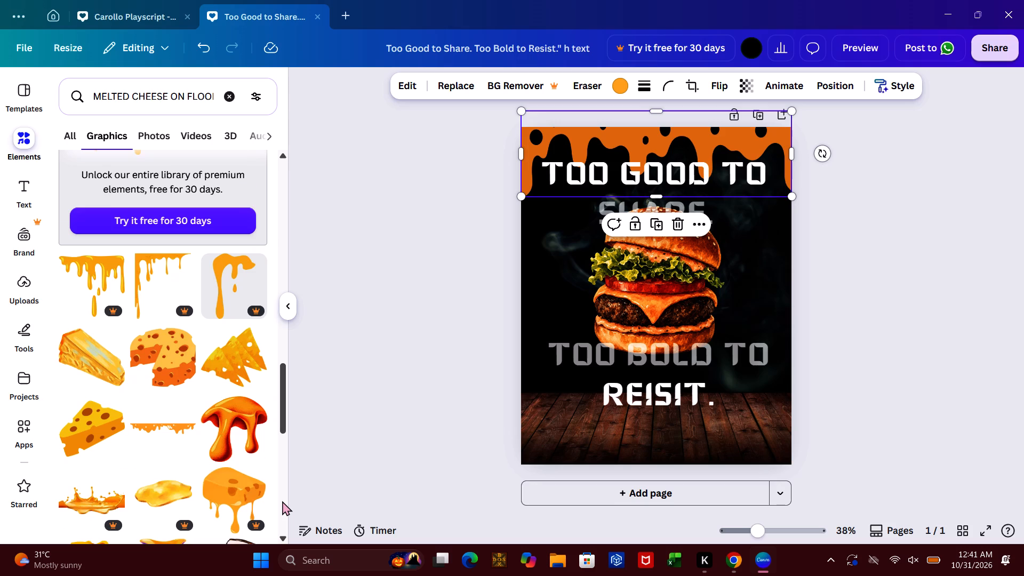
click(282, 501)
click(282, 501)
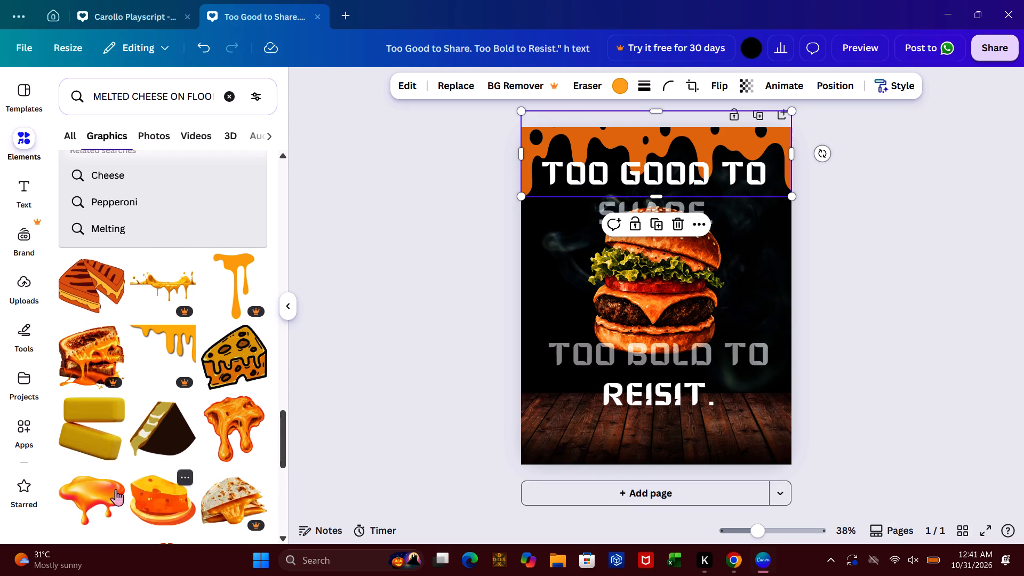
click(101, 493)
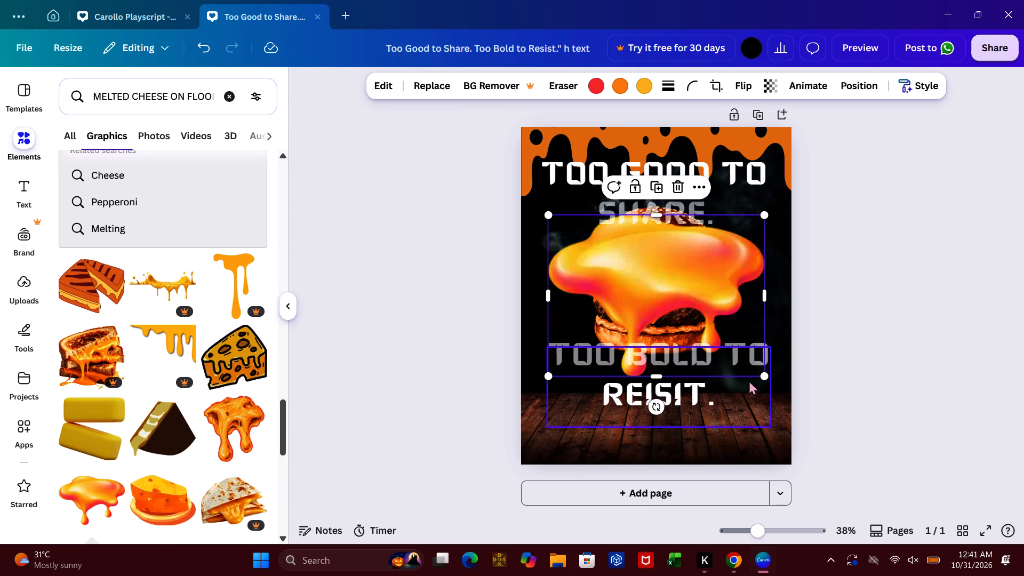
Shrink the cheese blob to a small drip and place it at the lower edge of the first letters of "REISIT.".
drag(767, 379, 647, 229)
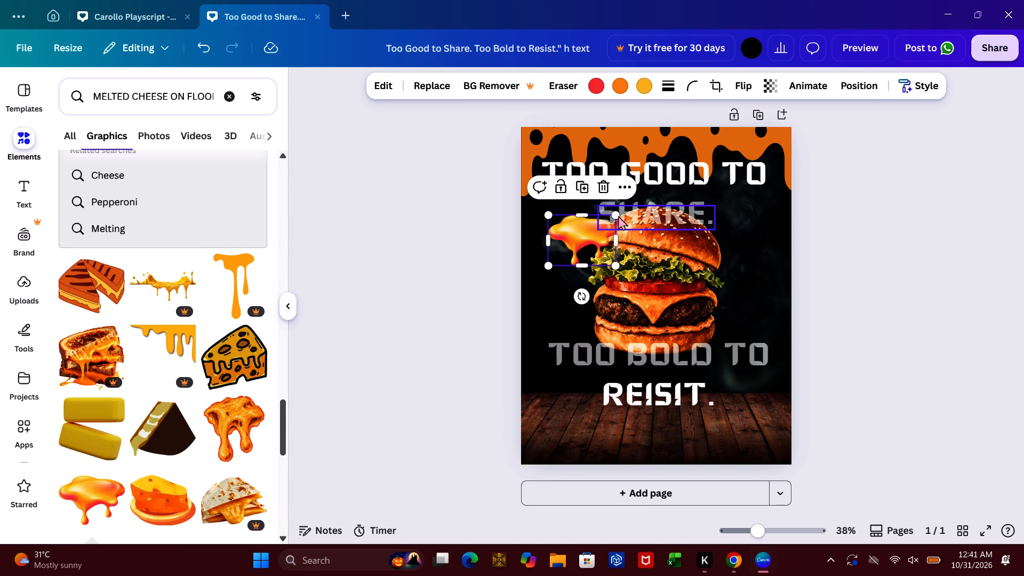
drag(583, 239, 598, 421)
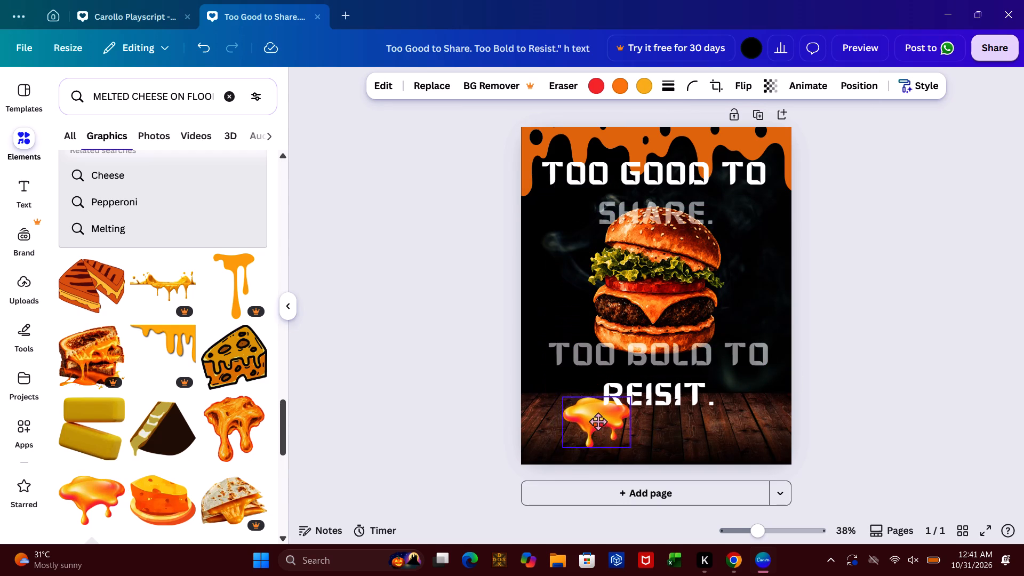
drag(598, 421, 579, 425)
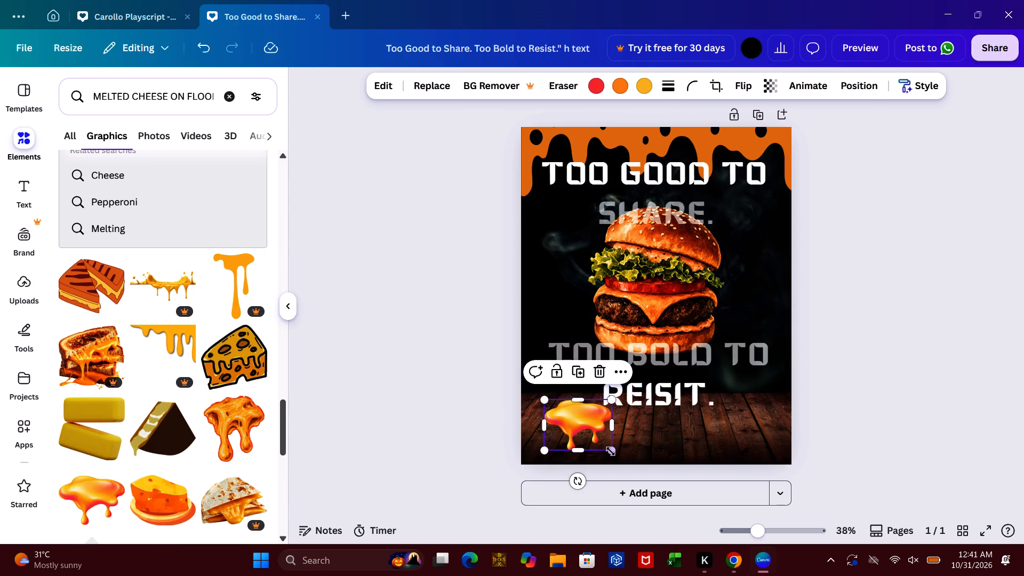
drag(611, 447, 603, 431)
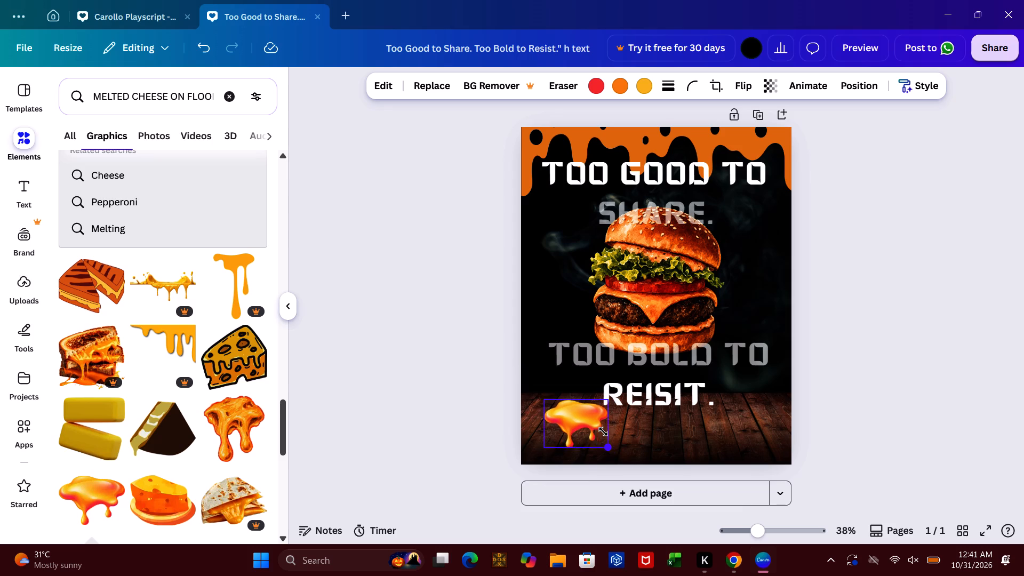
drag(603, 431, 597, 423)
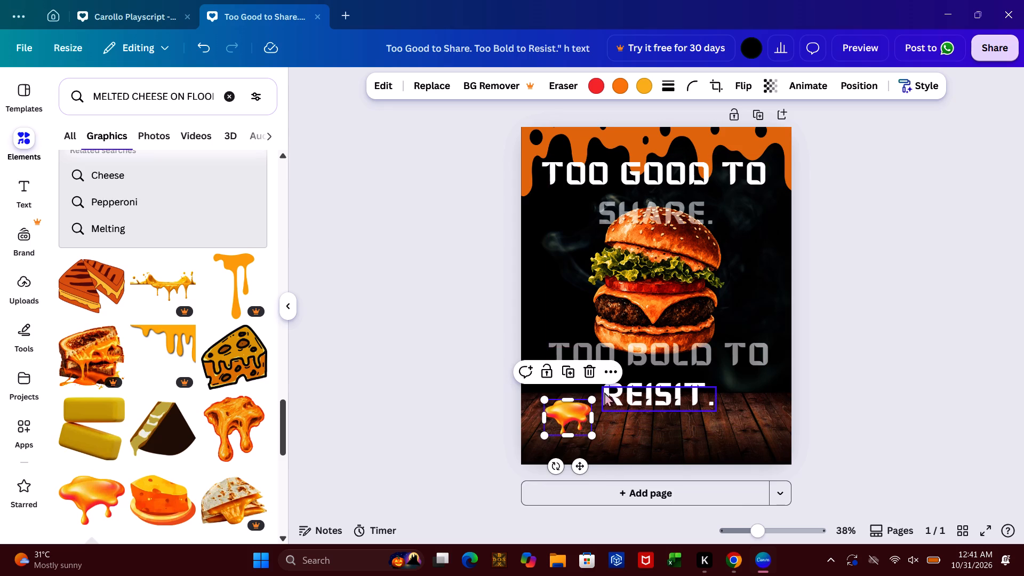
drag(551, 414, 606, 421)
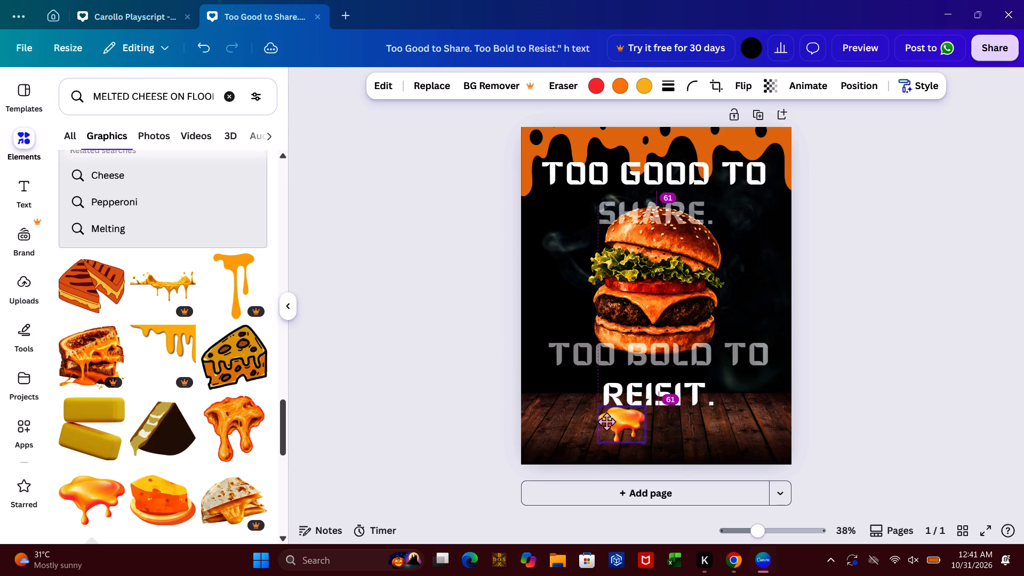
drag(606, 421, 610, 409)
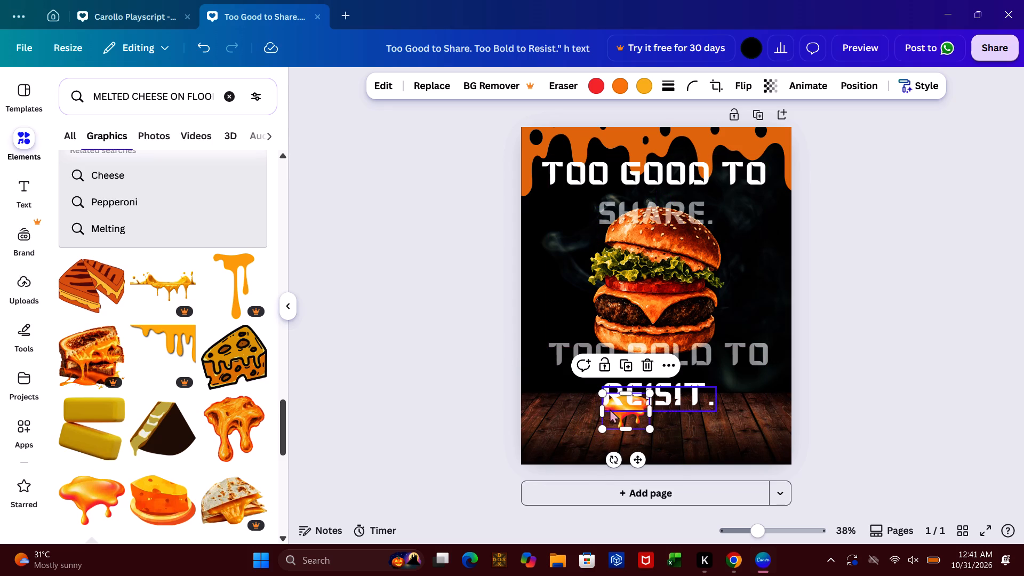
click(486, 387)
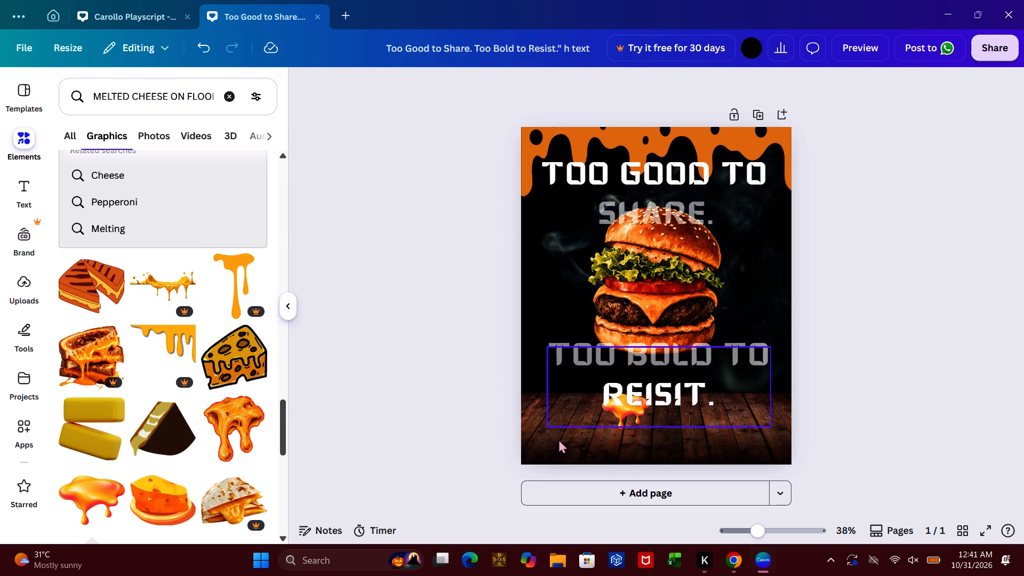
Move the "REISIT." text toward the poster's right edge, clear of the cheese blob.
drag(627, 412, 635, 404)
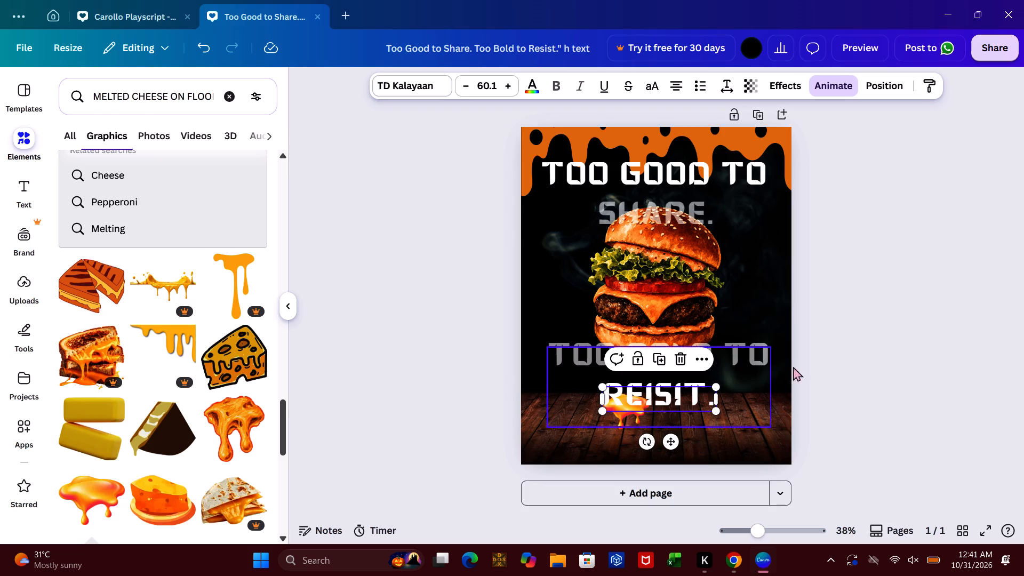
click(824, 341)
click(624, 417)
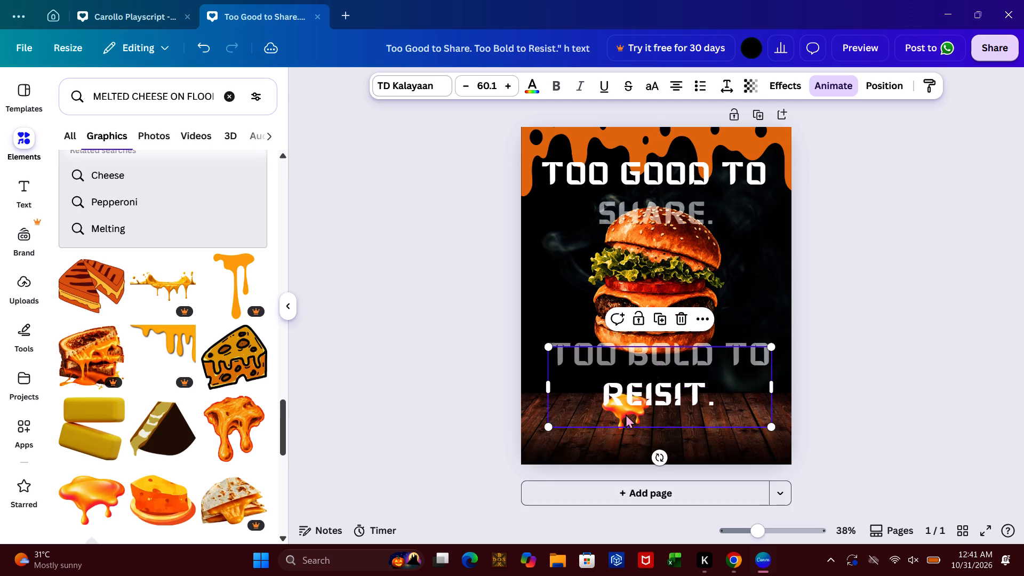
click(867, 337)
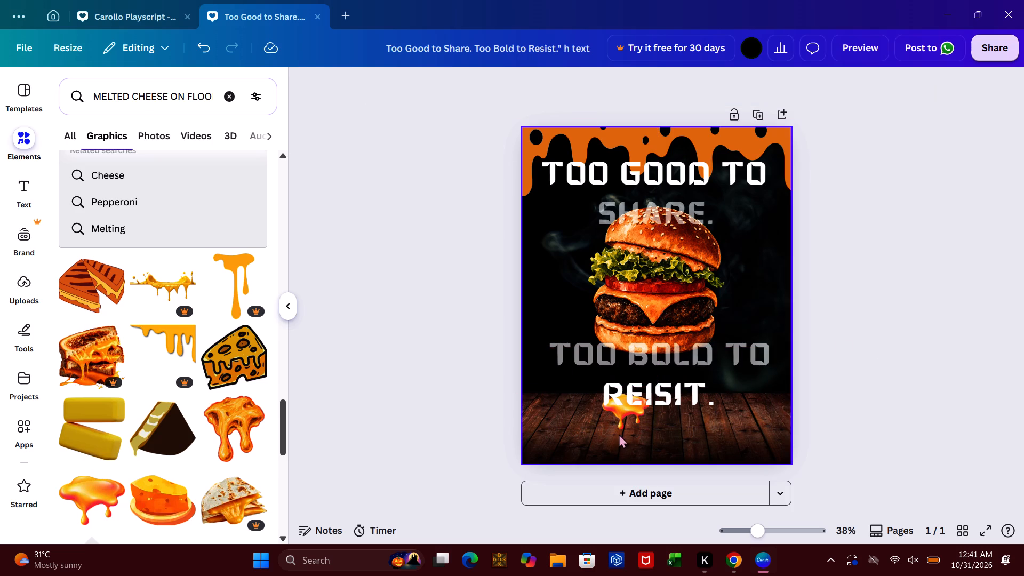
double_click(620, 425)
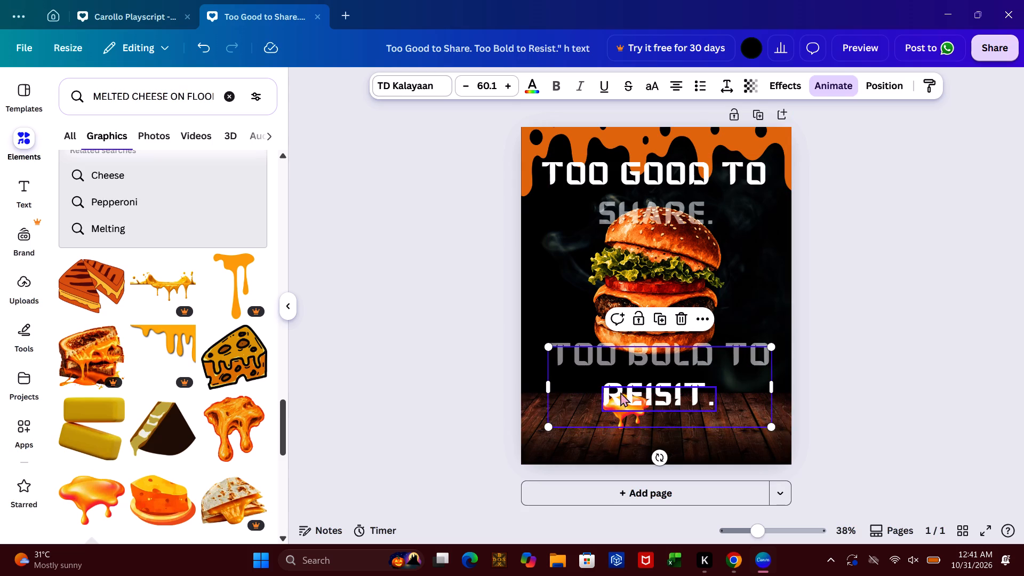
drag(615, 394, 670, 389)
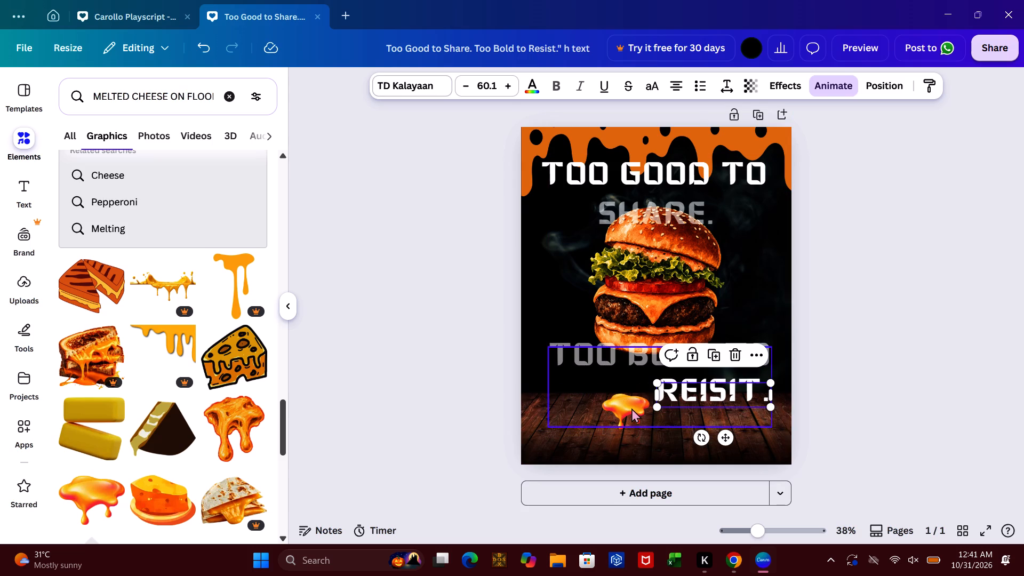
Move the "TOO BOLD TO" text up and to the right across the burger so its box no longer covers the cheese blob.
click(620, 407)
click(620, 407)
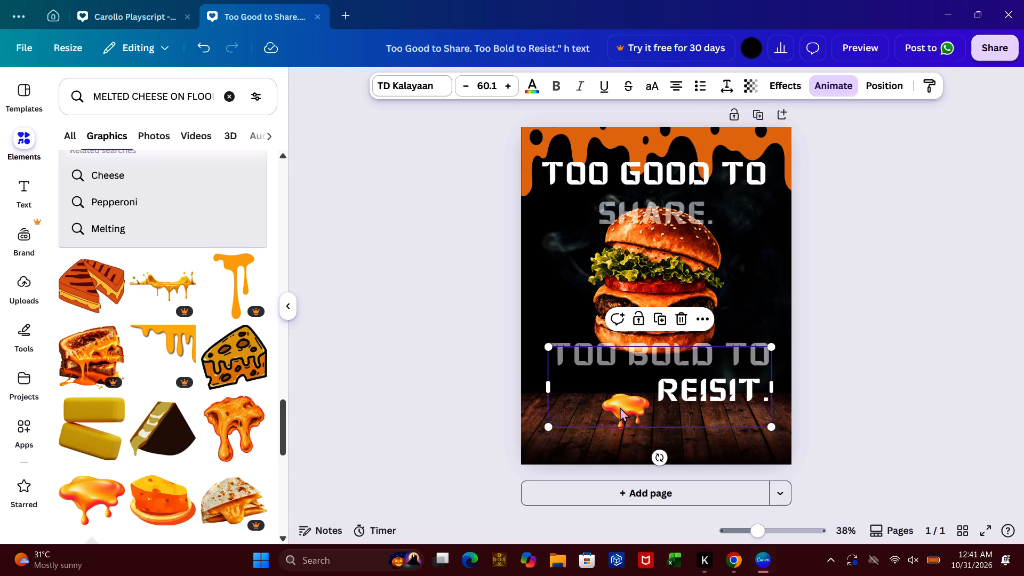
click(620, 407)
double_click(620, 407)
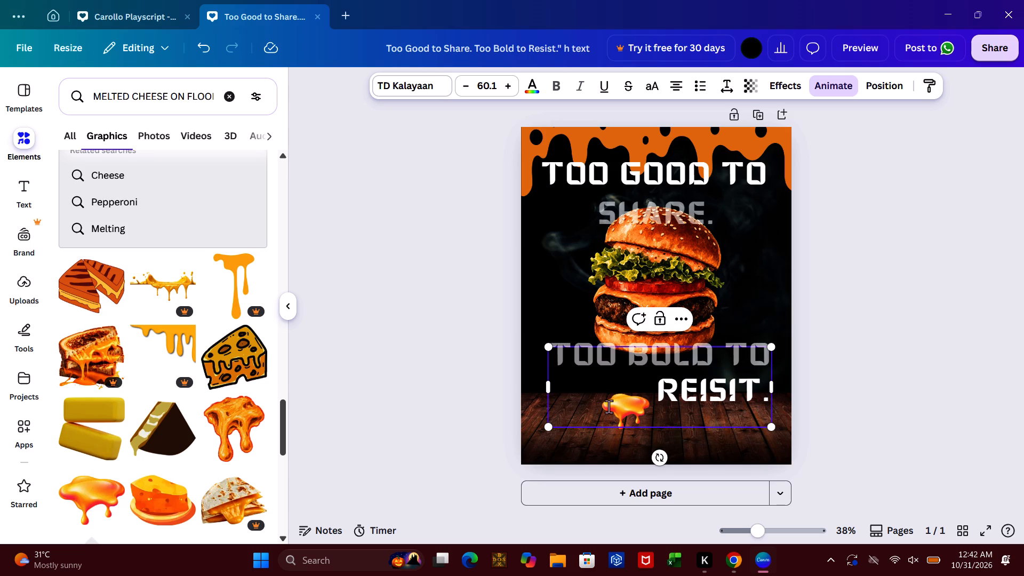
click(609, 406)
click(591, 396)
click(494, 351)
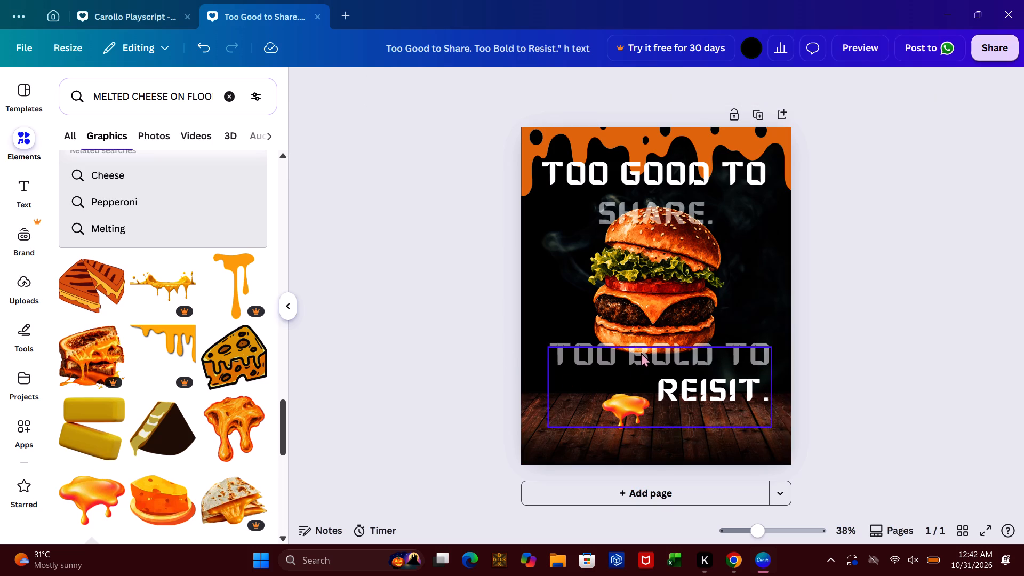
drag(641, 353, 731, 307)
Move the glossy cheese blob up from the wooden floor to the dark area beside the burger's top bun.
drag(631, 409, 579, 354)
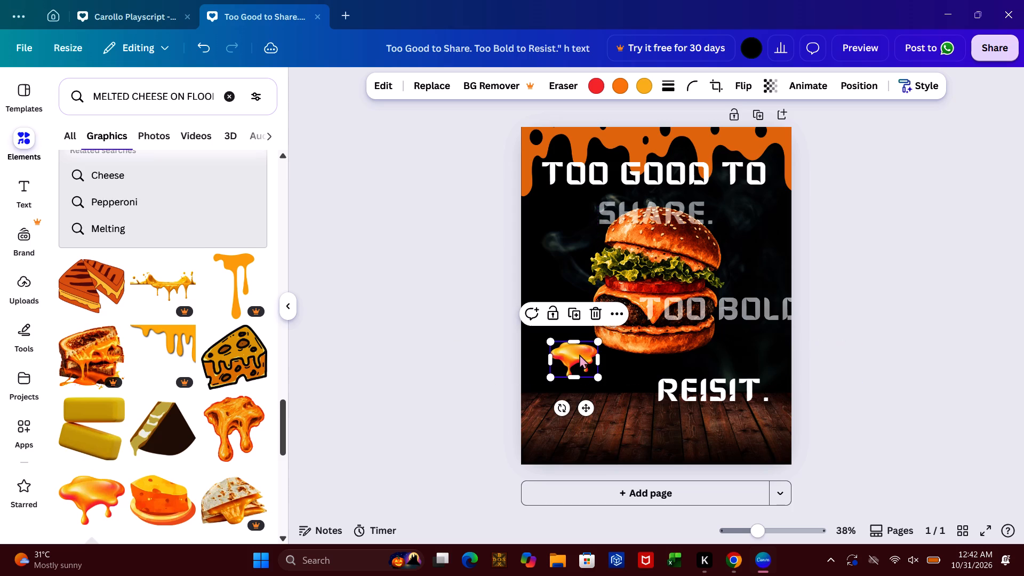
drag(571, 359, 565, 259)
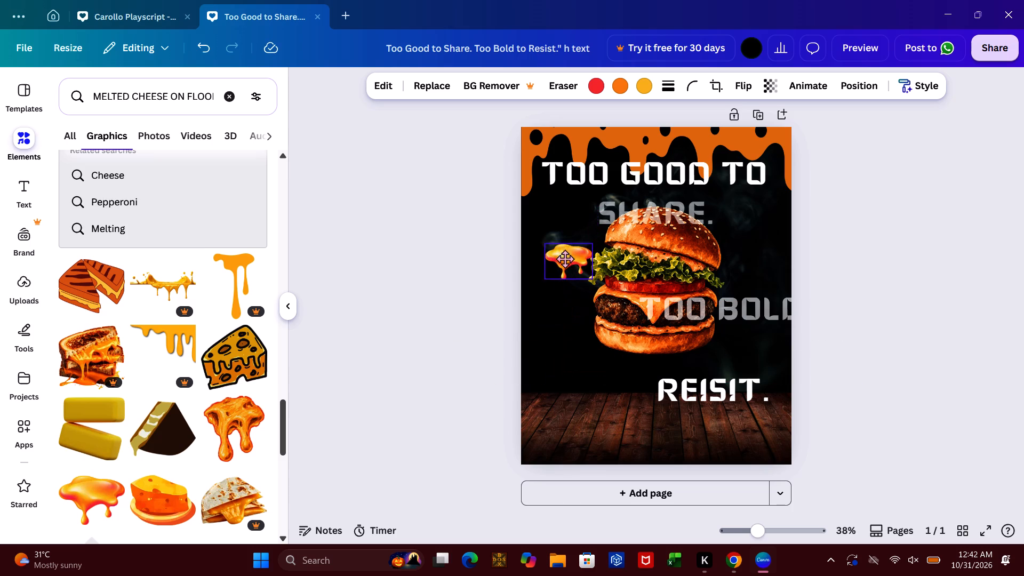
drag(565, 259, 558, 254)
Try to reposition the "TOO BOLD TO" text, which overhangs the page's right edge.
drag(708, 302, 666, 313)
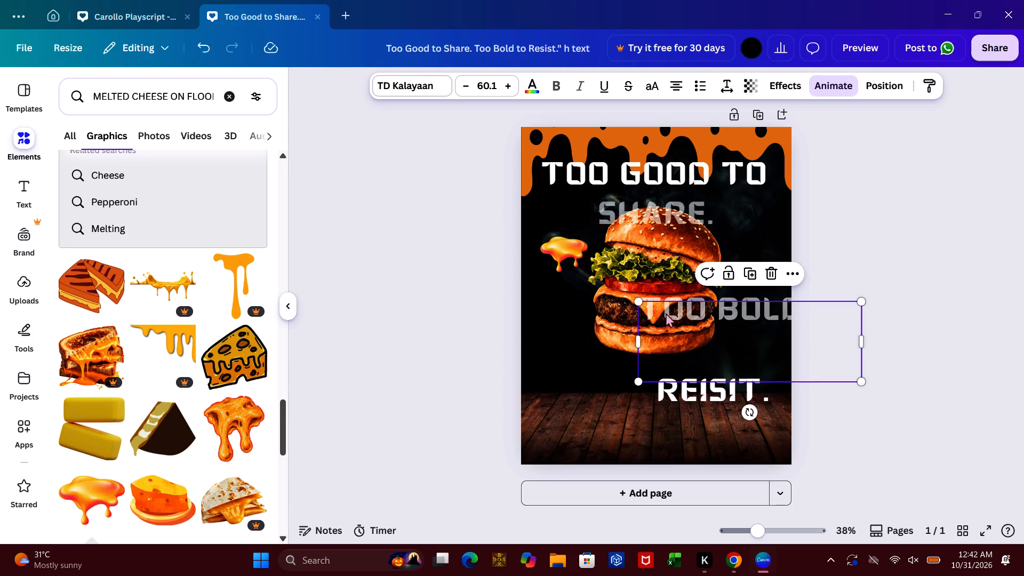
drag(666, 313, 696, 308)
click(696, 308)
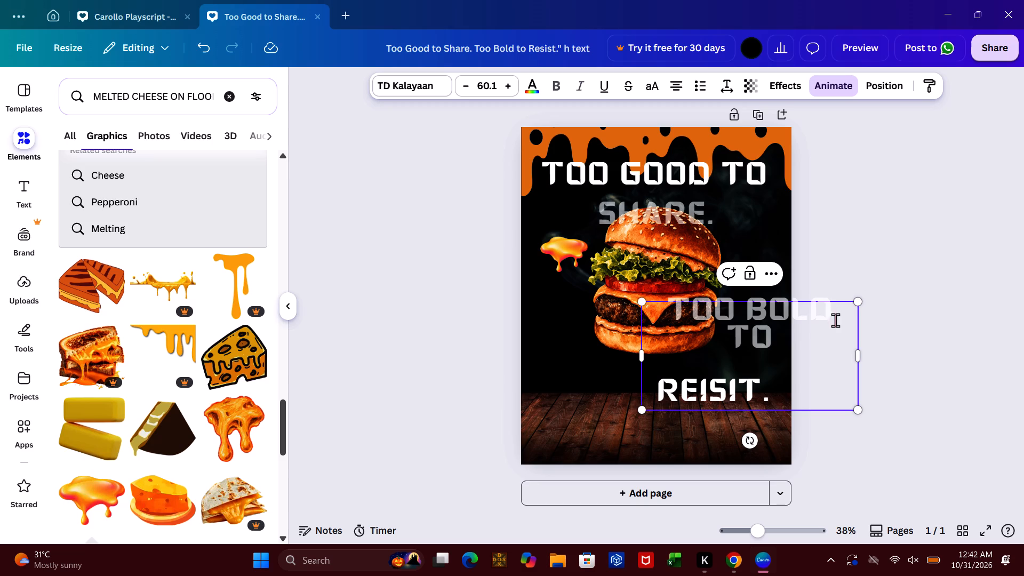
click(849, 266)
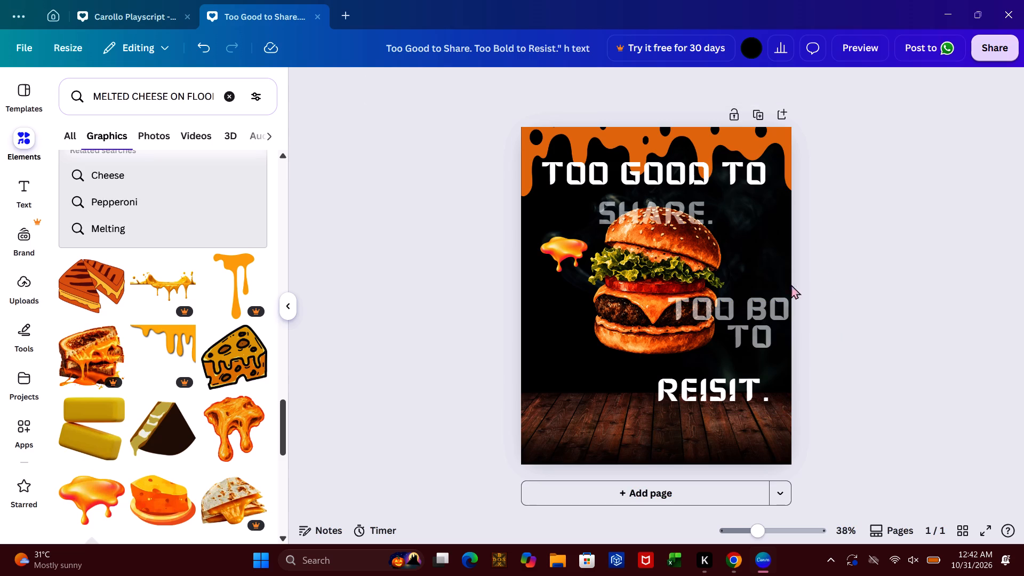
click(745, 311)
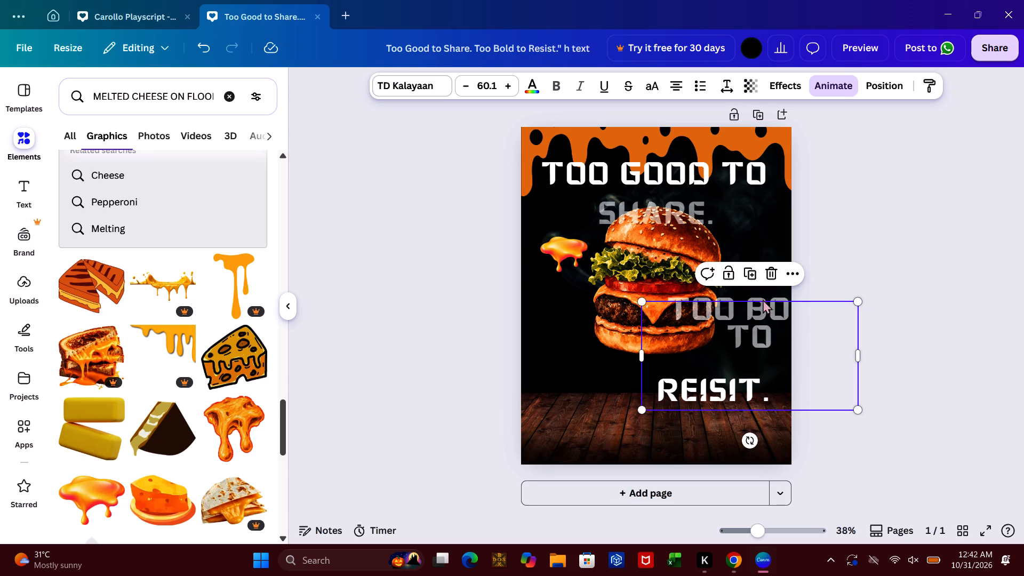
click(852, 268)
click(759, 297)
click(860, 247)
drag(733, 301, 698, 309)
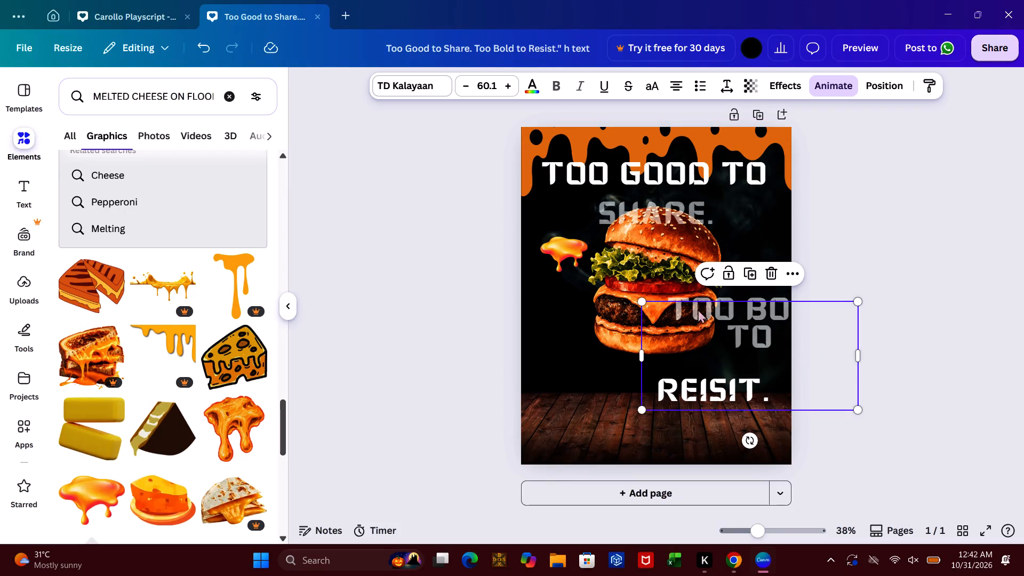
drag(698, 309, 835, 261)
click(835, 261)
Move "TOO BOLD TO" back inside the page across the burger's bottom bun and widen its box to fit one line.
drag(729, 318, 633, 346)
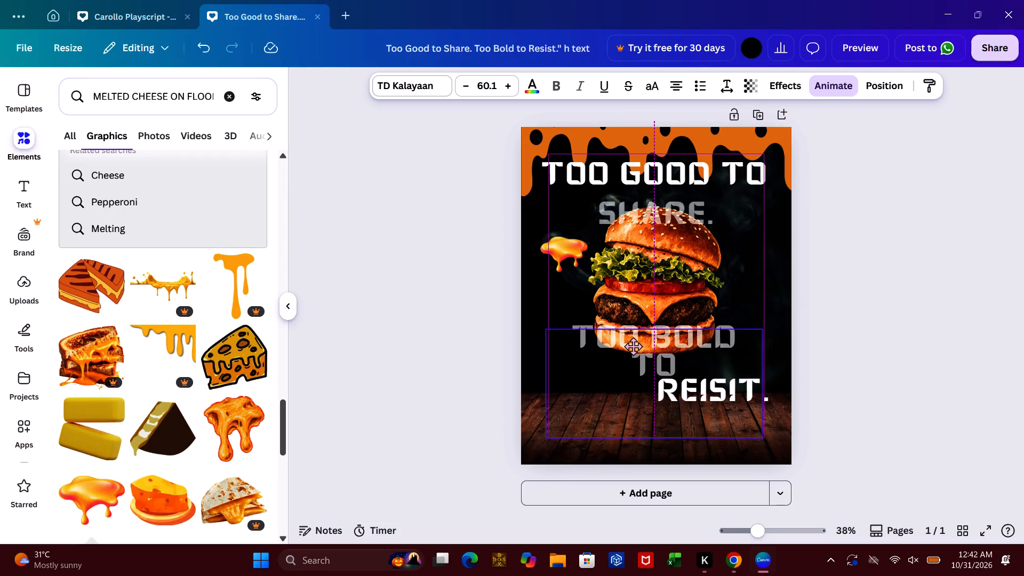
drag(633, 346, 640, 343)
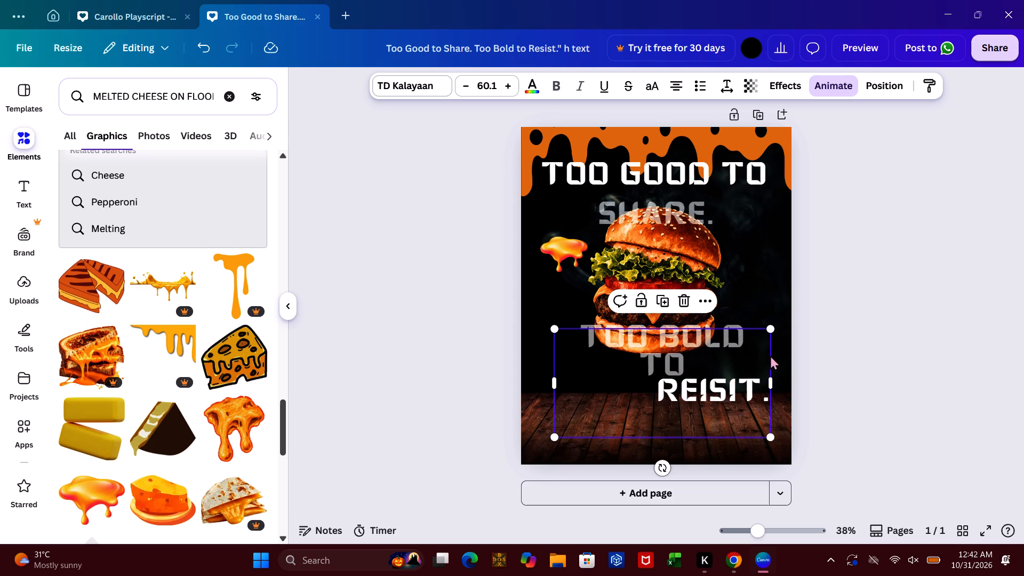
double_click(770, 371)
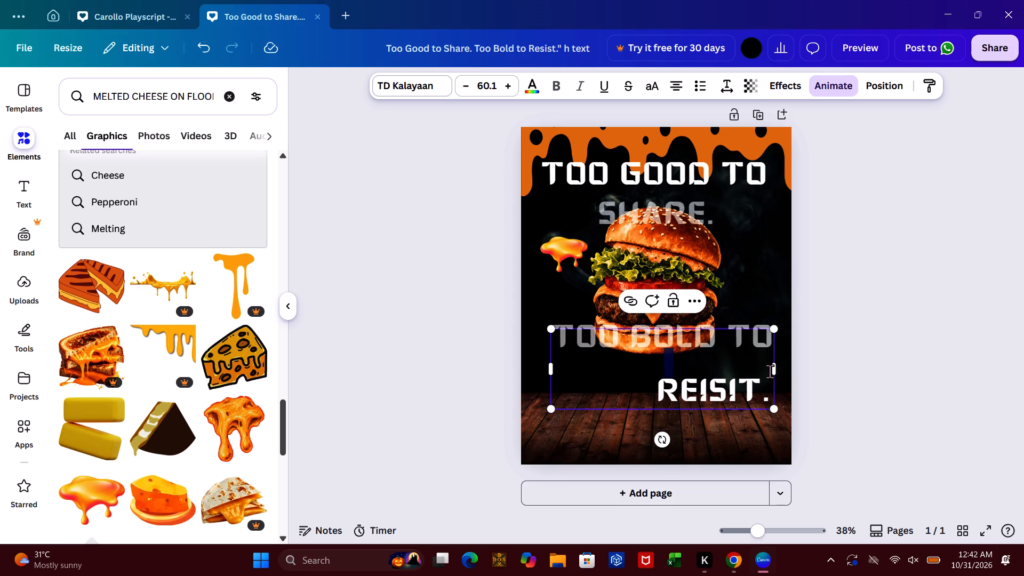
click(885, 276)
drag(682, 327, 658, 335)
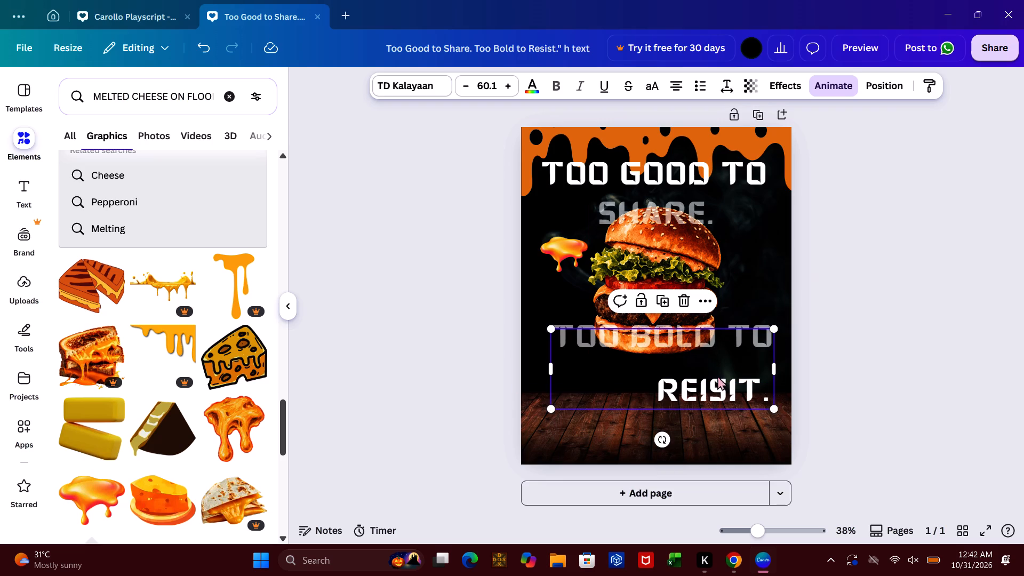
Move "REISIT." to the page's center beneath "TOO BOLD TO" and lower both lines slightly.
drag(726, 388, 674, 377)
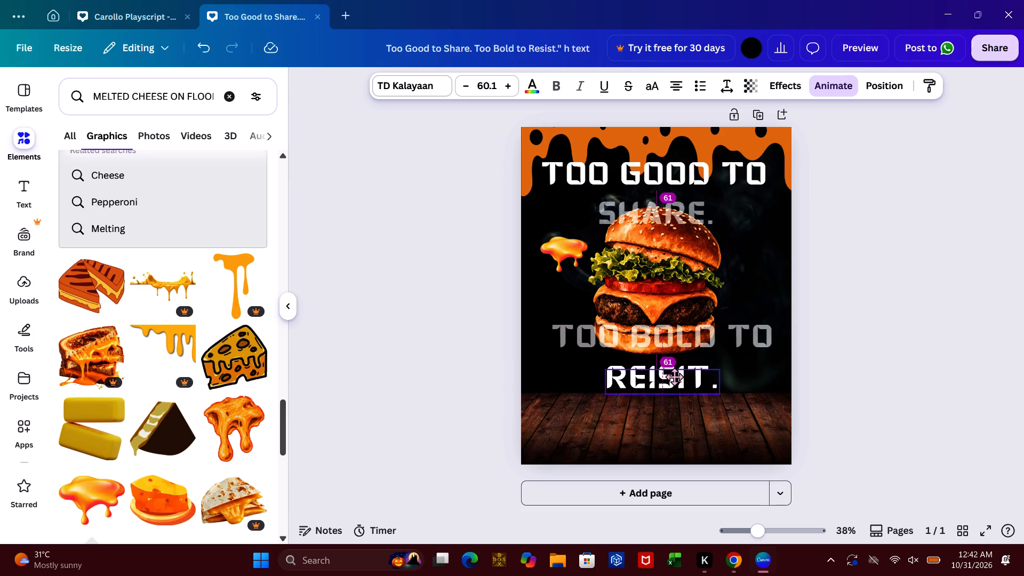
drag(674, 377, 671, 377)
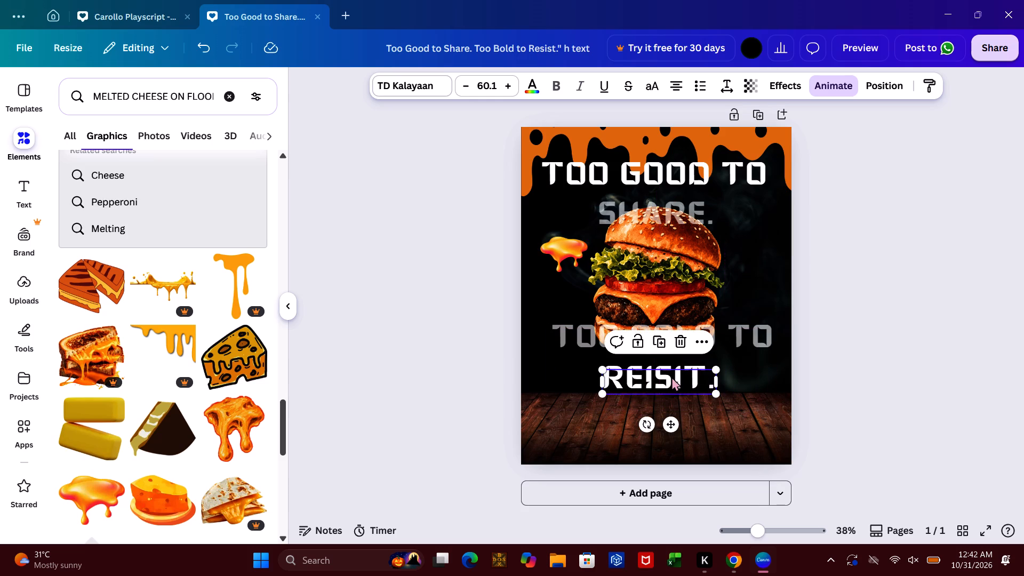
click(849, 318)
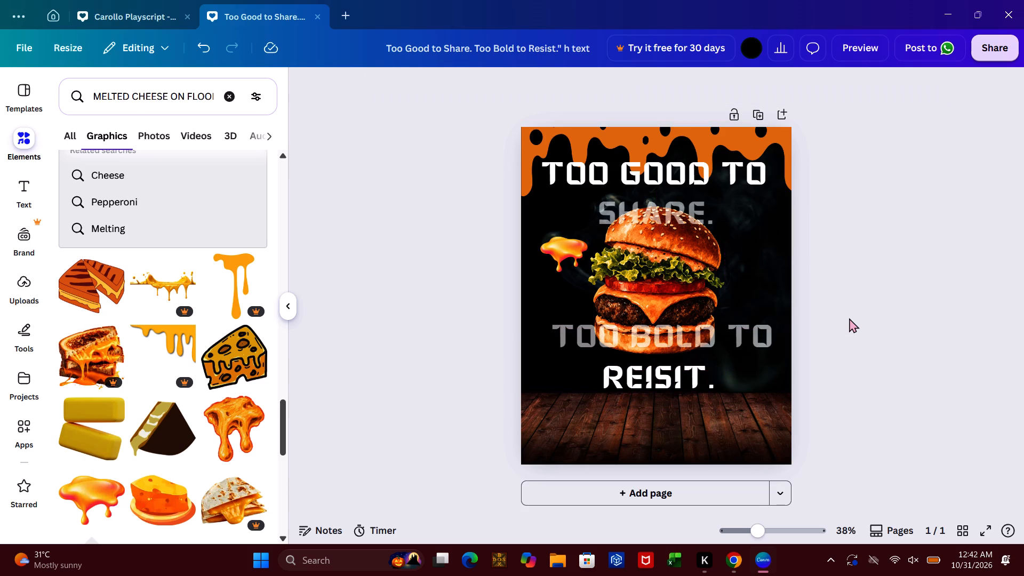
drag(723, 338, 724, 350)
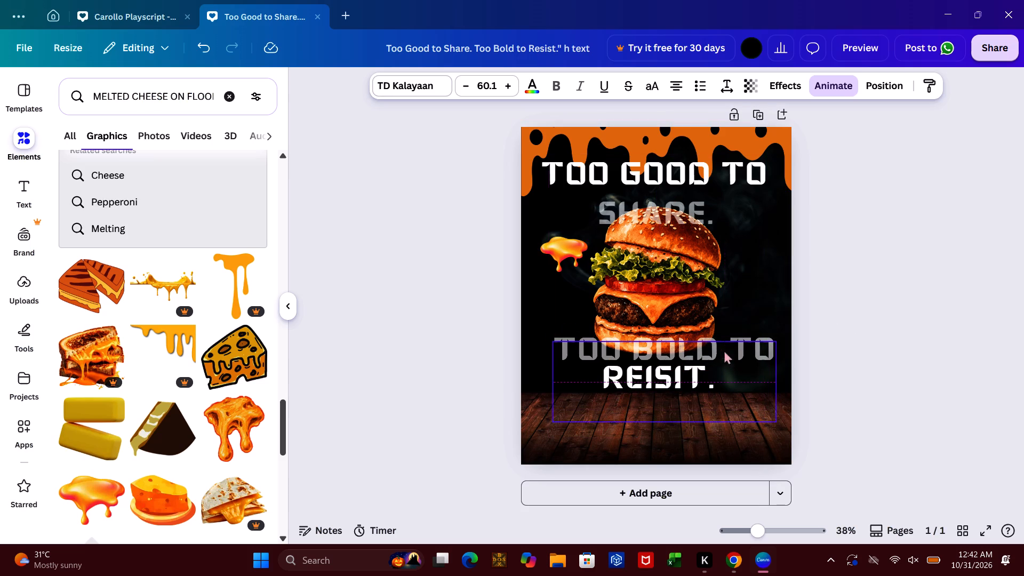
drag(724, 350, 719, 349)
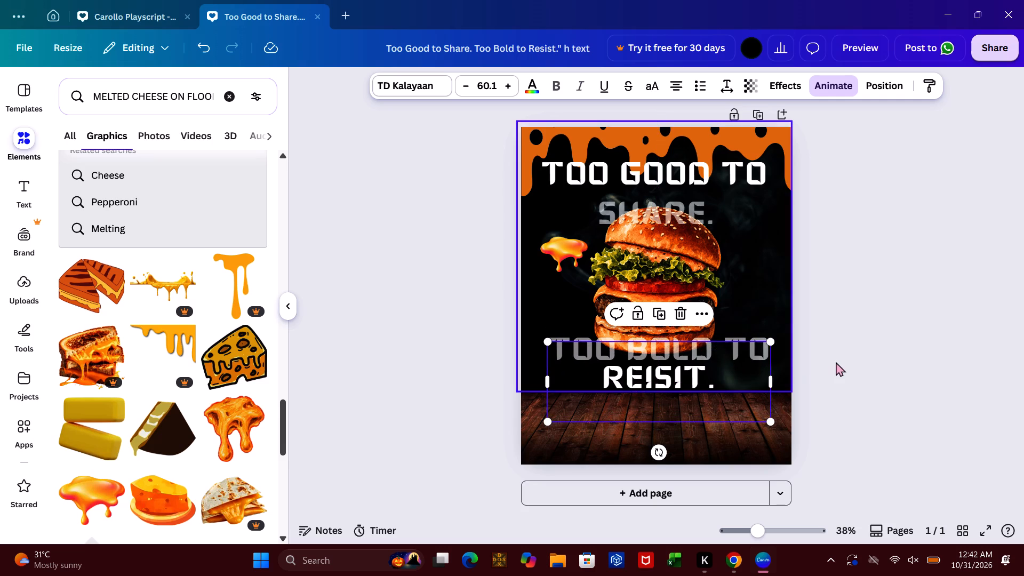
click(836, 362)
drag(662, 381, 662, 389)
click(871, 339)
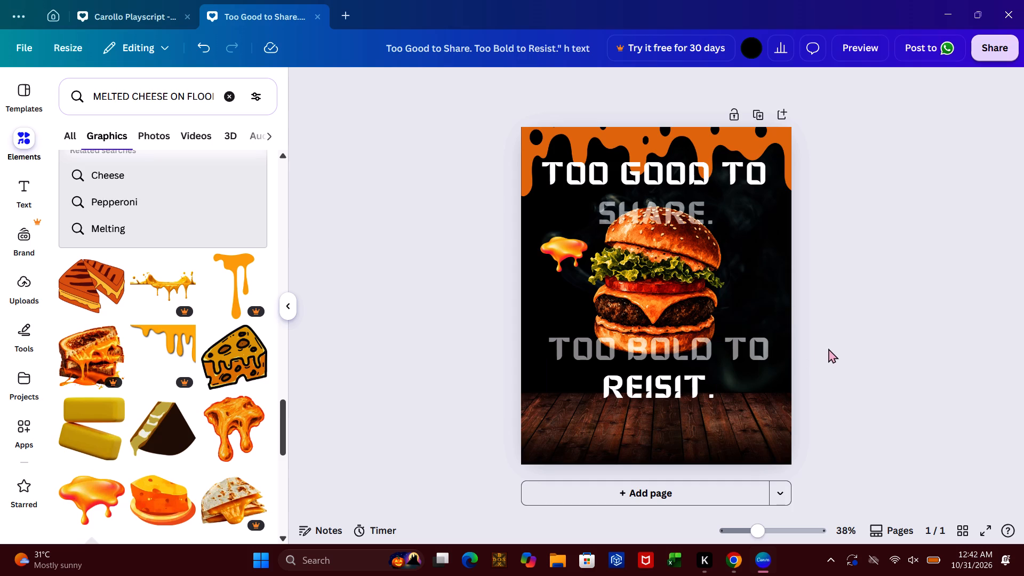
Delete the glossy cheese blob beside the burger's top bun.
click(556, 254)
drag(556, 254, 556, 260)
click(583, 214)
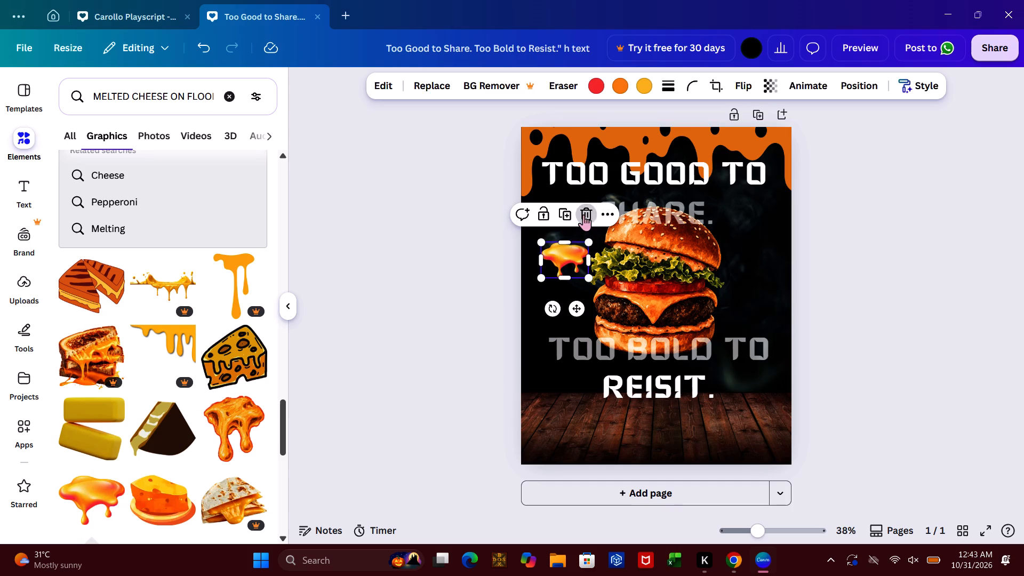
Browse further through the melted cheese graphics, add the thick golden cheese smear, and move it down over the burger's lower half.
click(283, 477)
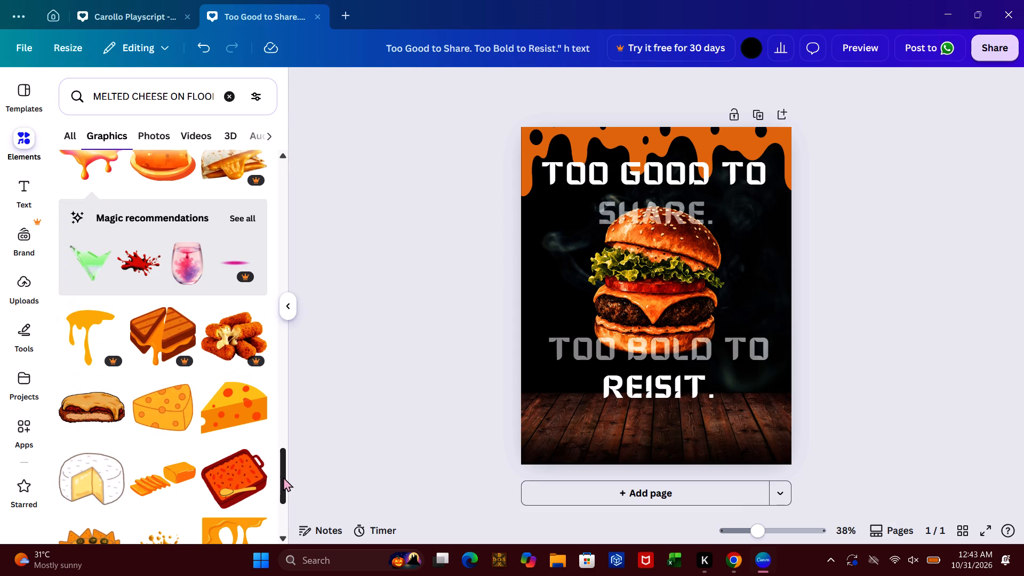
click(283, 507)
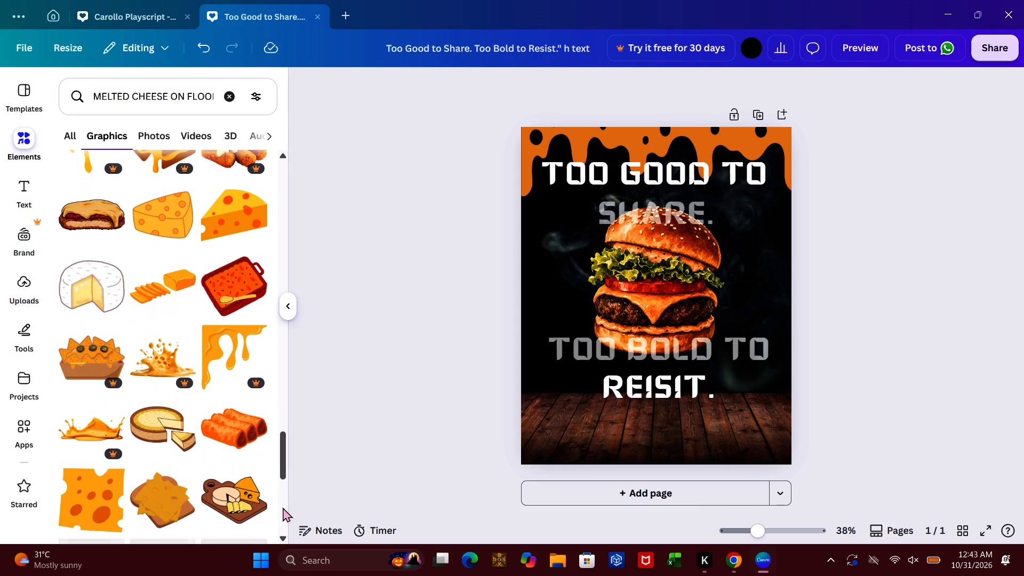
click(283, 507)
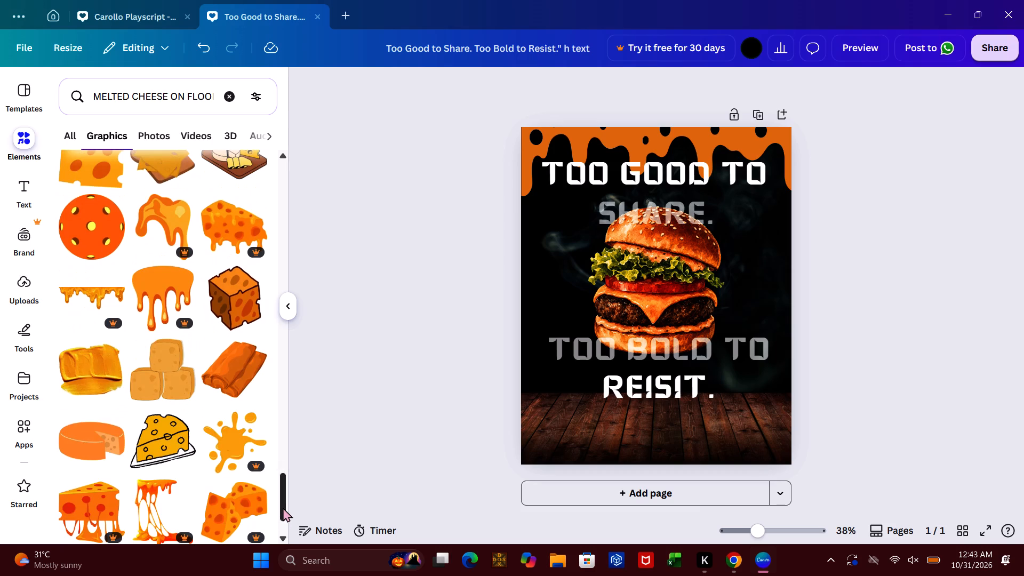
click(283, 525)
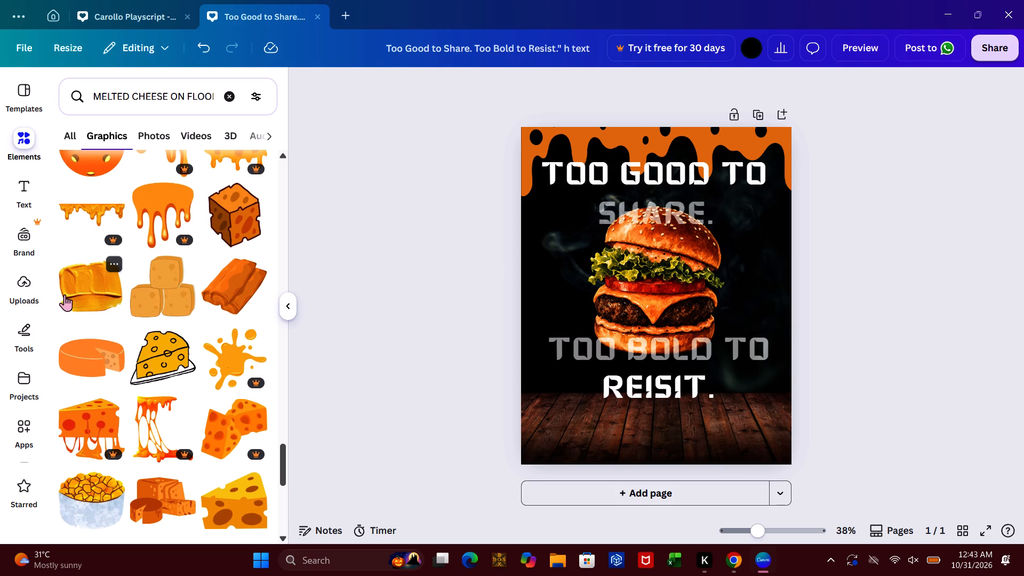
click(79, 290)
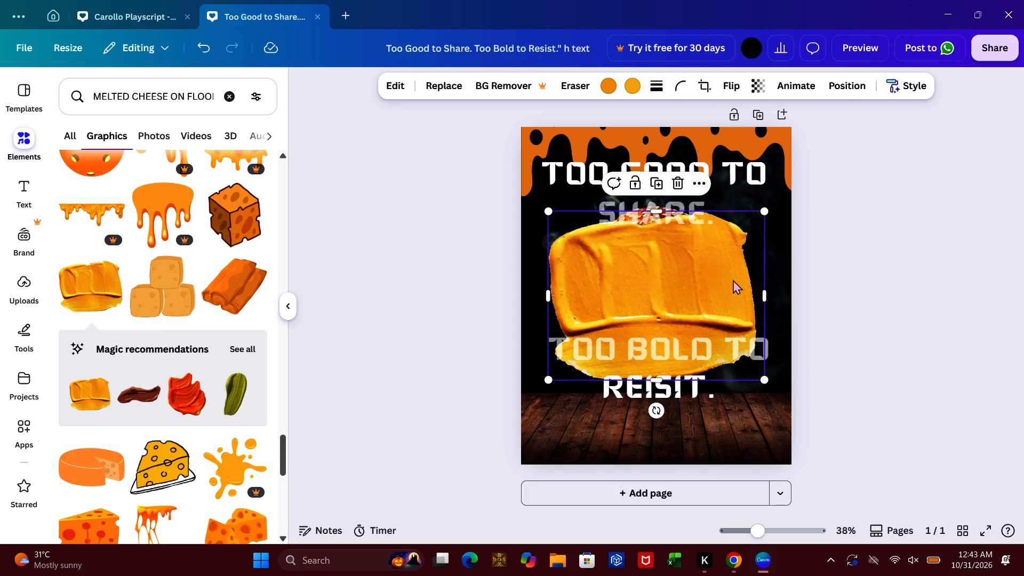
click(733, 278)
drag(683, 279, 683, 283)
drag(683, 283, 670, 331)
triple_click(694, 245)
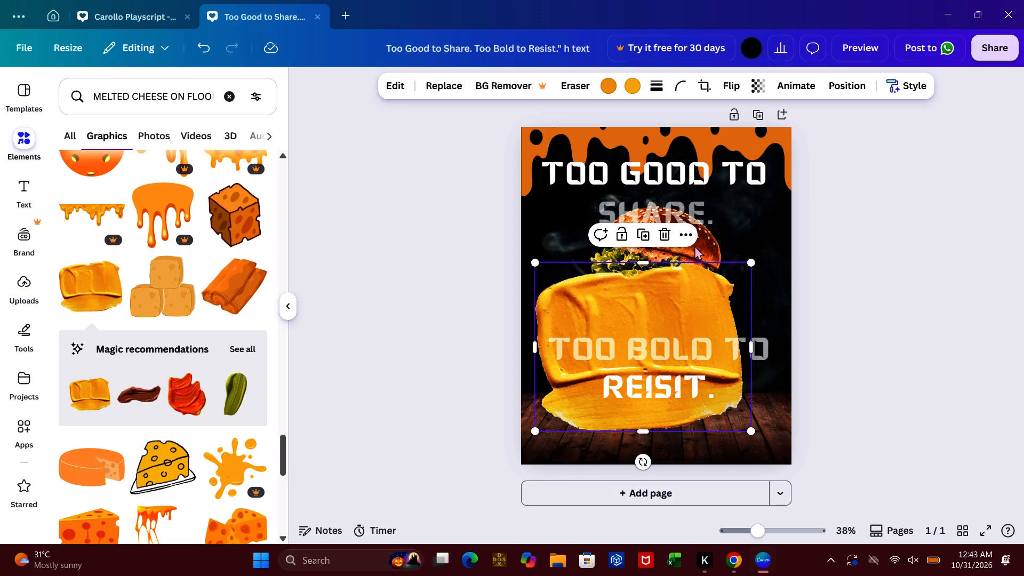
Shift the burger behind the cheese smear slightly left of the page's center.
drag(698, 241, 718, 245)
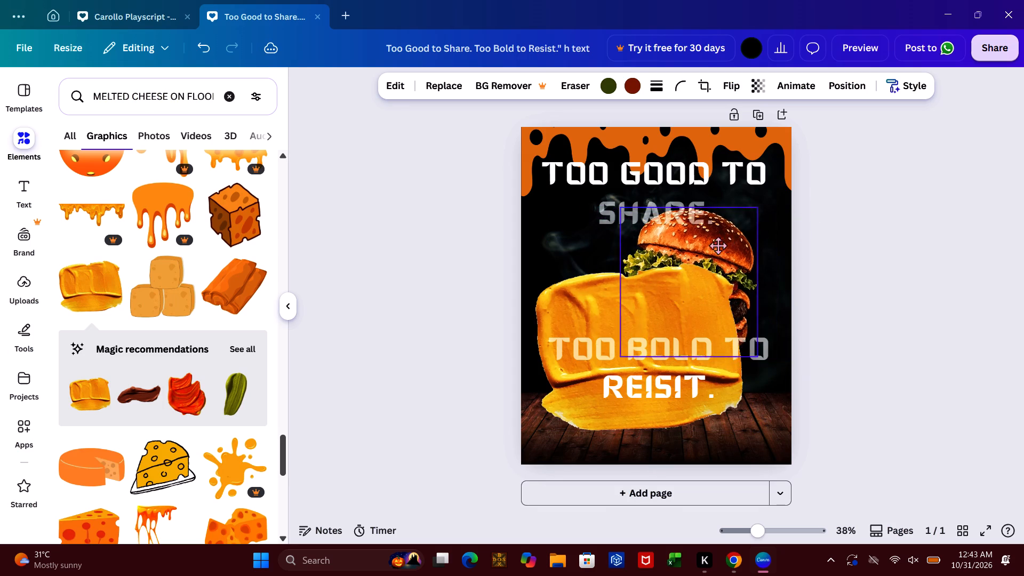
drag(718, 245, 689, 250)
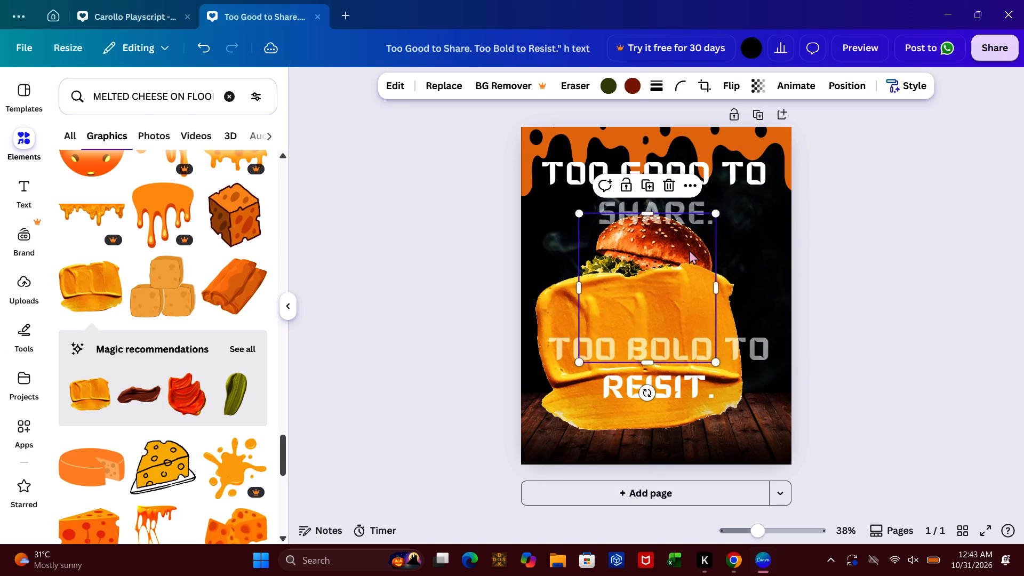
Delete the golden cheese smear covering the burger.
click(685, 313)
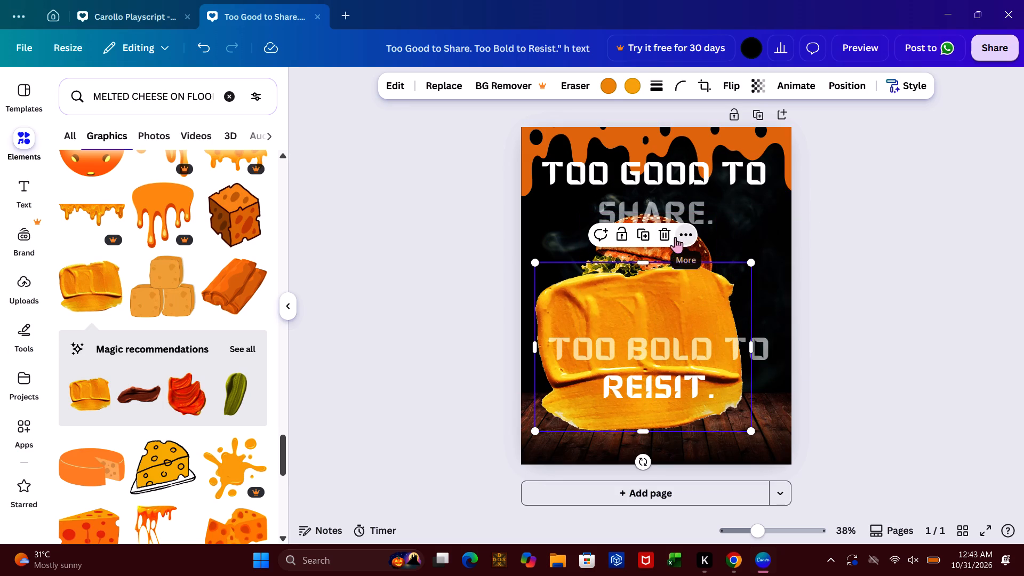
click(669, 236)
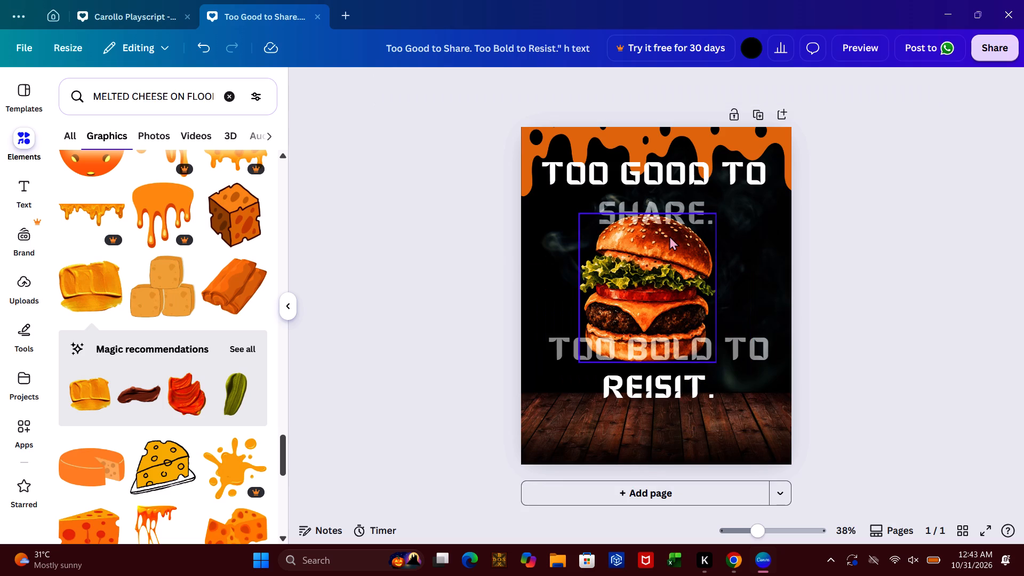
Move the burger back to the page's horizontal center, with its top bun just under "SHARE.".
drag(663, 252, 675, 255)
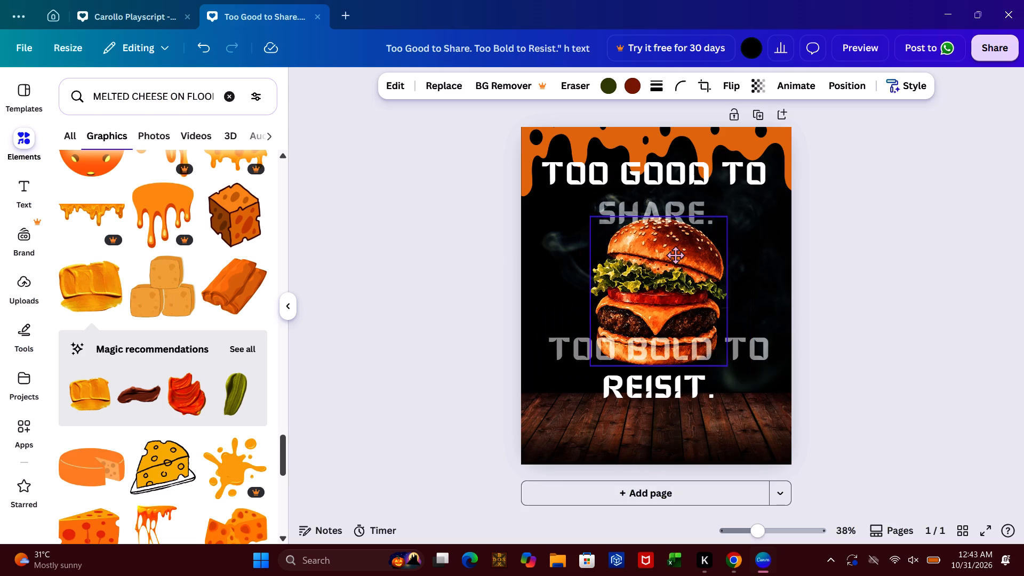
drag(675, 255, 671, 249)
click(813, 241)
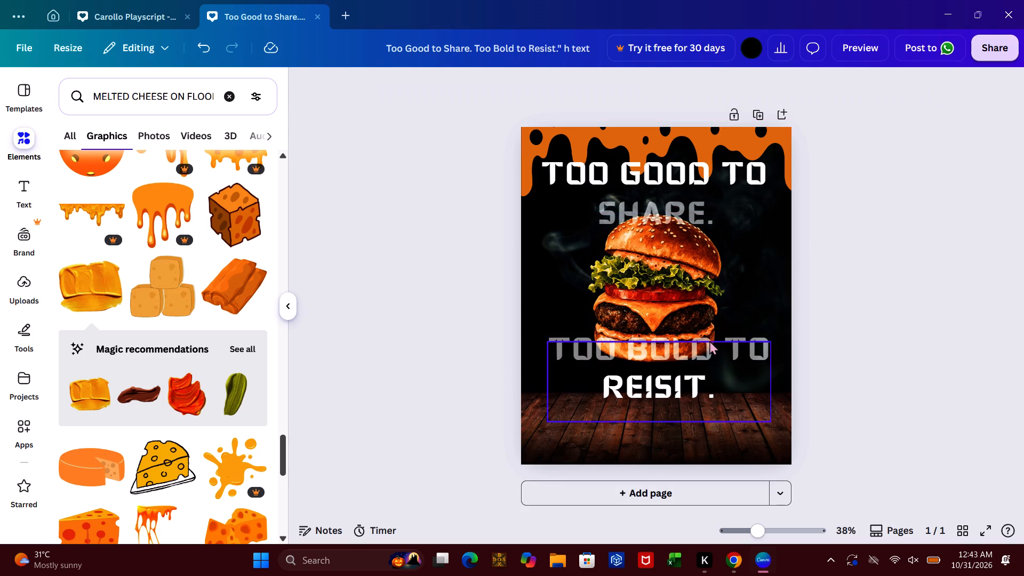
Lower "TOO BOLD TO" to the base of the burger and shift "REISIT." down slightly beneath it.
drag(692, 343, 692, 353)
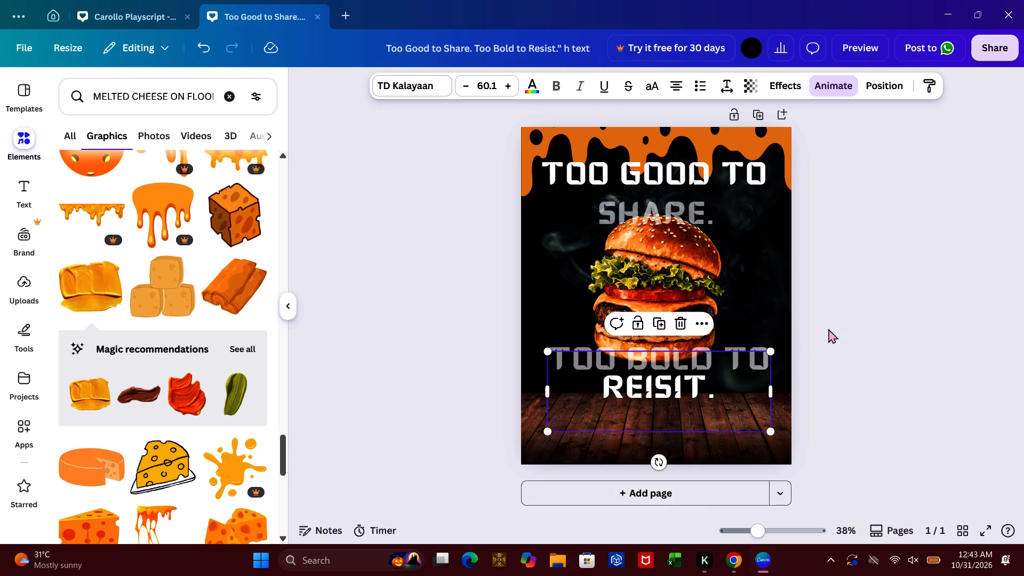
click(828, 329)
drag(689, 397, 689, 405)
click(862, 367)
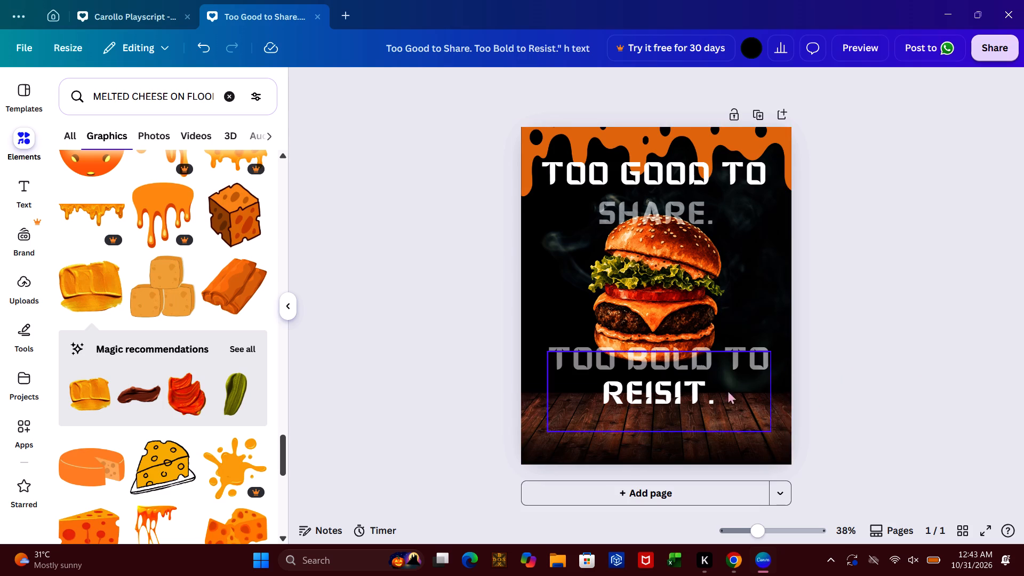
Lower "REISIT." slightly so it sits over the back edge of the wooden table.
drag(680, 397, 680, 404)
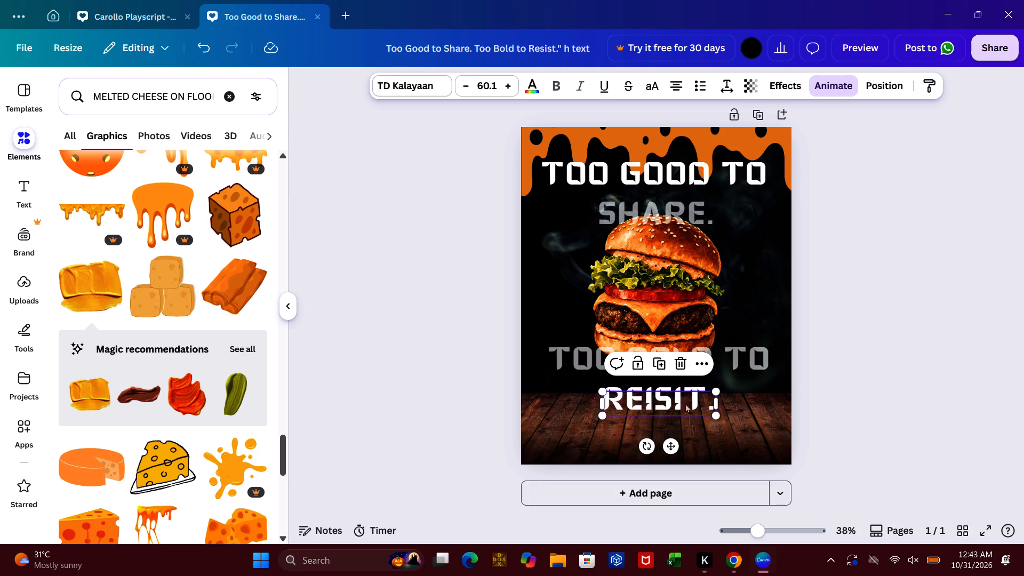
click(871, 354)
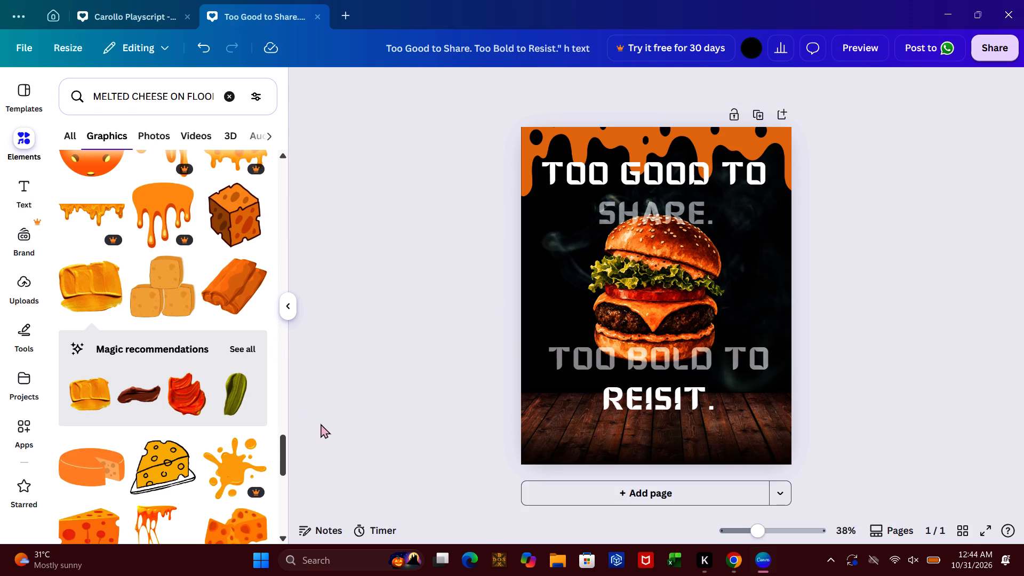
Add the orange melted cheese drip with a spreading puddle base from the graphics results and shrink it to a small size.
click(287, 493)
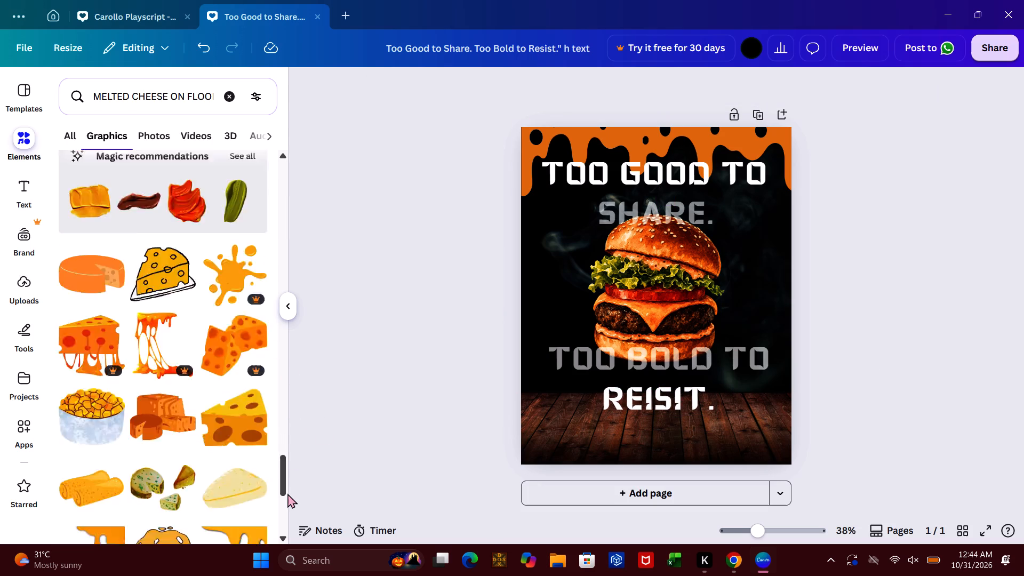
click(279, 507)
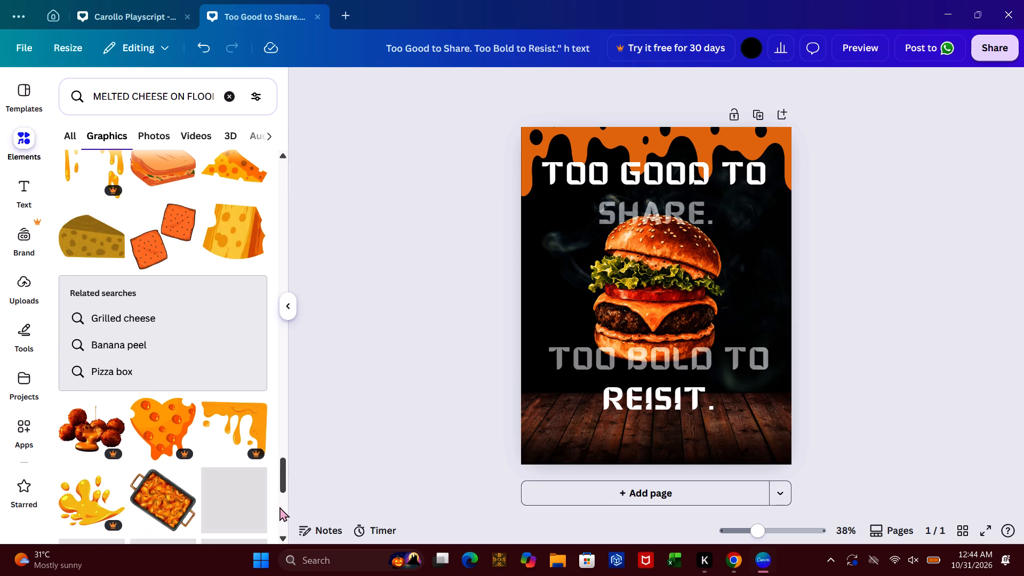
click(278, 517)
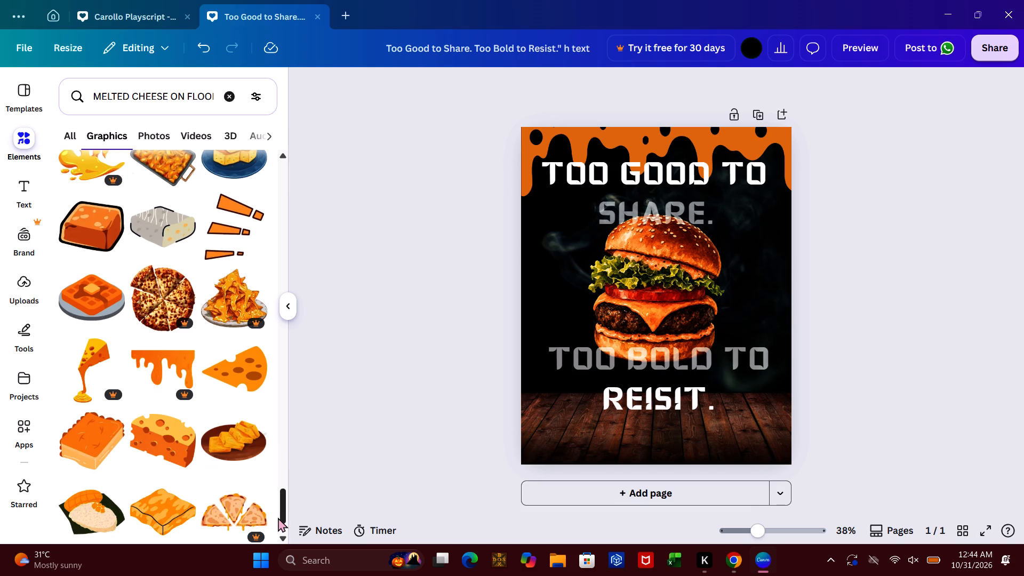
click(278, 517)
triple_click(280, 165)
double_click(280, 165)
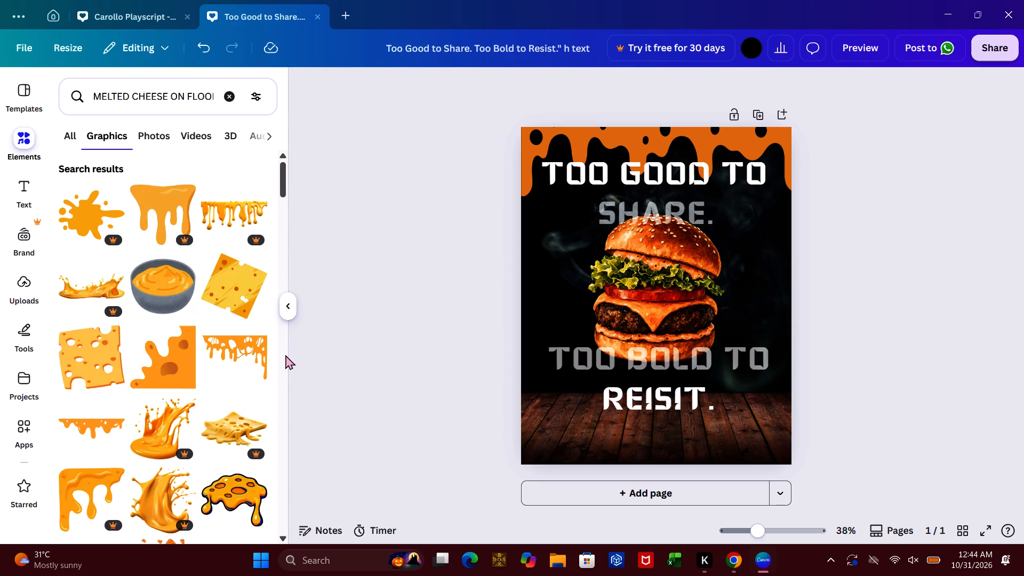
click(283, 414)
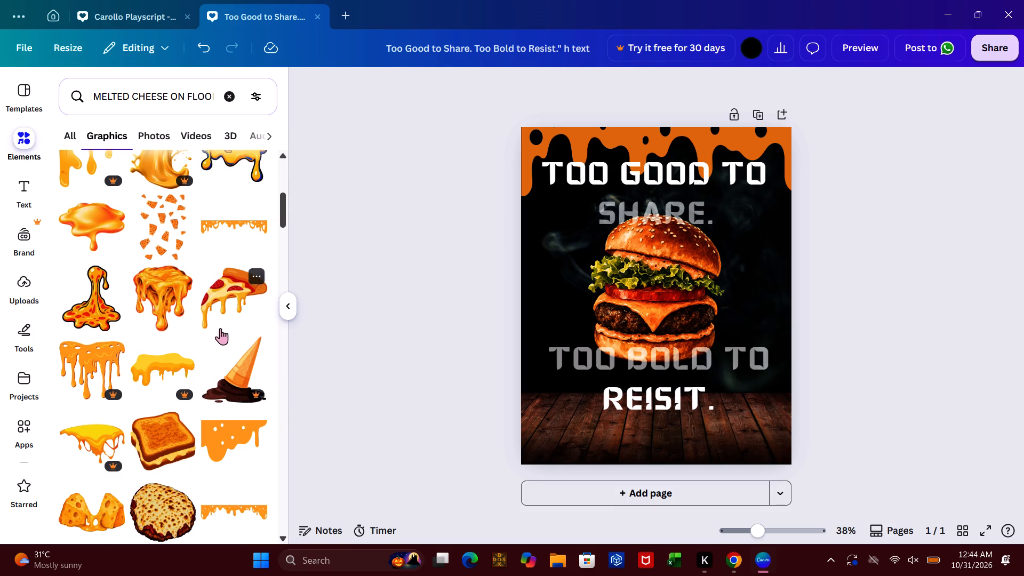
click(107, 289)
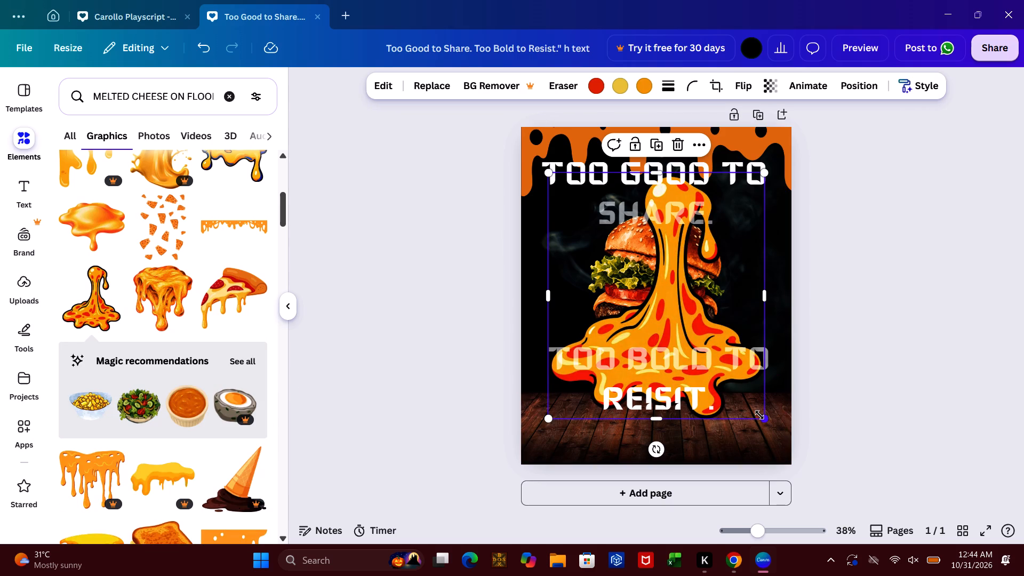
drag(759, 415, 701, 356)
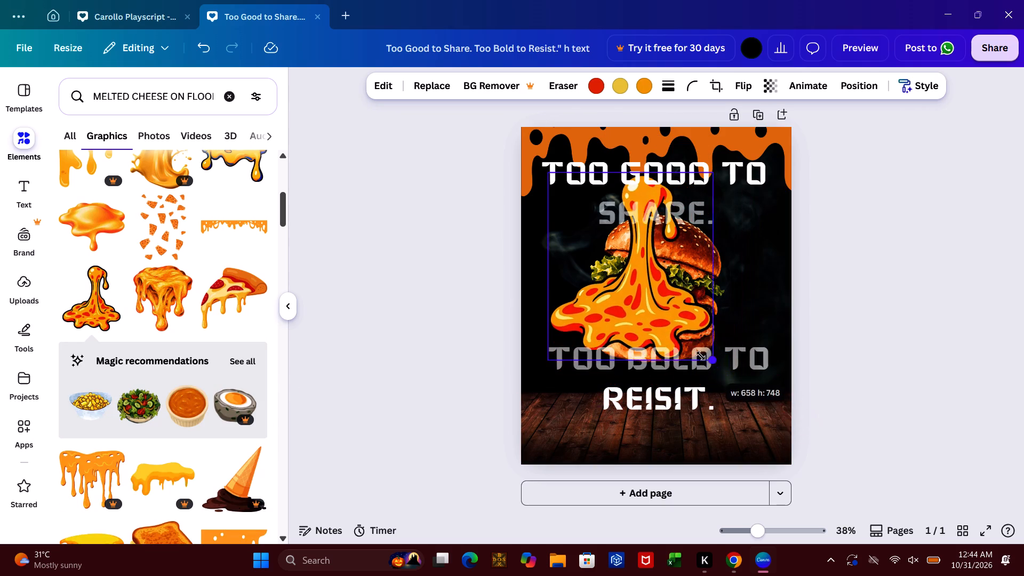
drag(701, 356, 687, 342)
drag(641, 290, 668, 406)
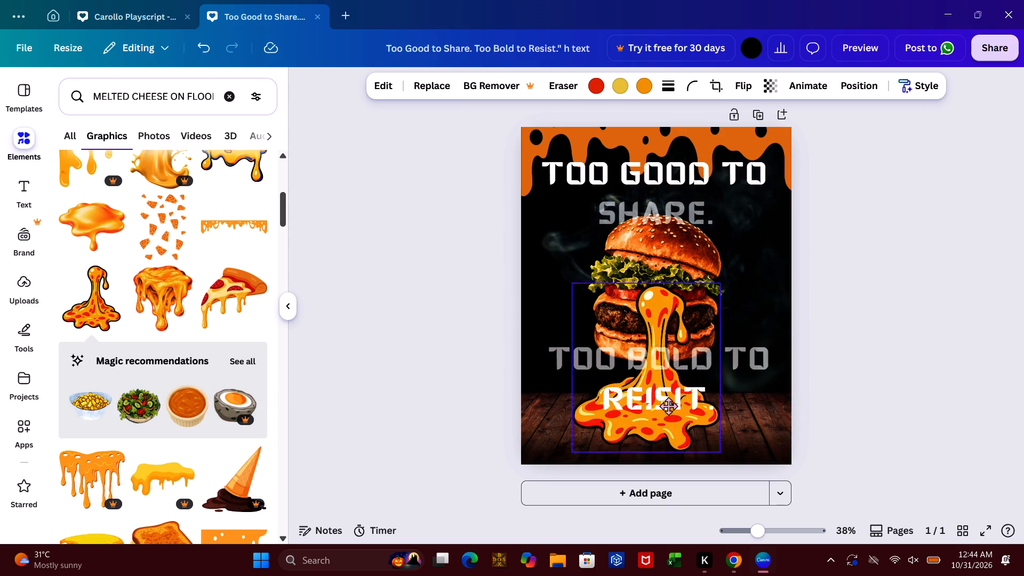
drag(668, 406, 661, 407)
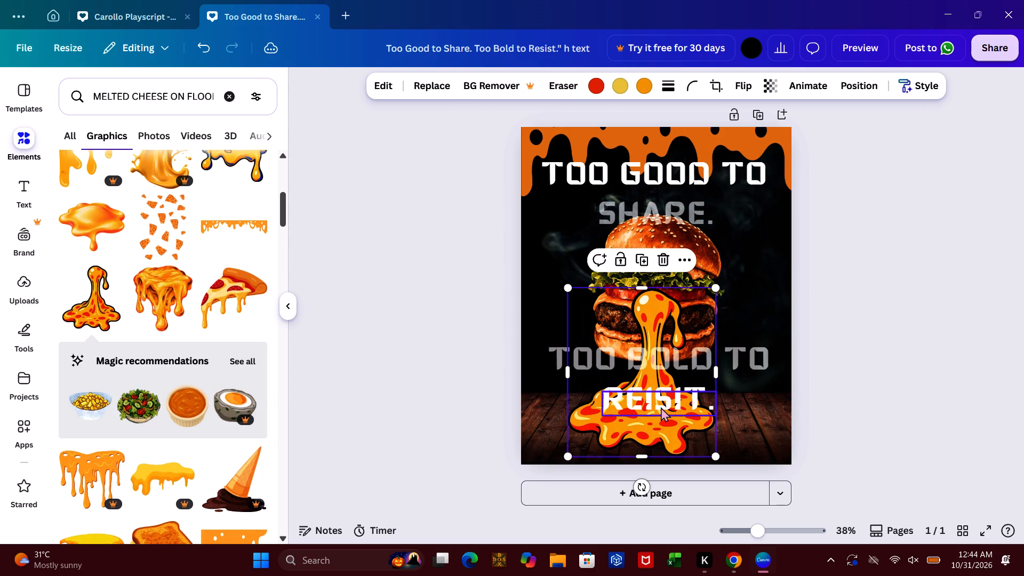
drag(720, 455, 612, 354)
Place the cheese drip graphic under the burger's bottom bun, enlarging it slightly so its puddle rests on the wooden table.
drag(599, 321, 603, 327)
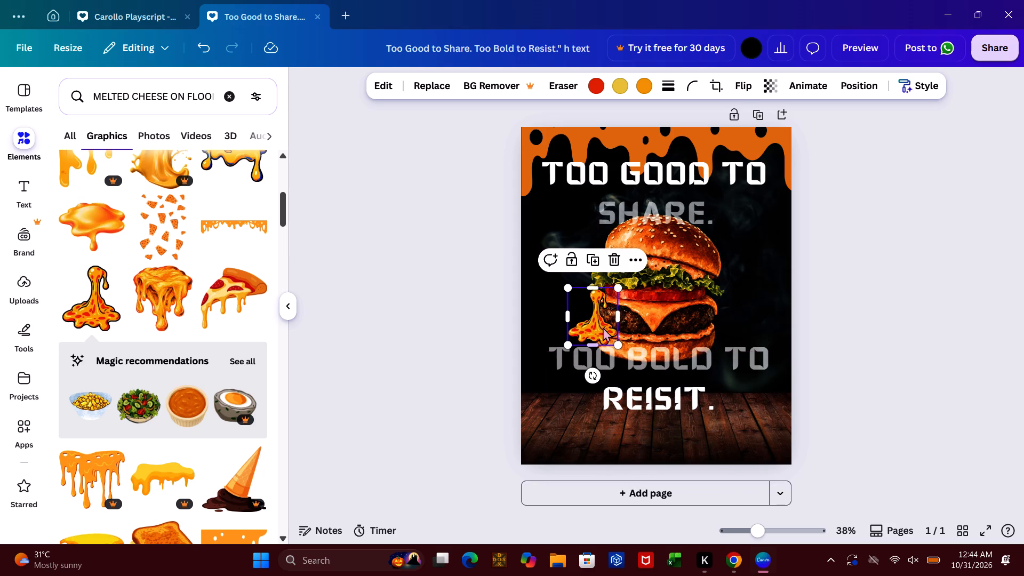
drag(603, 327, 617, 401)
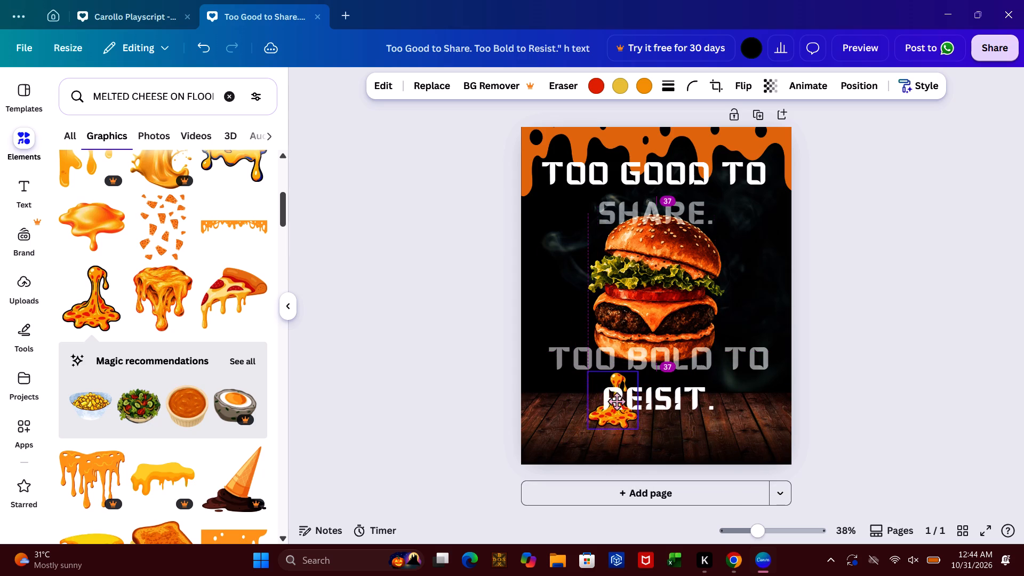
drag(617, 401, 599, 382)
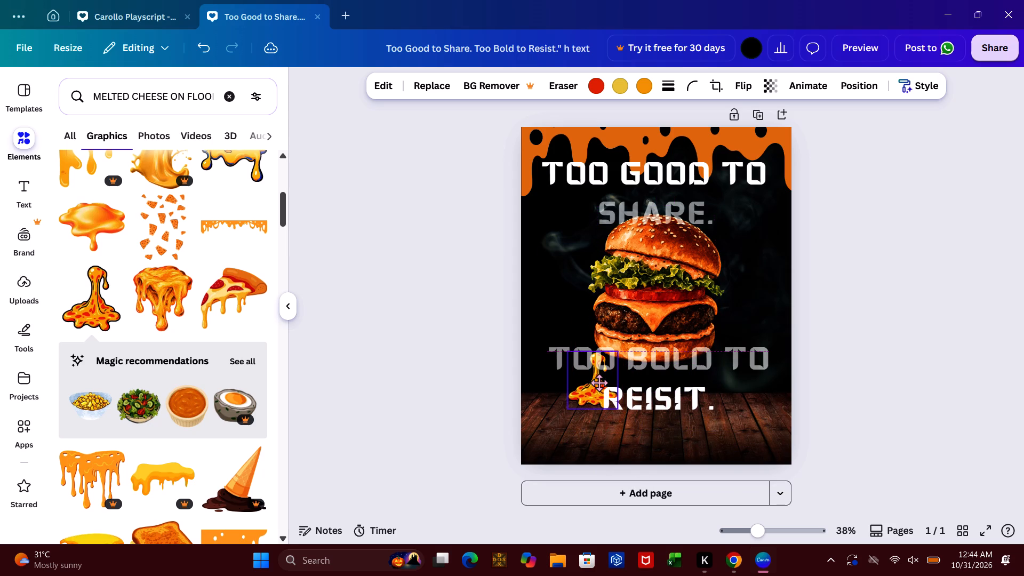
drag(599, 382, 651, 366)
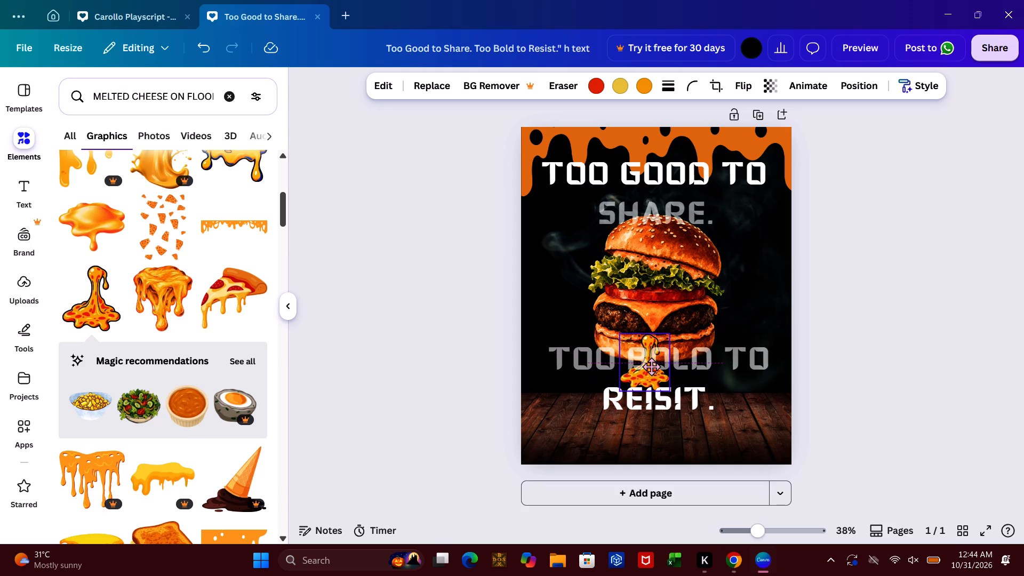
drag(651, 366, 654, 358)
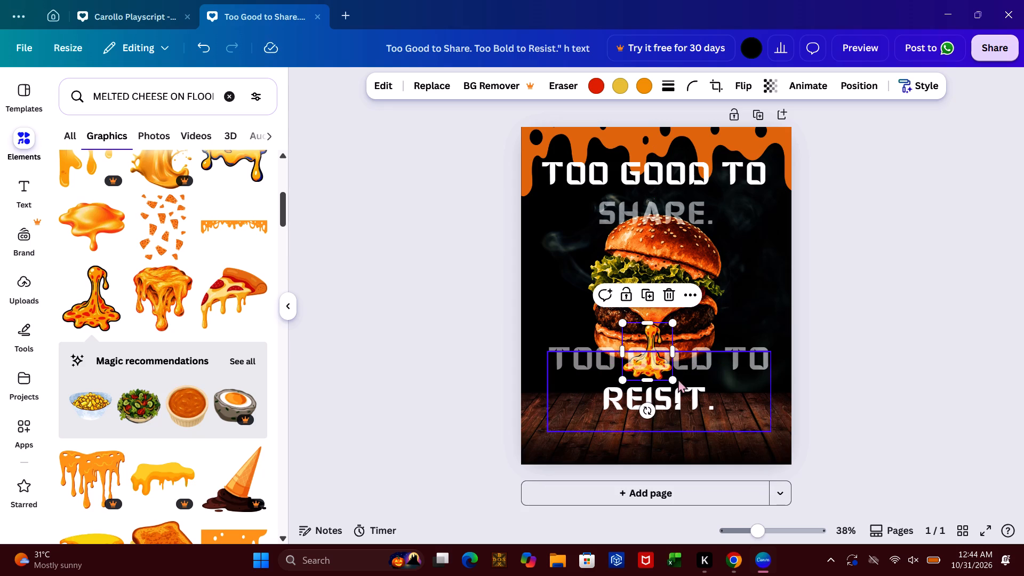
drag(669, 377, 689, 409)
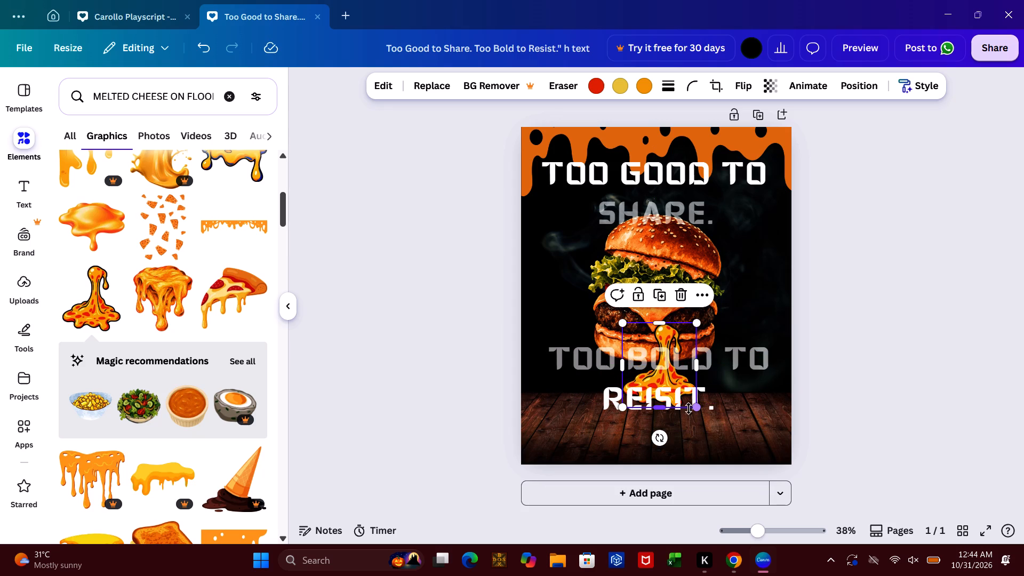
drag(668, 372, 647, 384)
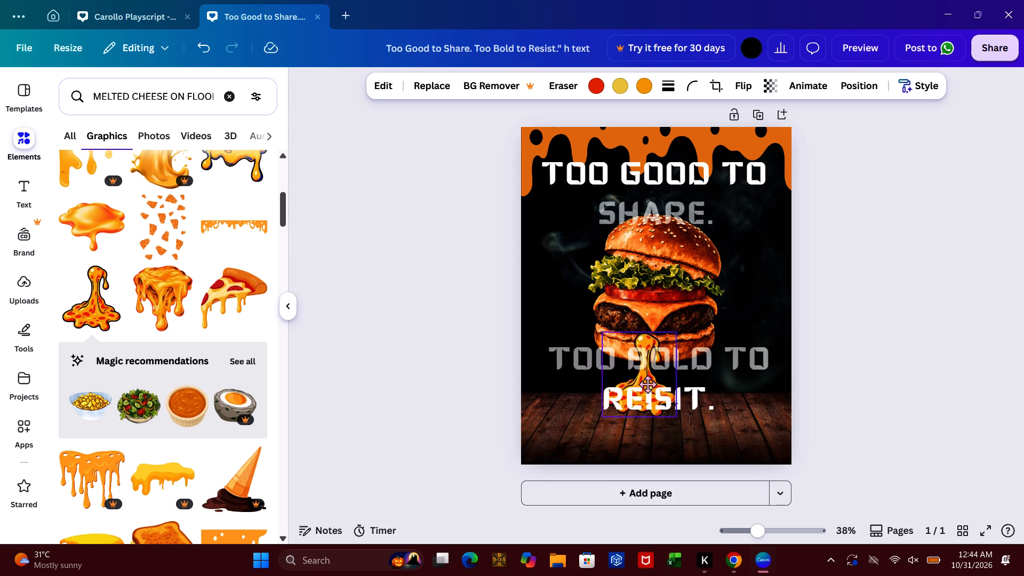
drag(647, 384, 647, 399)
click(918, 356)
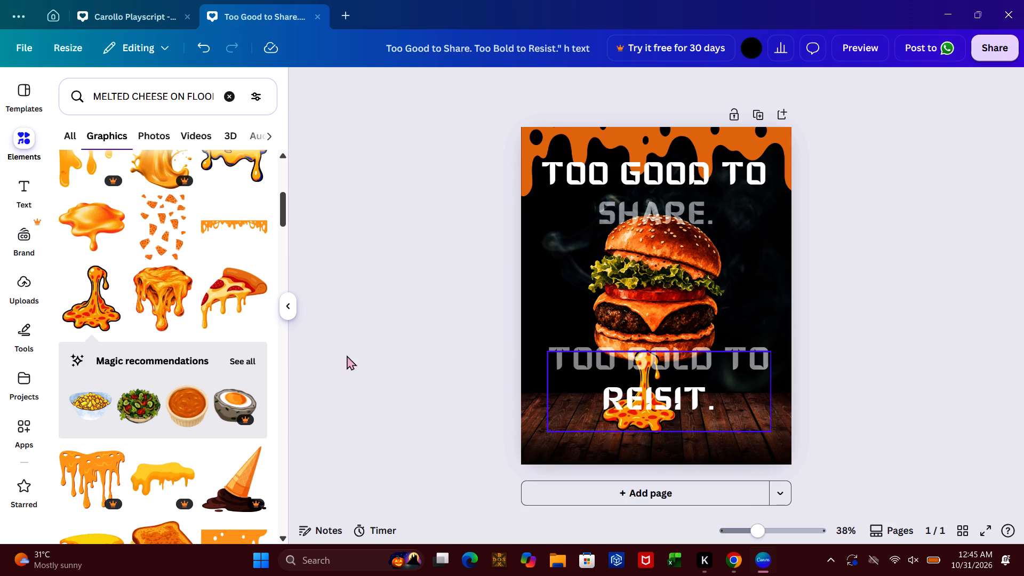
Move "REISIT." off the cheese drip graphic to the page's right edge.
click(614, 421)
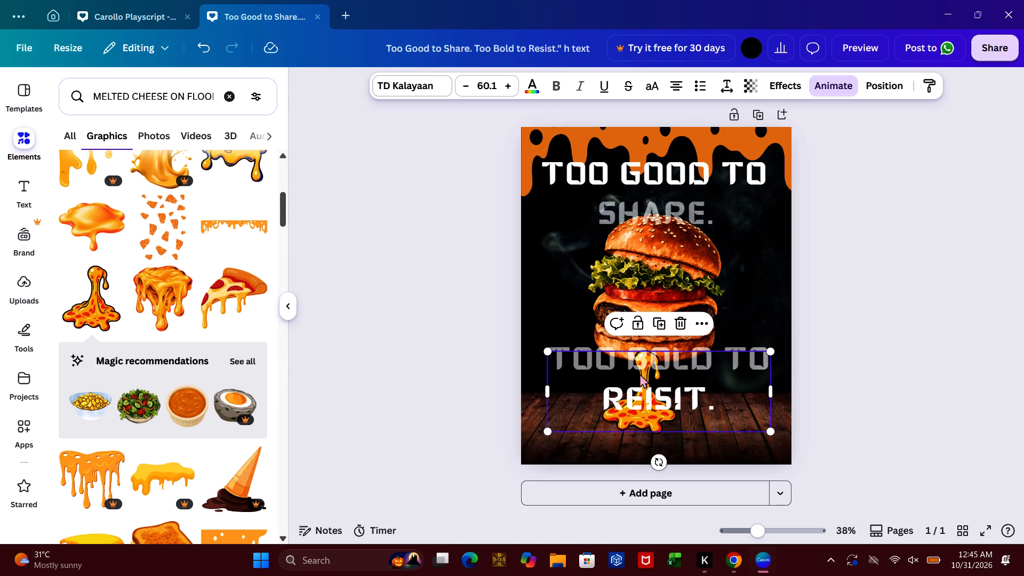
click(648, 374)
double_click(648, 374)
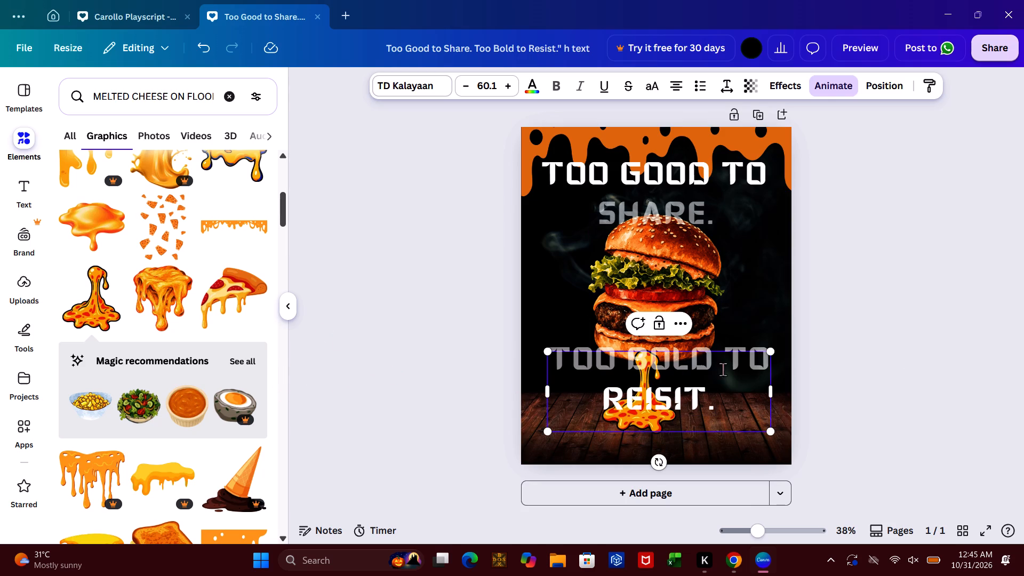
click(833, 348)
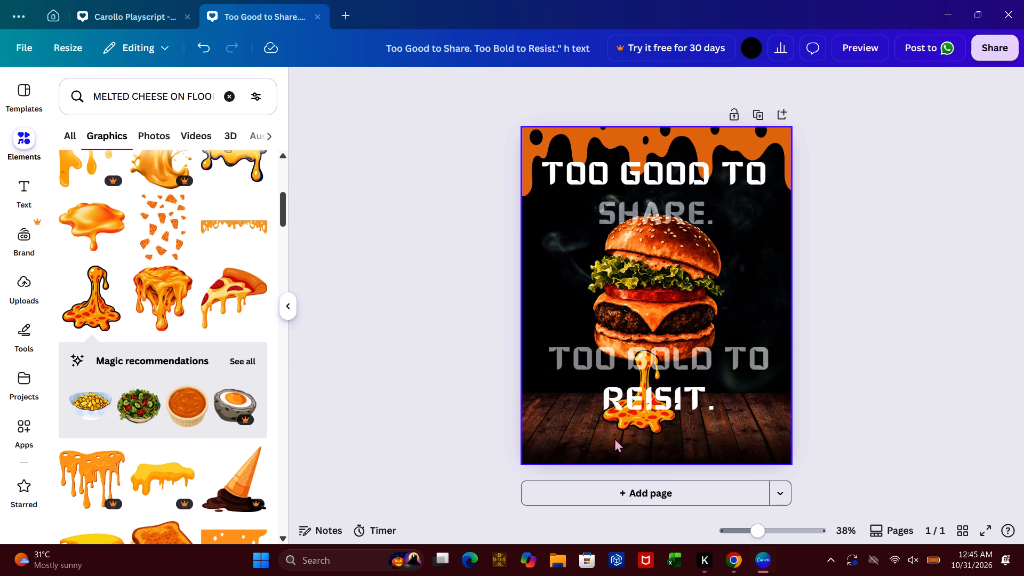
drag(637, 387, 704, 394)
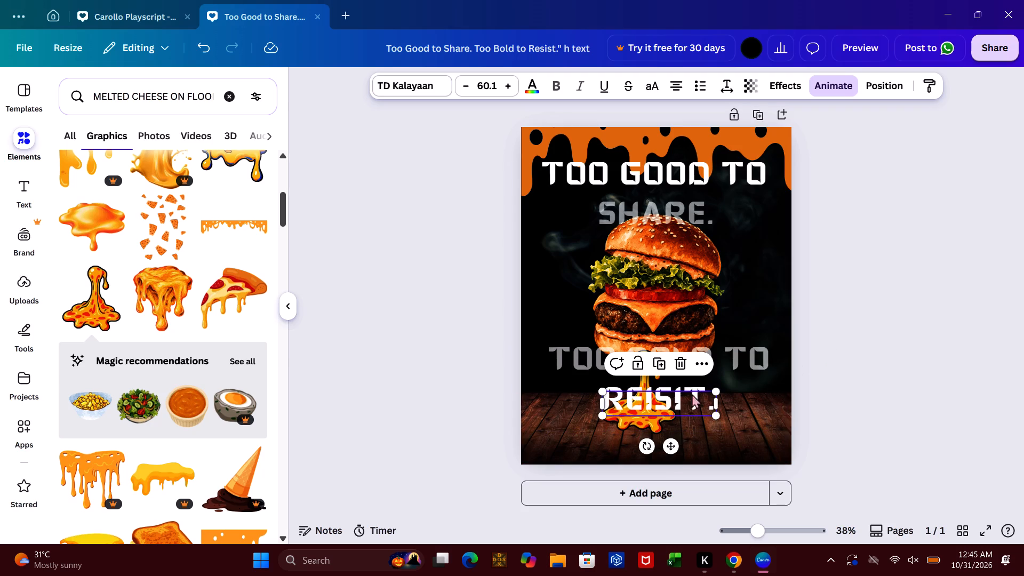
drag(673, 396, 762, 396)
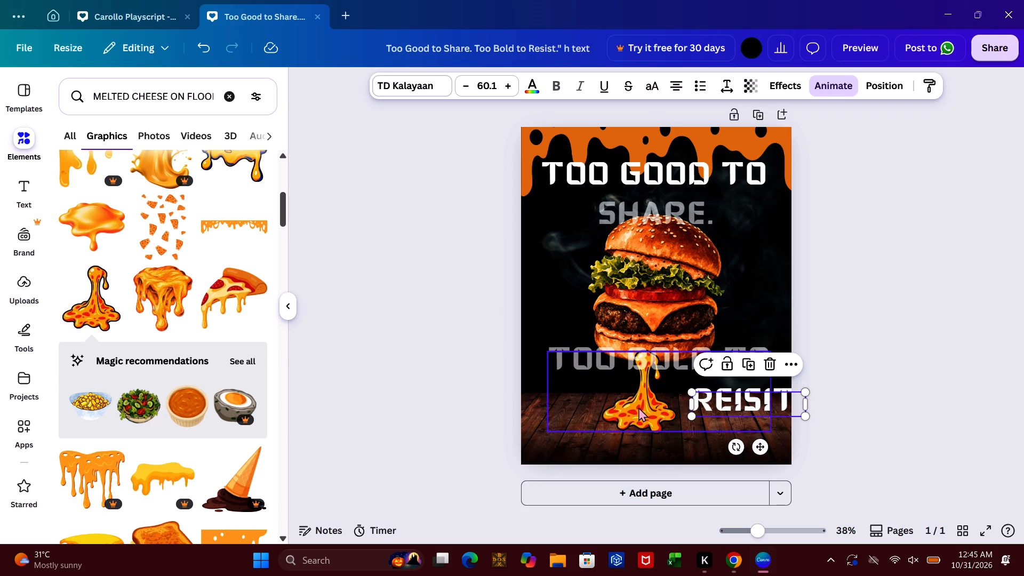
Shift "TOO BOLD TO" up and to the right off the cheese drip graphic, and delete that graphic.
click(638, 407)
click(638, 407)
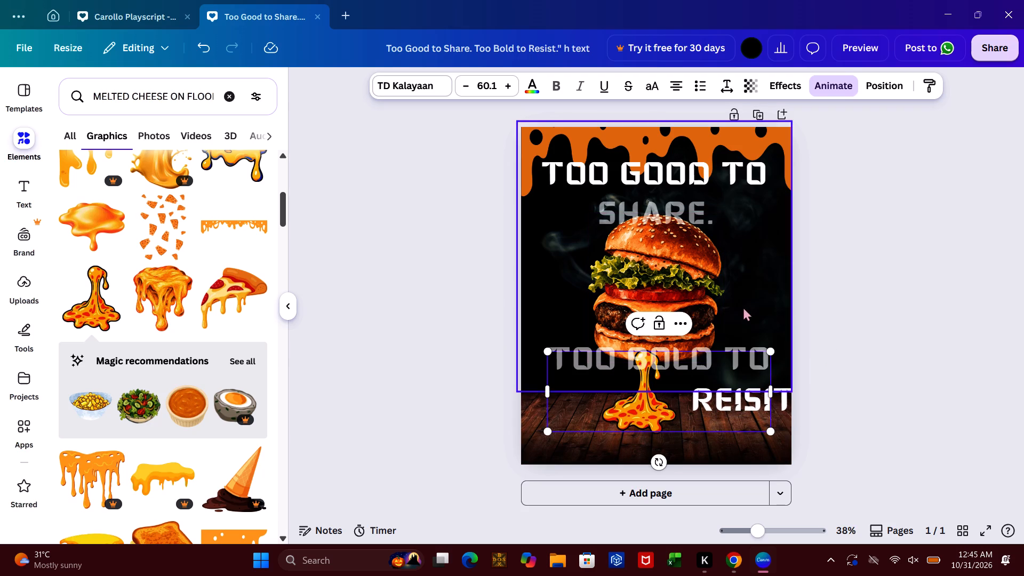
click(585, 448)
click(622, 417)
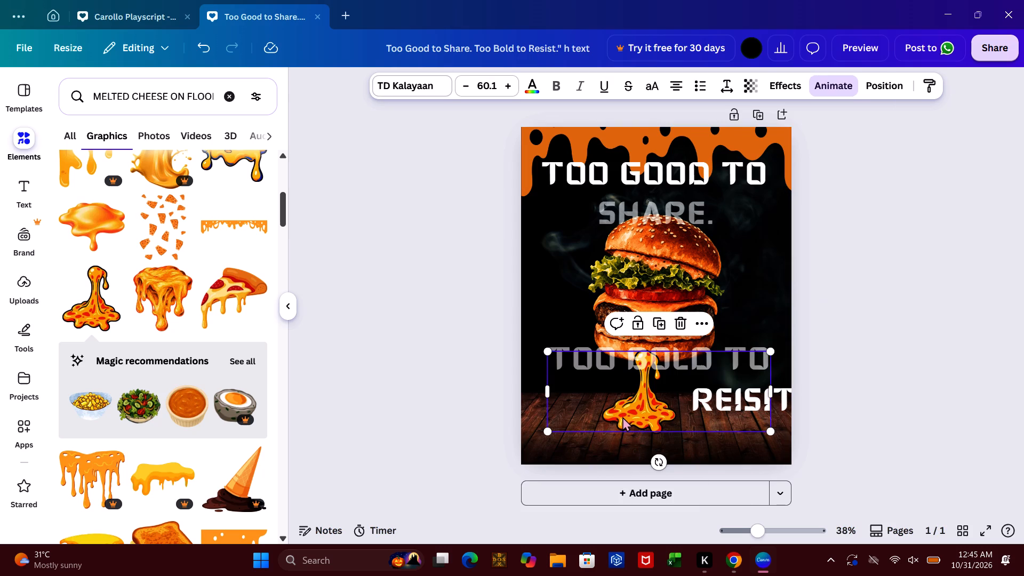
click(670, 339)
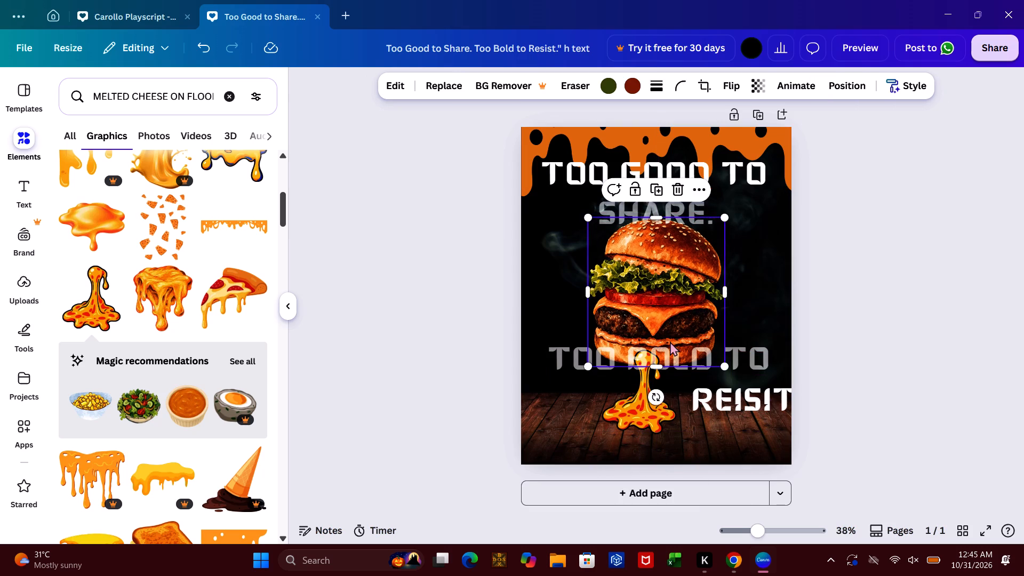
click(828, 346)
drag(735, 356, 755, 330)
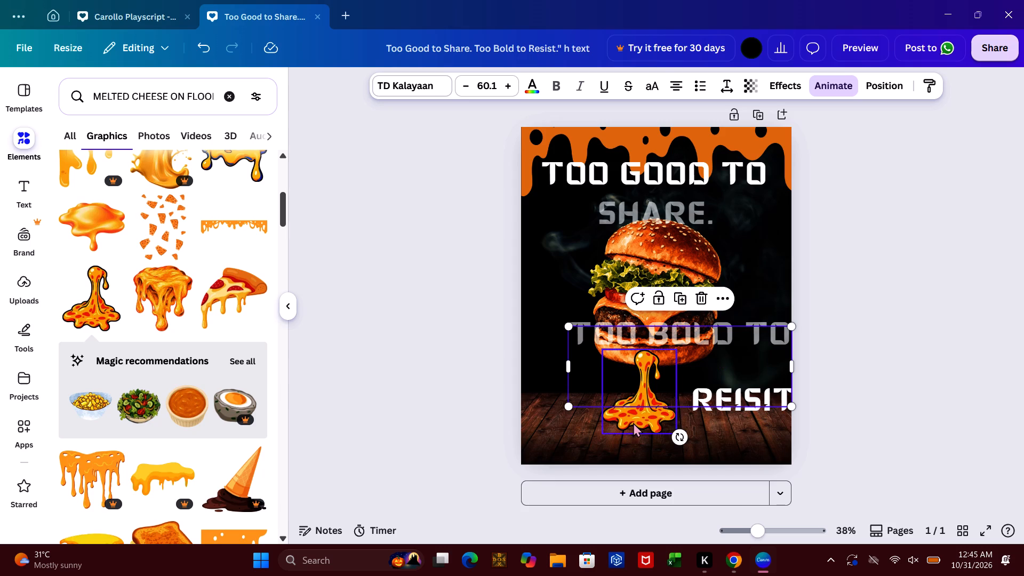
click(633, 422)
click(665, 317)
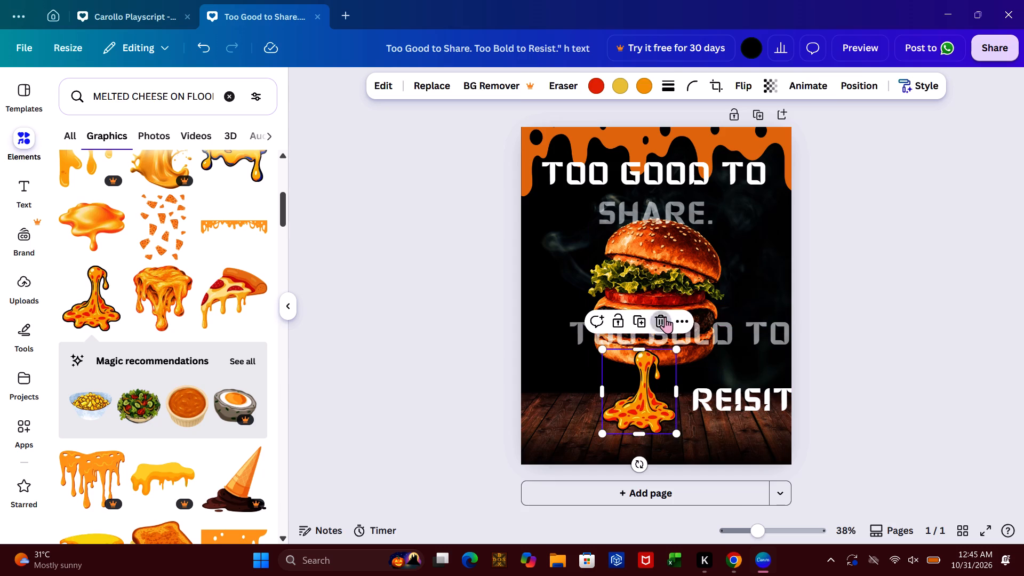
Move "TOO BOLD TO" back to the base of the burger, centered horizontally on the page.
drag(722, 329, 699, 353)
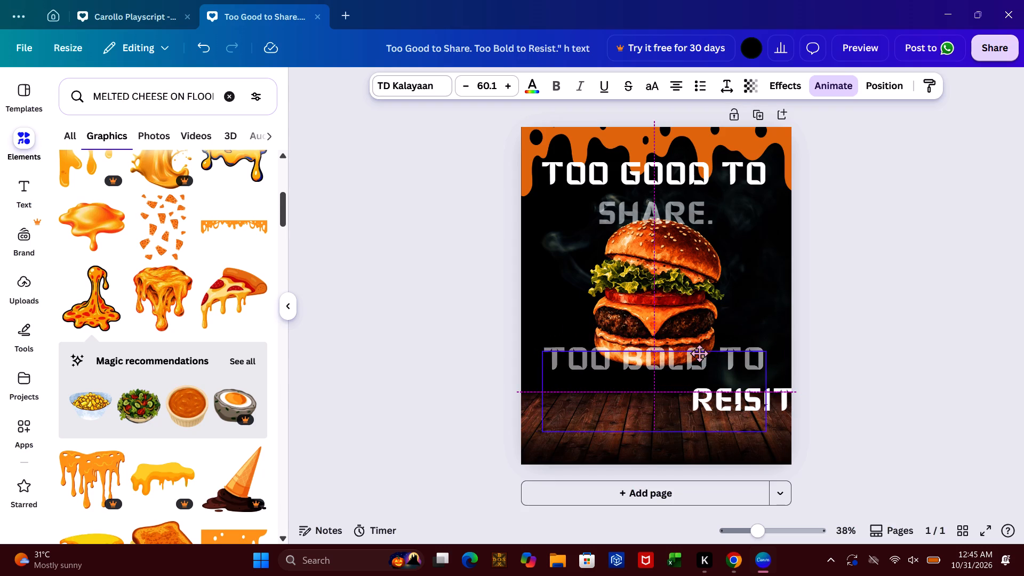
drag(699, 353, 700, 353)
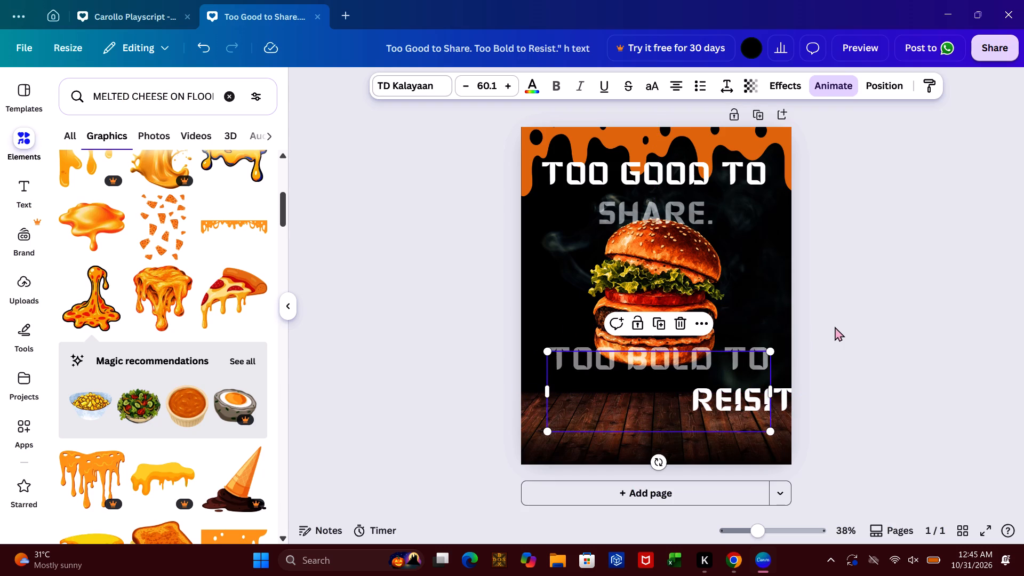
click(835, 326)
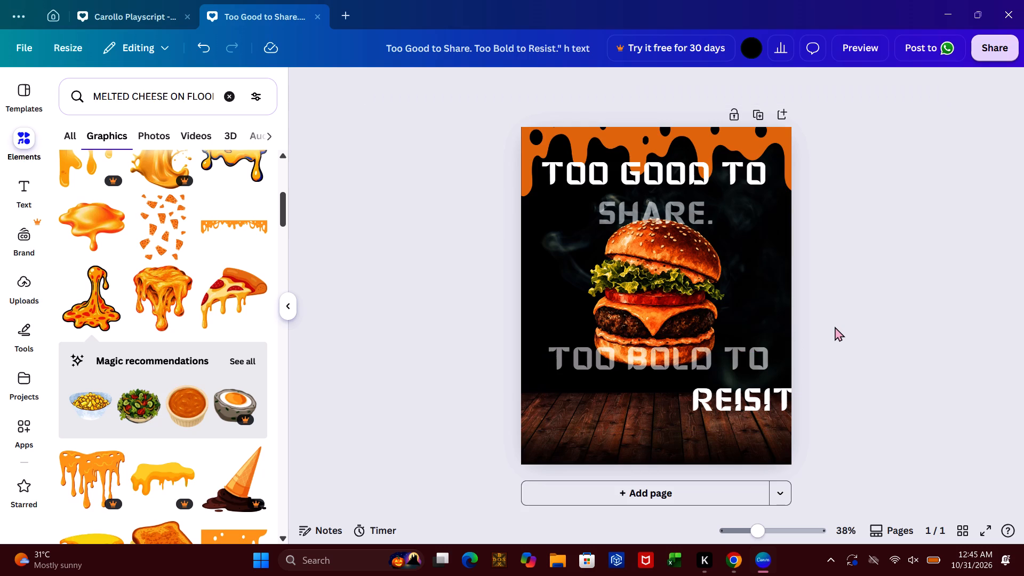
click(724, 353)
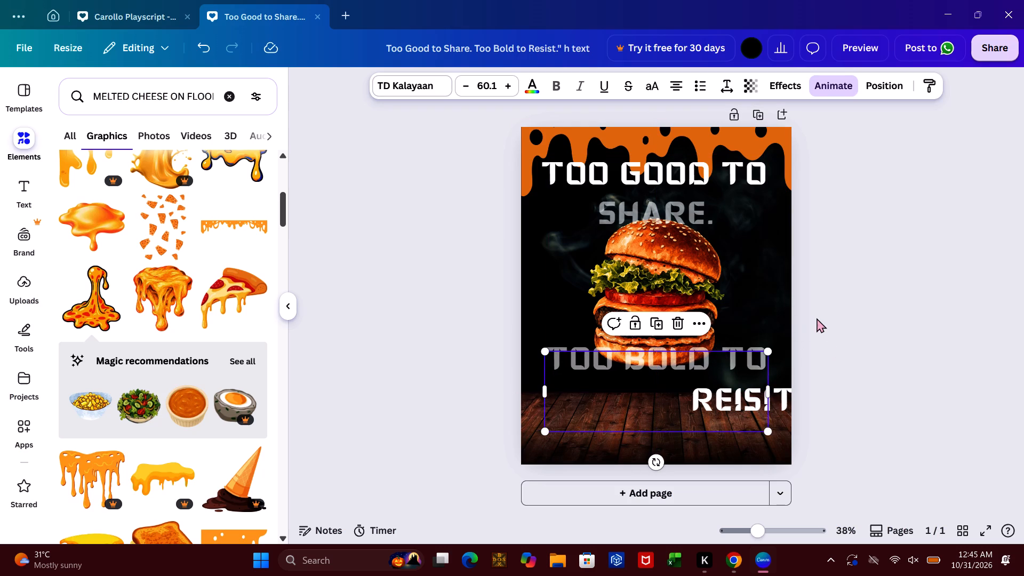
drag(818, 318, 836, 378)
click(836, 378)
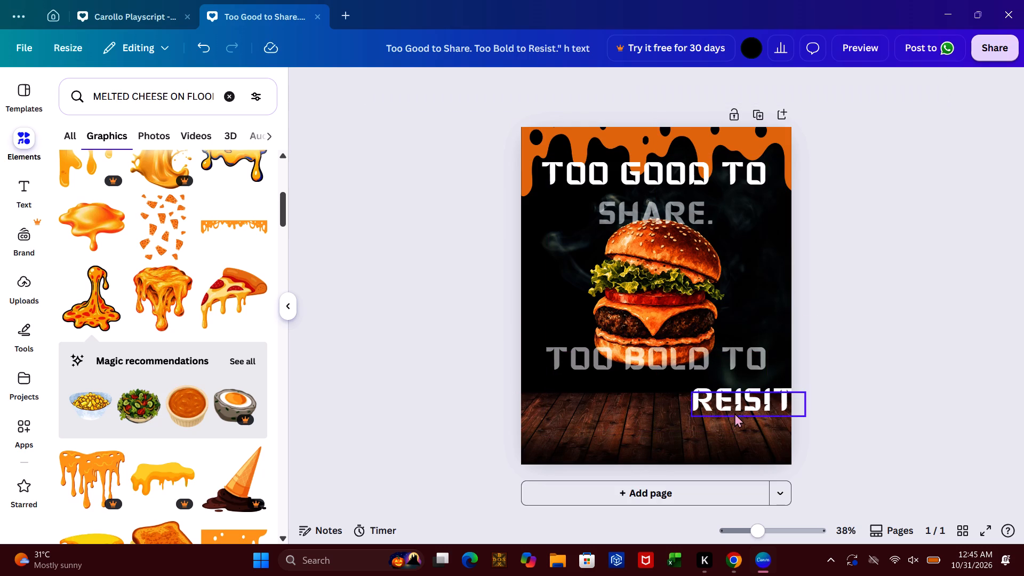
Move "REISIT." back under "TOO BOLD TO", centered horizontally on the page.
drag(736, 406, 650, 406)
click(861, 346)
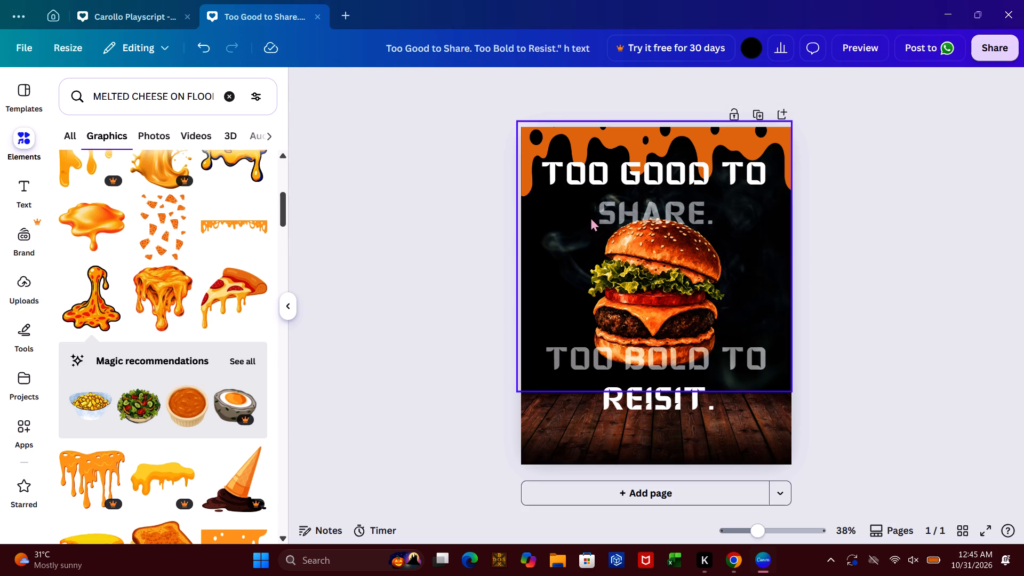
Add the scattered cheese pieces graphic to the page and scale it to about 350 wide by 492 high.
click(170, 221)
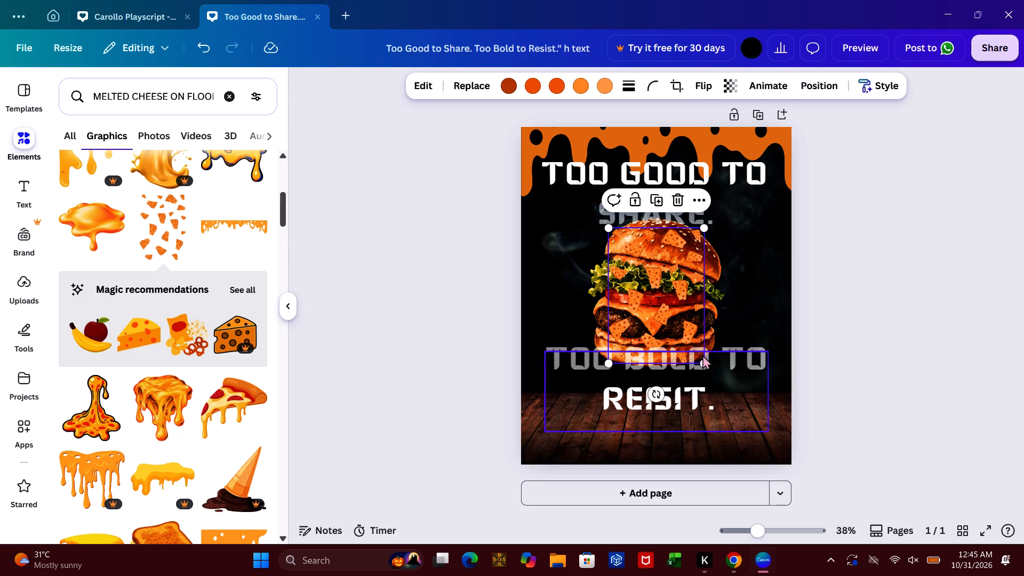
drag(699, 227, 739, 212)
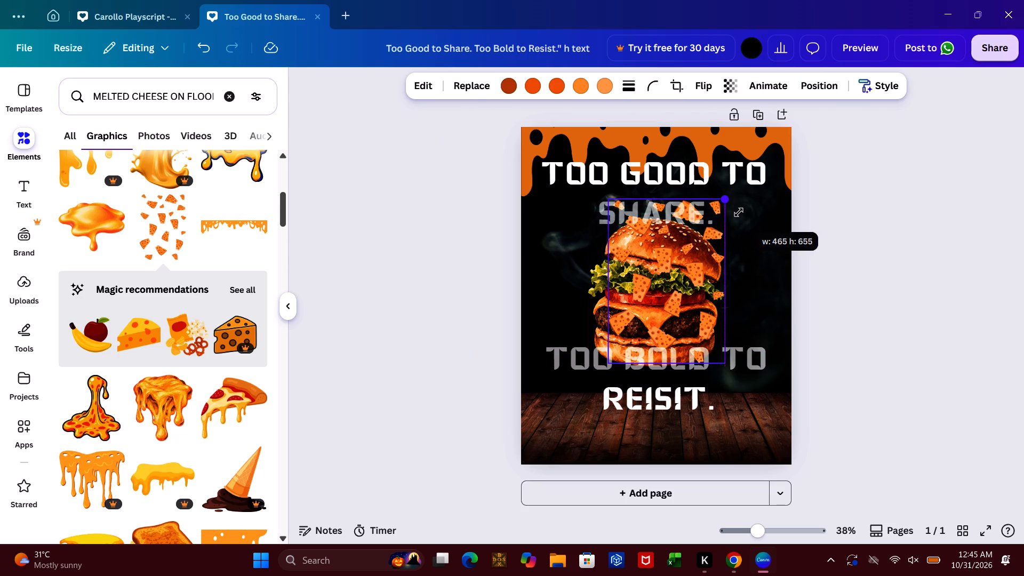
drag(739, 212, 659, 273)
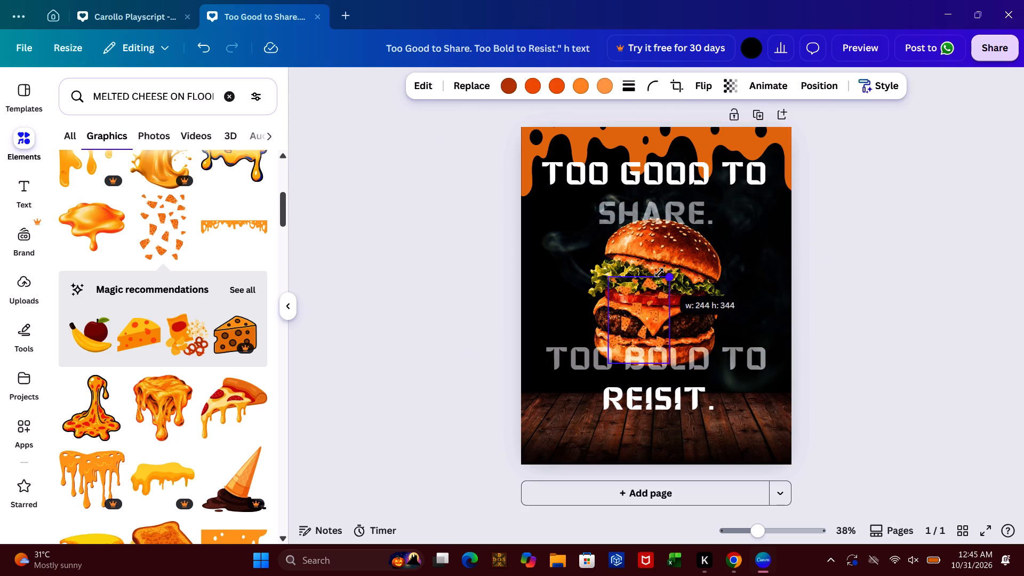
drag(659, 273, 686, 235)
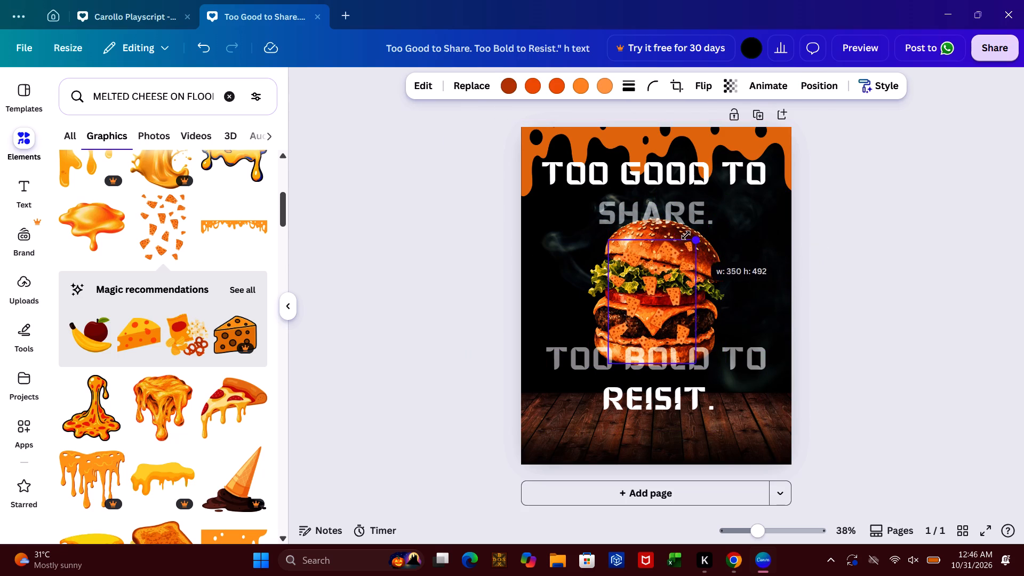
drag(686, 235, 687, 237)
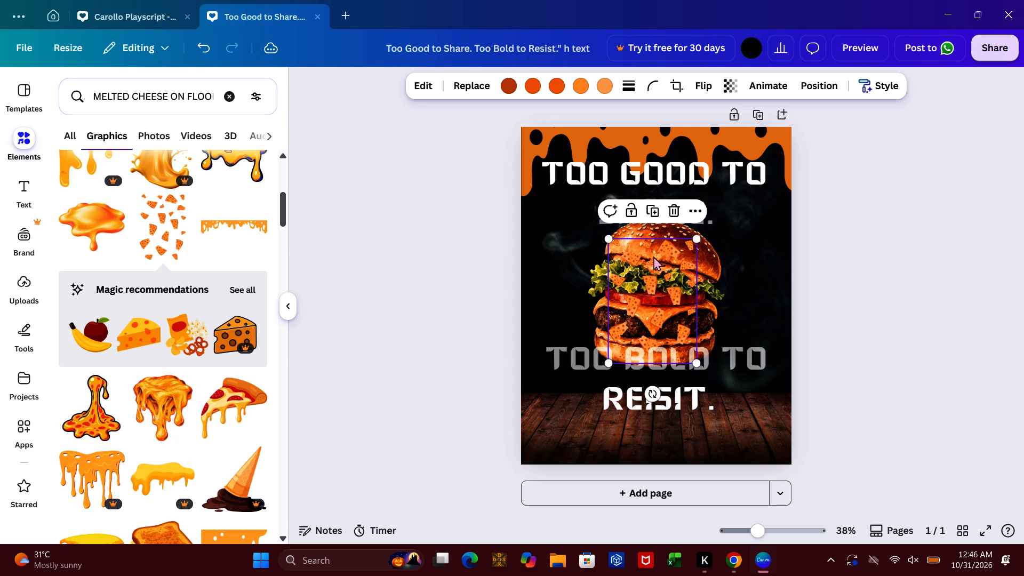
Place the cheese pieces graphic beside the burger on the page's left edge, with half of it hanging off the page.
drag(653, 256, 641, 383)
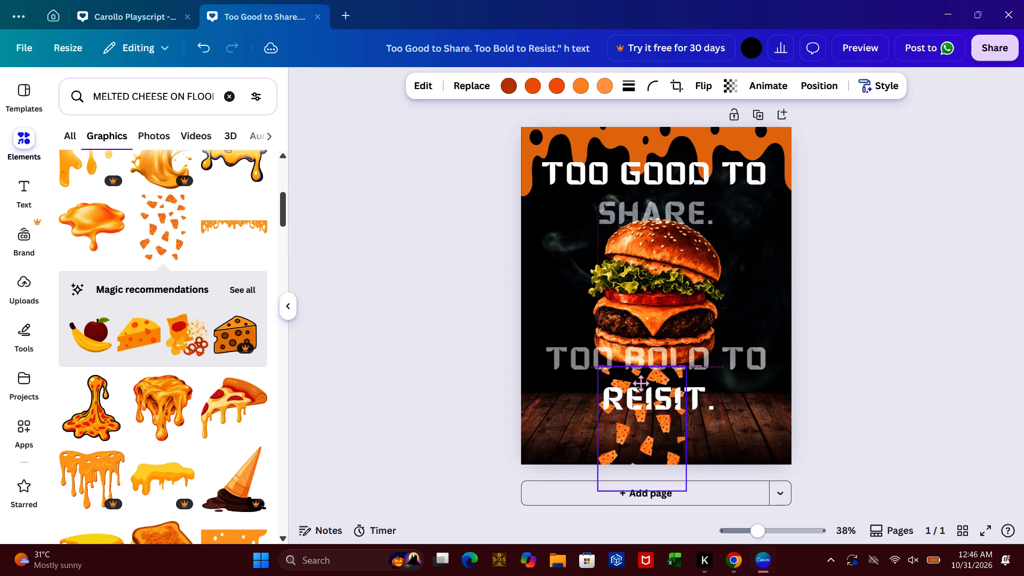
drag(641, 383, 534, 347)
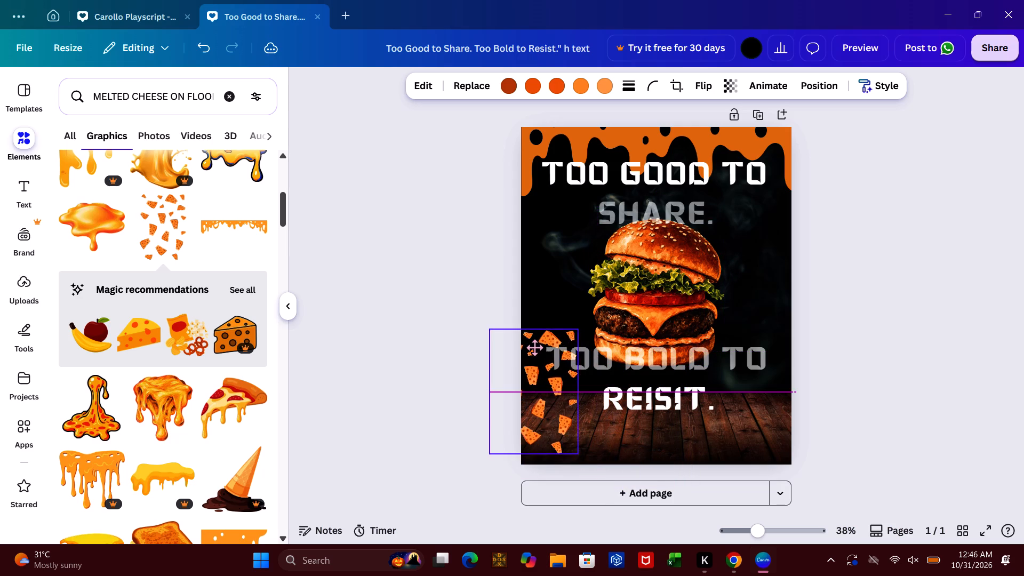
drag(534, 347, 520, 251)
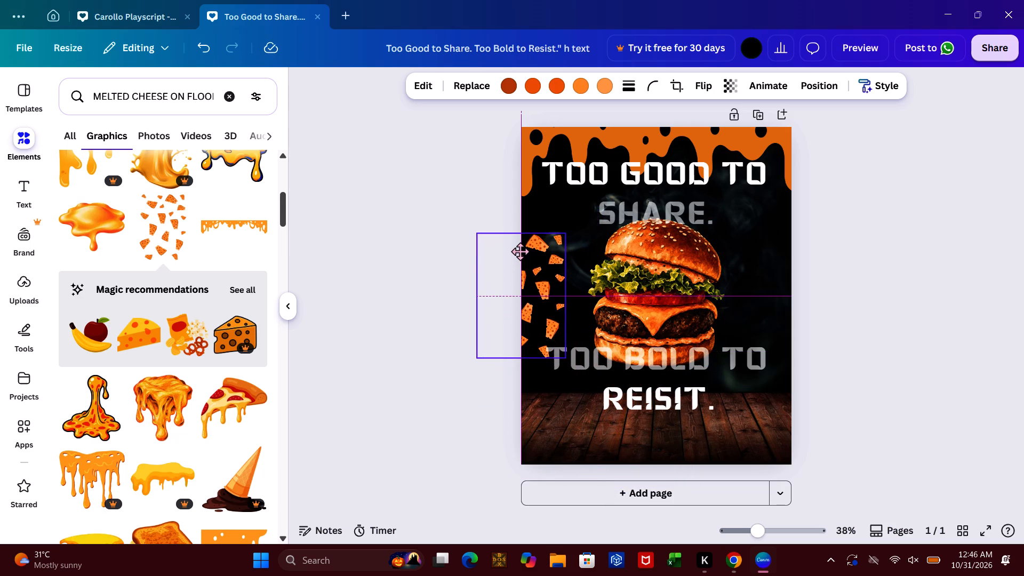
drag(520, 251, 533, 315)
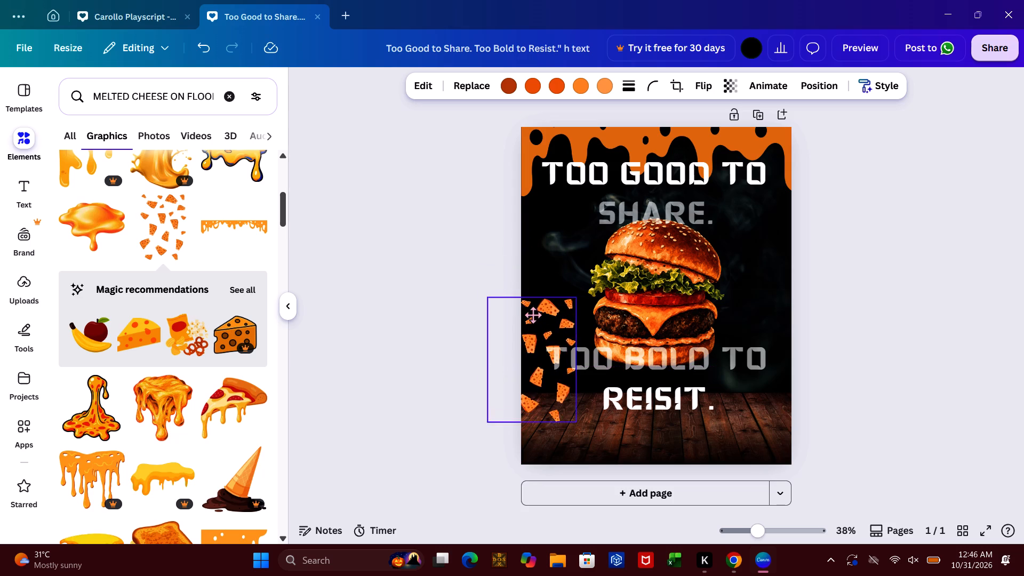
drag(533, 315, 522, 284)
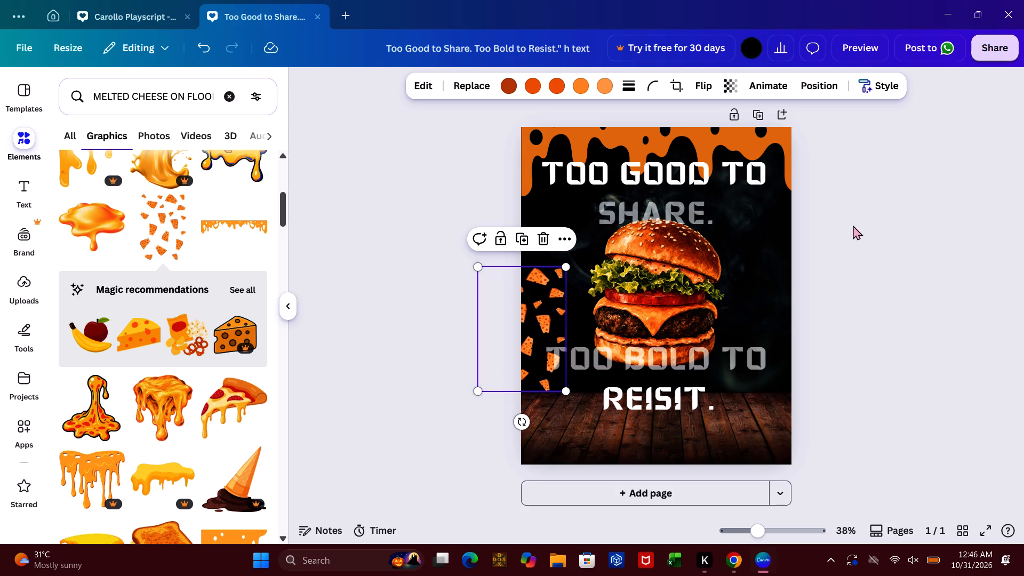
click(853, 225)
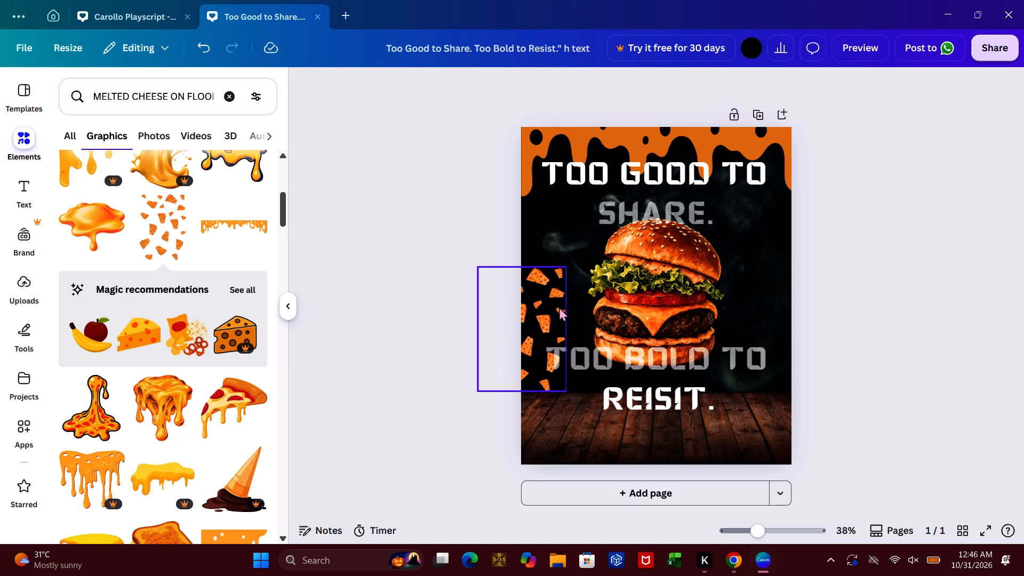
drag(559, 307, 557, 270)
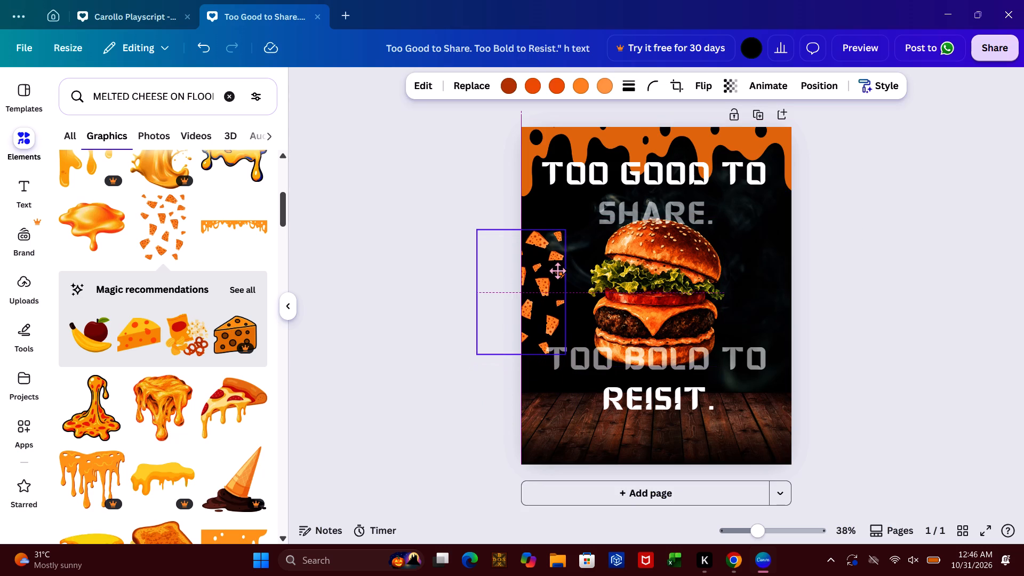
drag(557, 270, 557, 271)
click(412, 276)
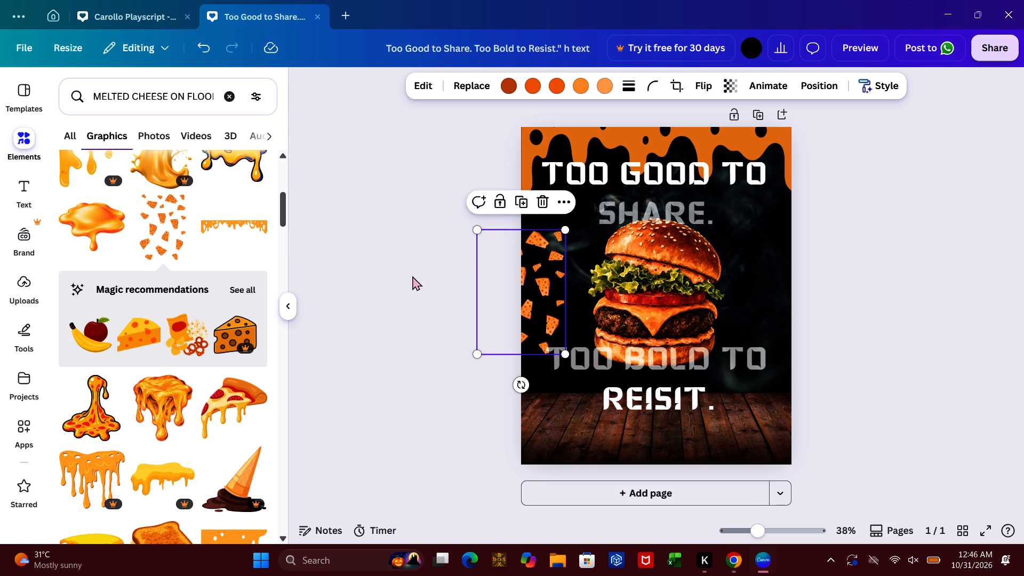
Add a second scattered cheese pieces graphic and place it beside the burger, half off the page's right edge.
click(163, 213)
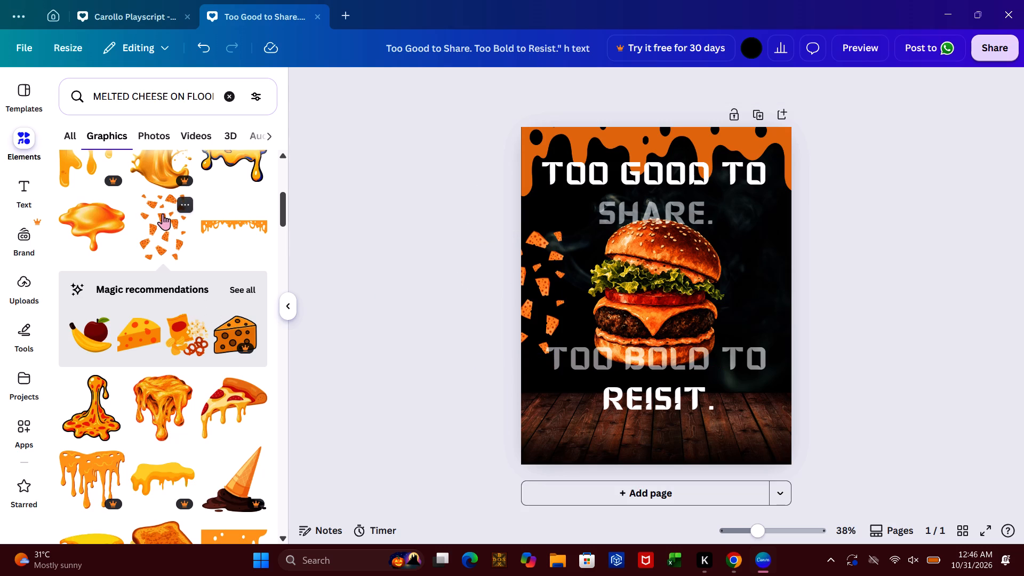
drag(669, 276, 750, 279)
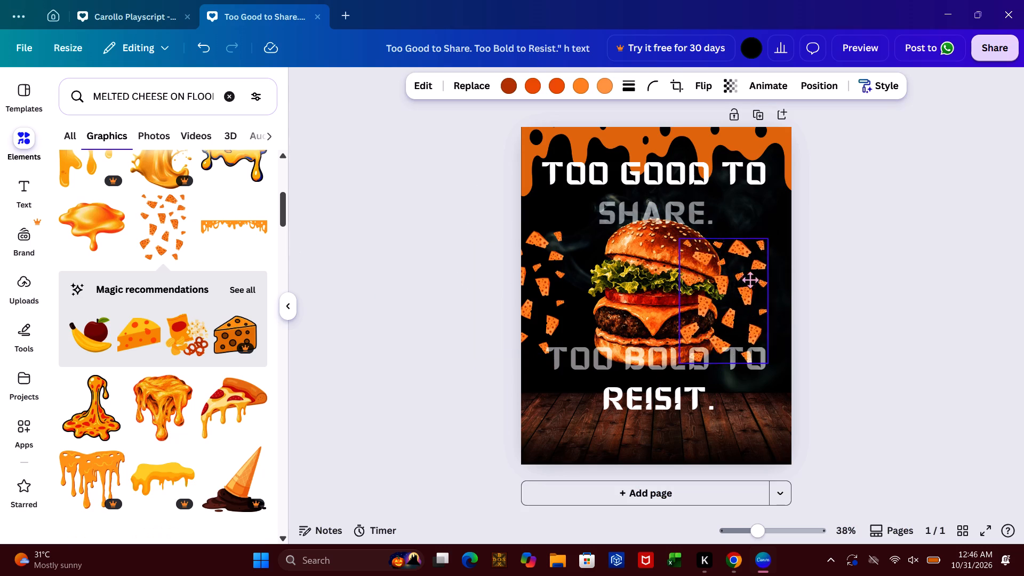
drag(750, 279, 806, 277)
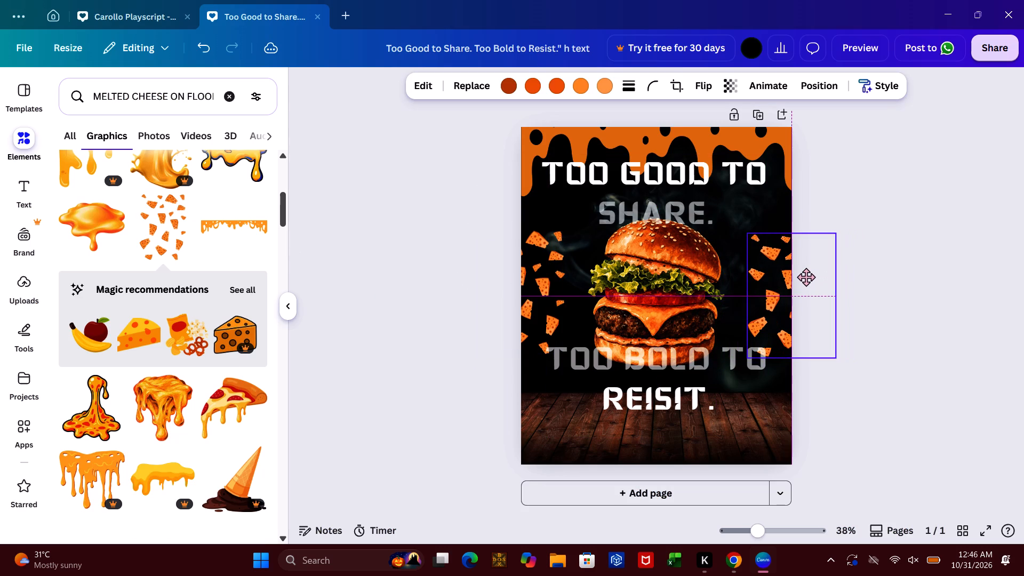
drag(806, 277, 803, 267)
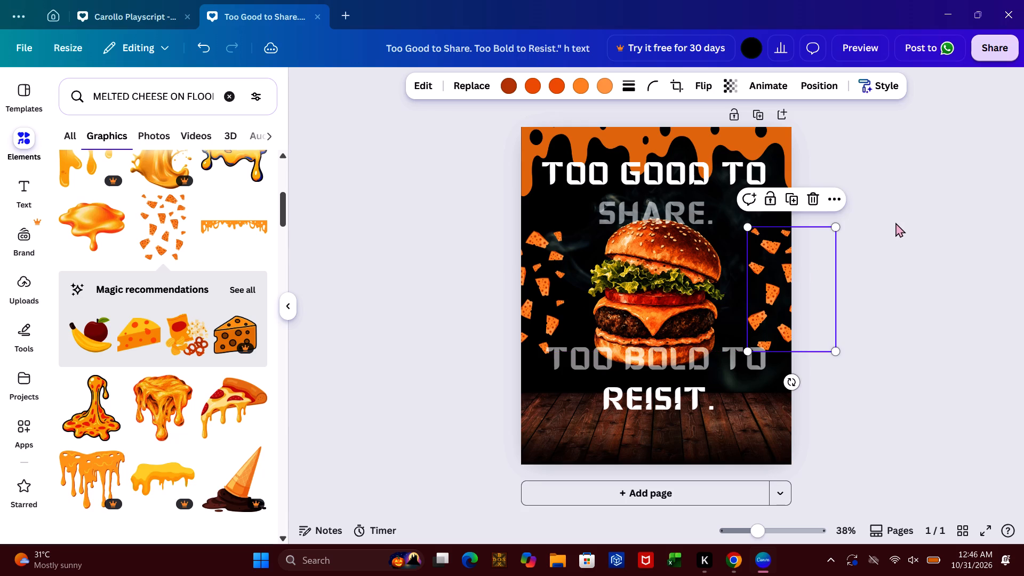
click(772, 263)
click(851, 246)
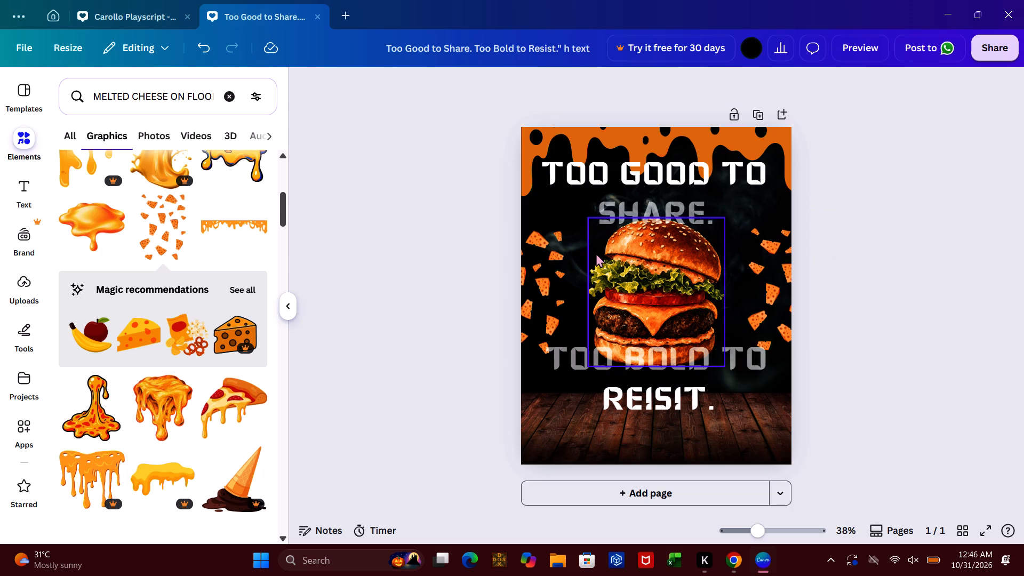
Adjust the white balance of the left cheese pieces graphic to temperature 92 and tint -21.
click(540, 264)
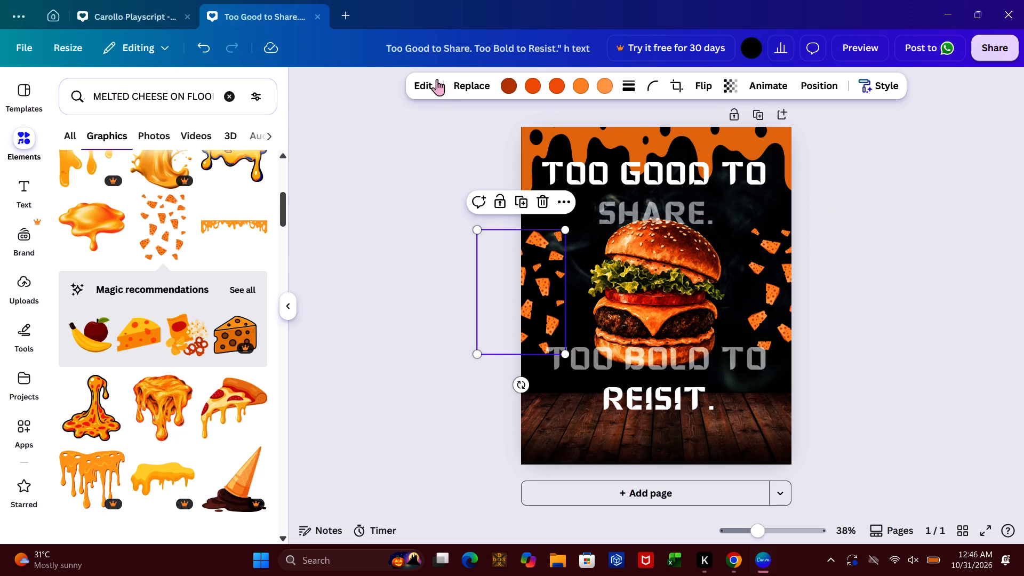
click(436, 77)
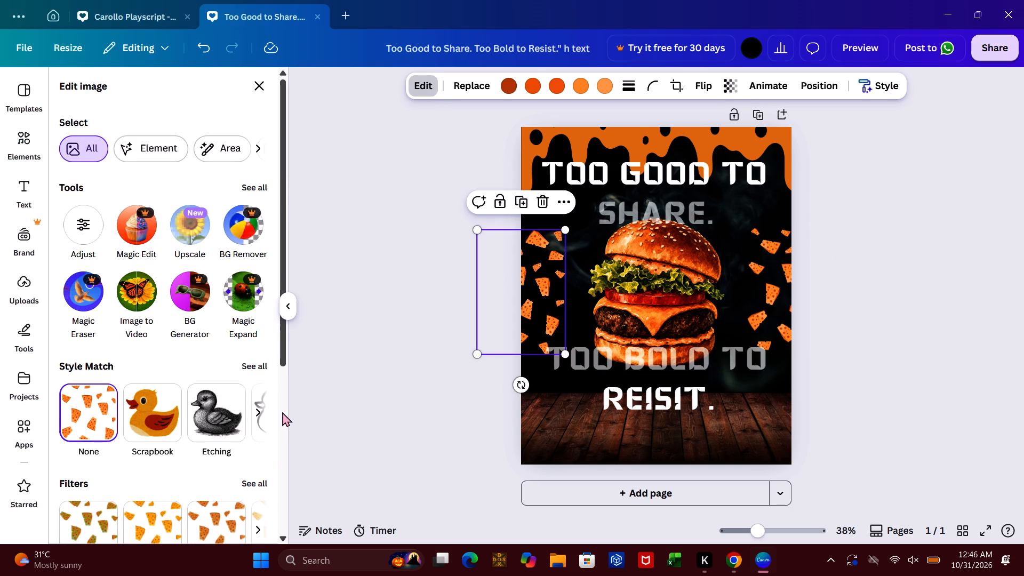
click(82, 223)
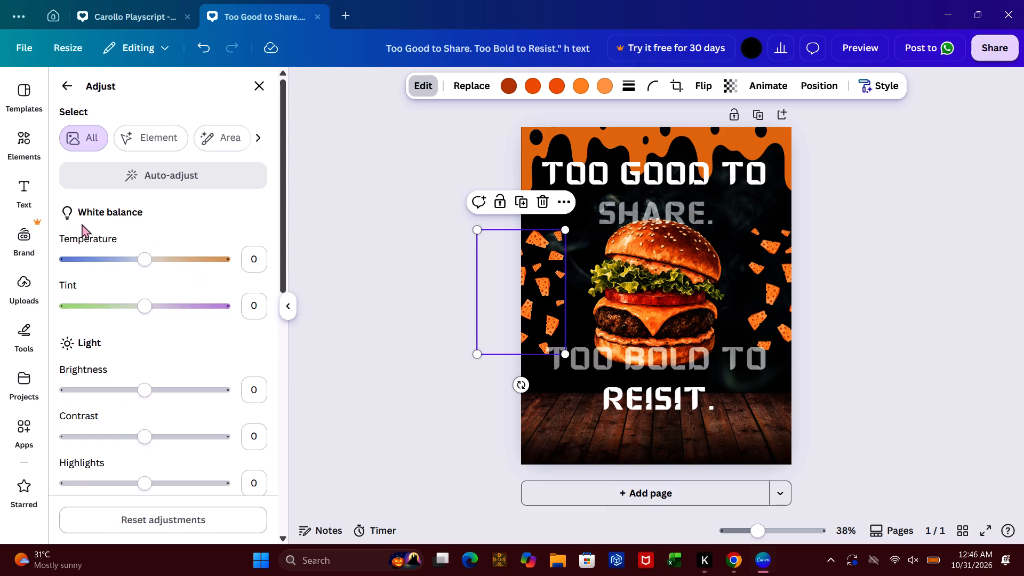
click(192, 261)
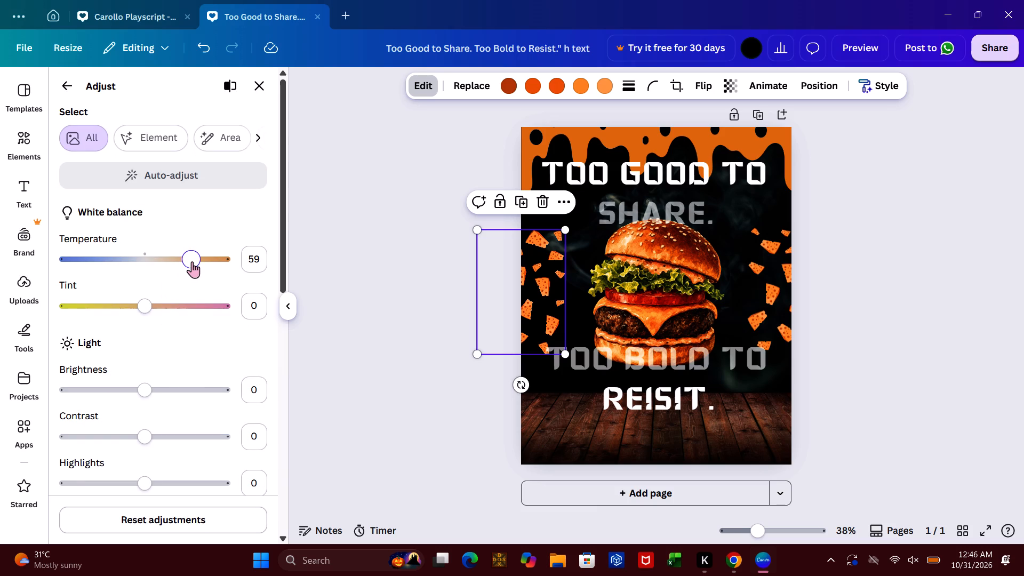
click(219, 258)
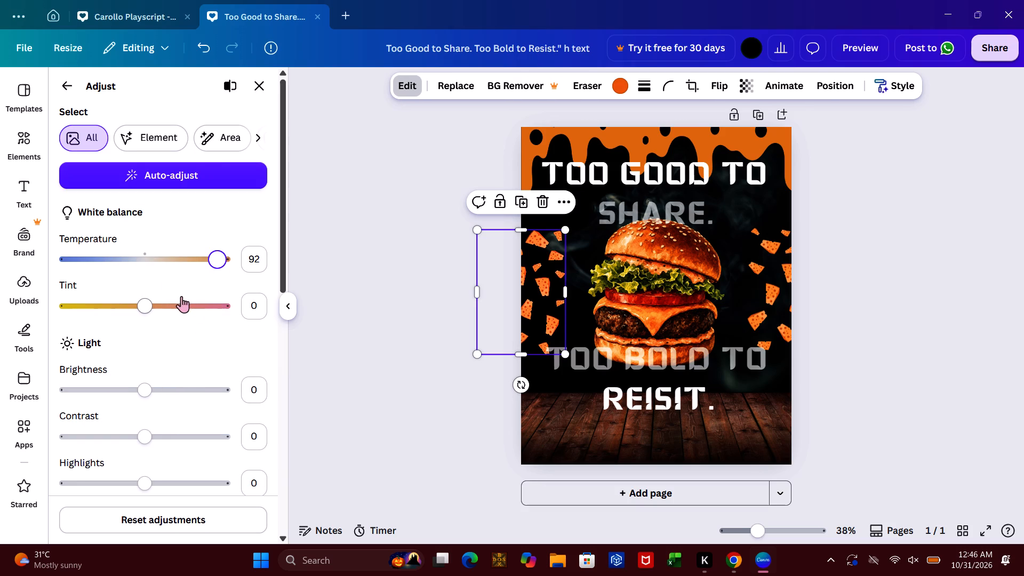
click(181, 301)
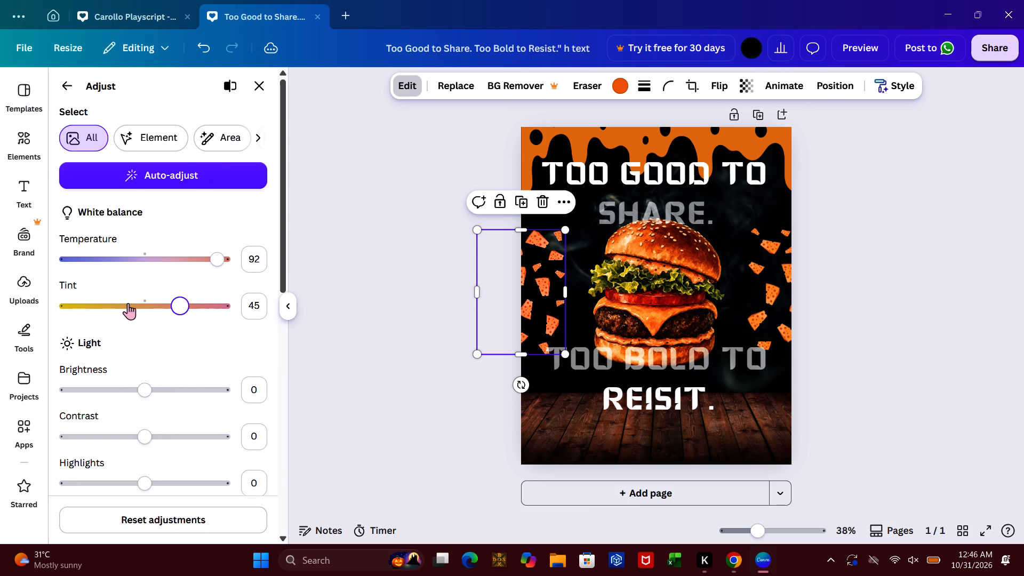
click(128, 303)
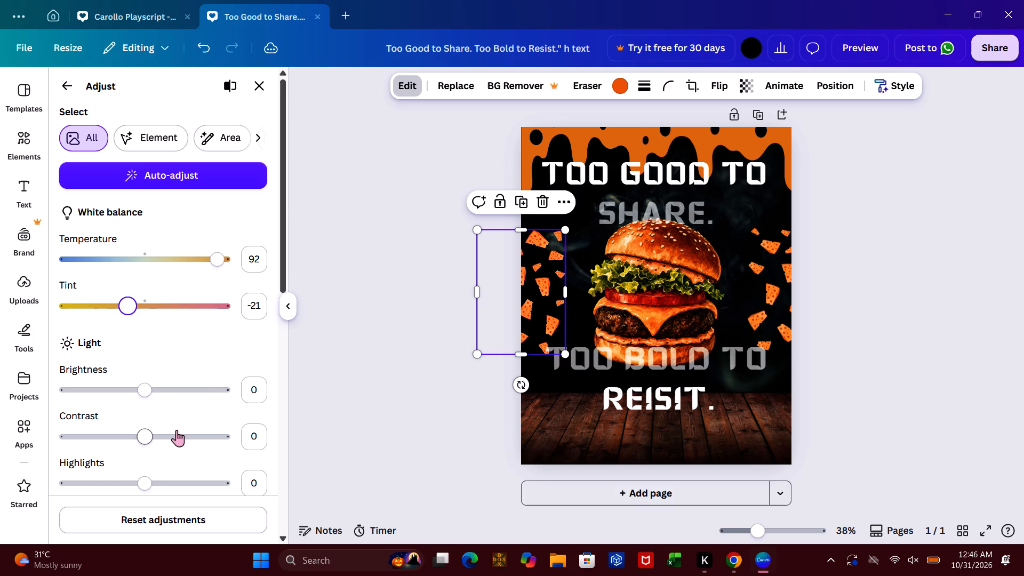
Set the left cheese pieces graphic's contrast to -17, vibrance to 38 and sharpness to 86.
click(177, 429)
click(194, 429)
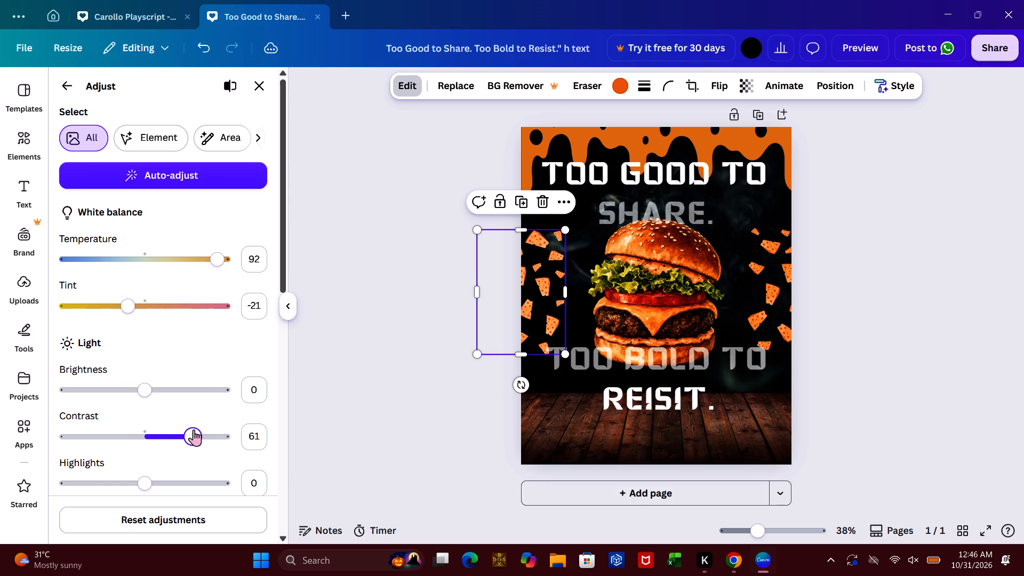
click(116, 431)
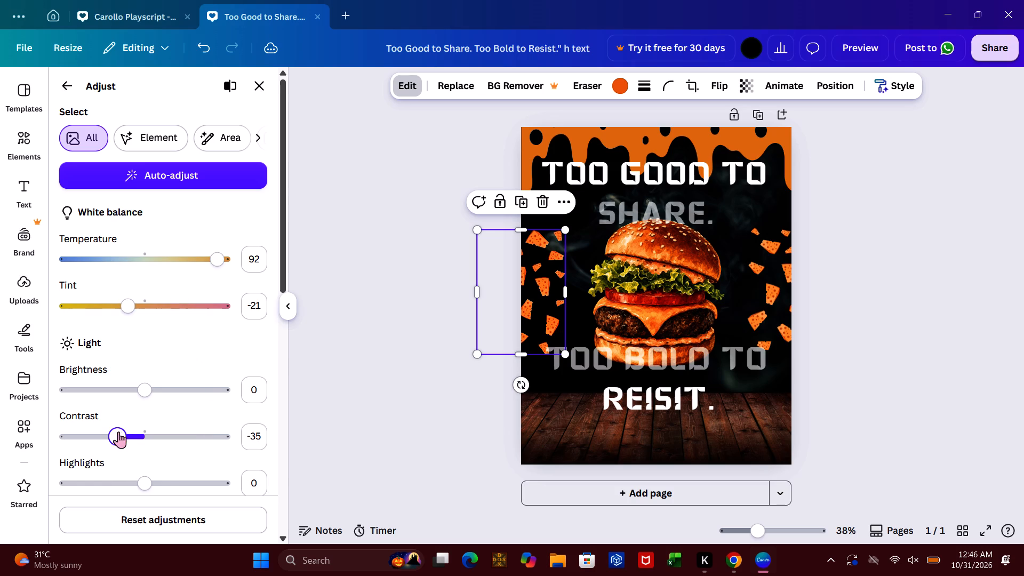
click(131, 439)
click(279, 373)
click(175, 292)
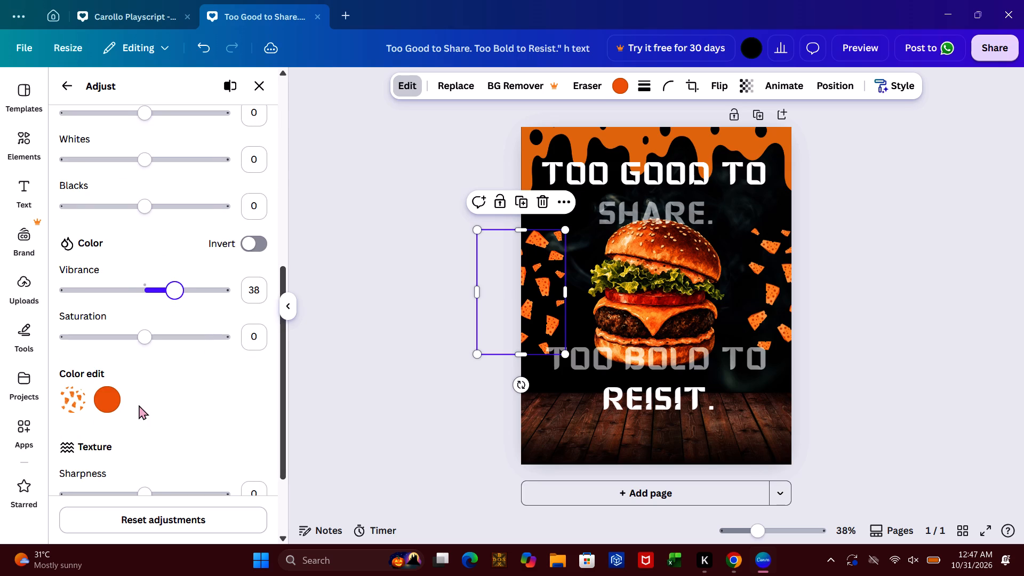
click(176, 487)
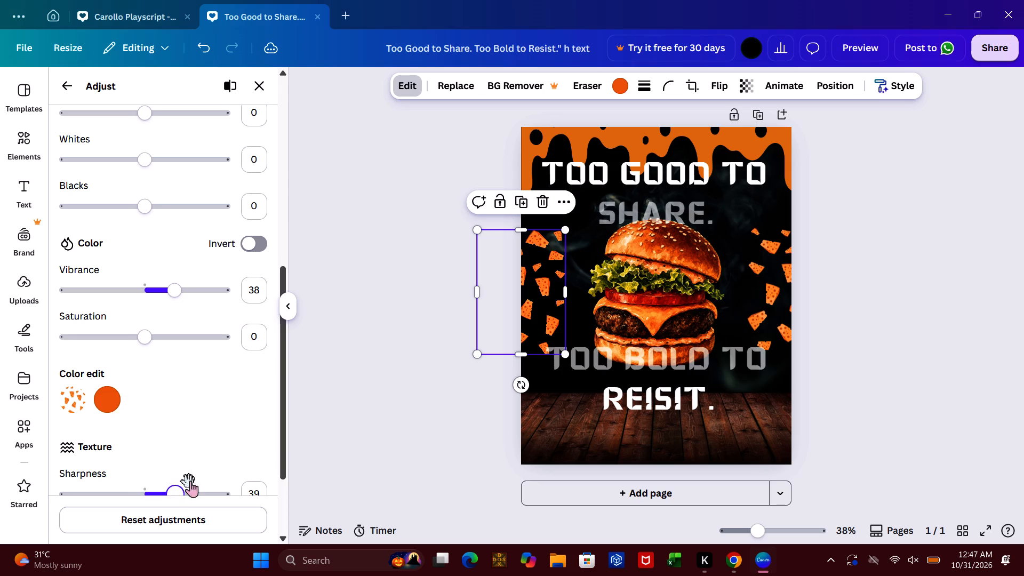
click(214, 486)
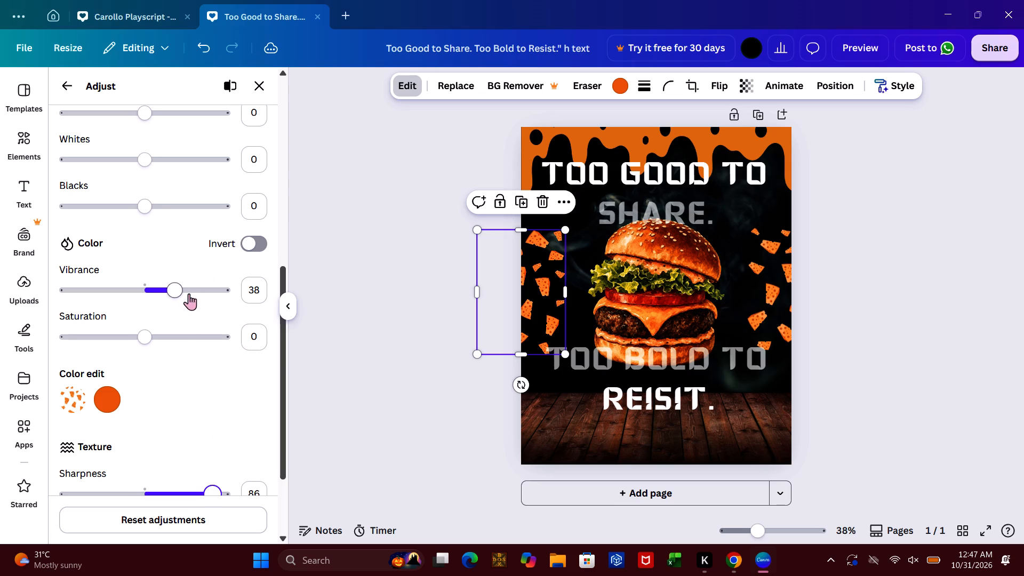
Set the right cheese pieces graphic's temperature to 52, brightness to -14 and contrast to 50.
click(767, 310)
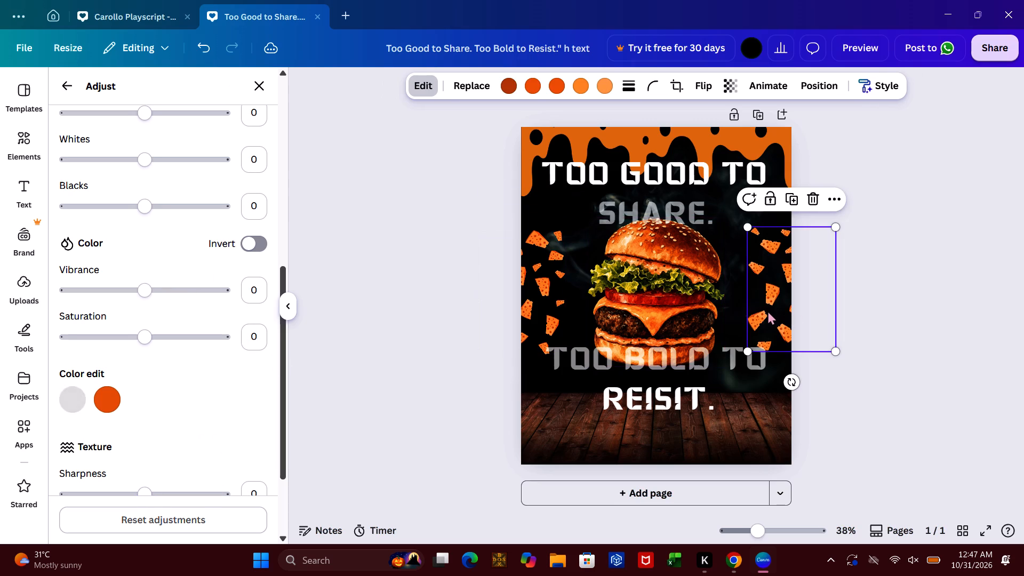
click(425, 76)
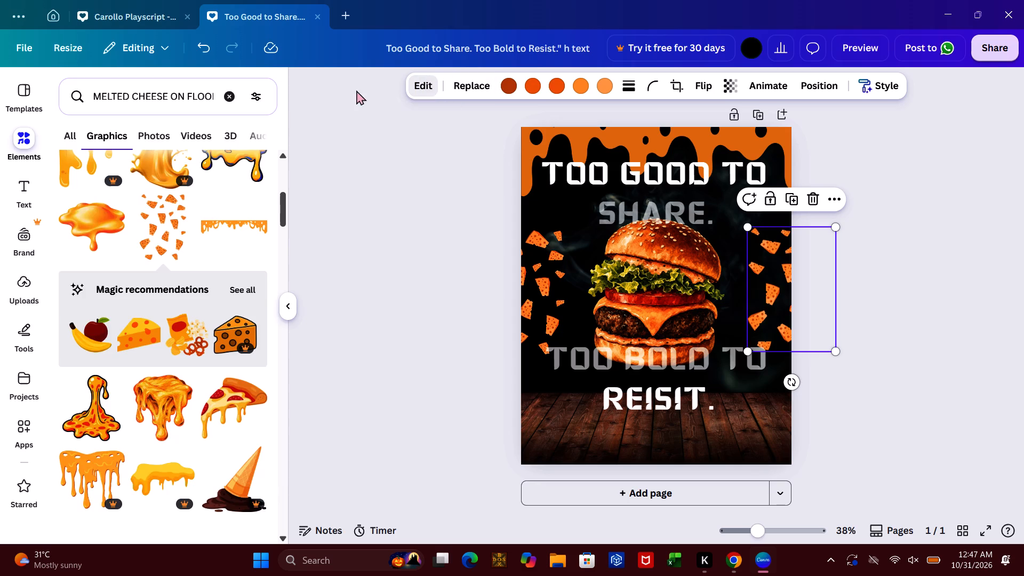
click(422, 87)
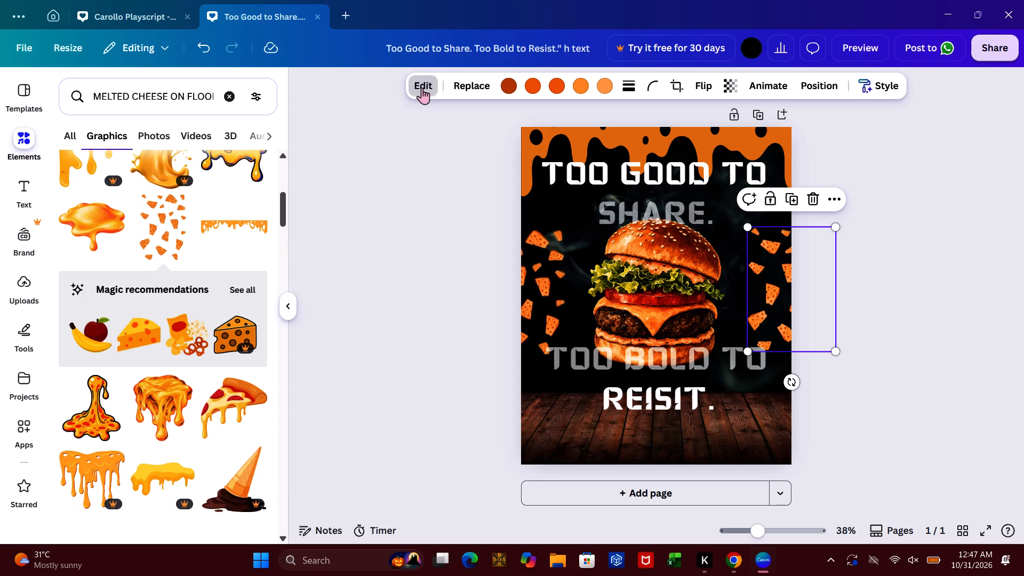
click(79, 223)
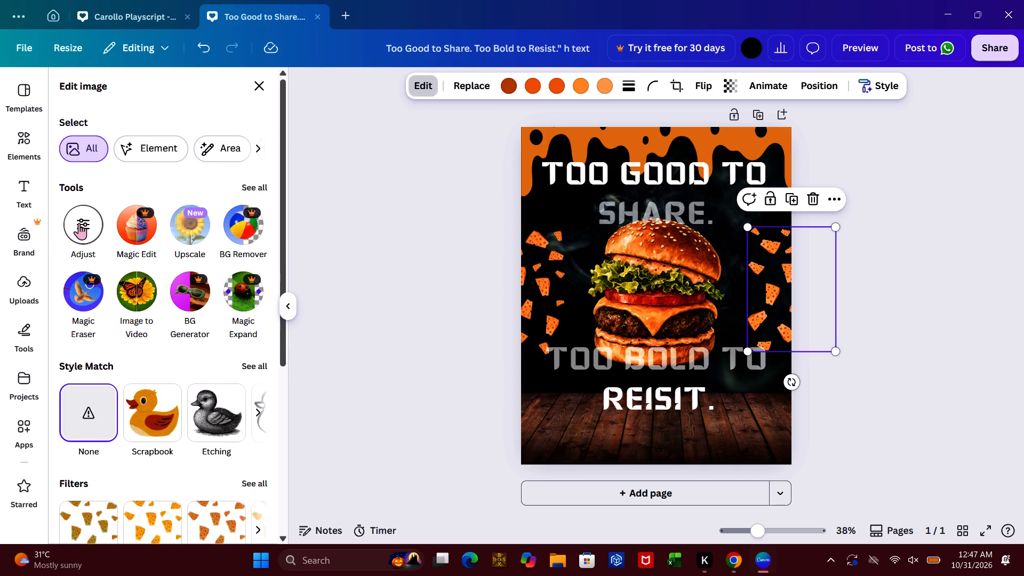
click(187, 257)
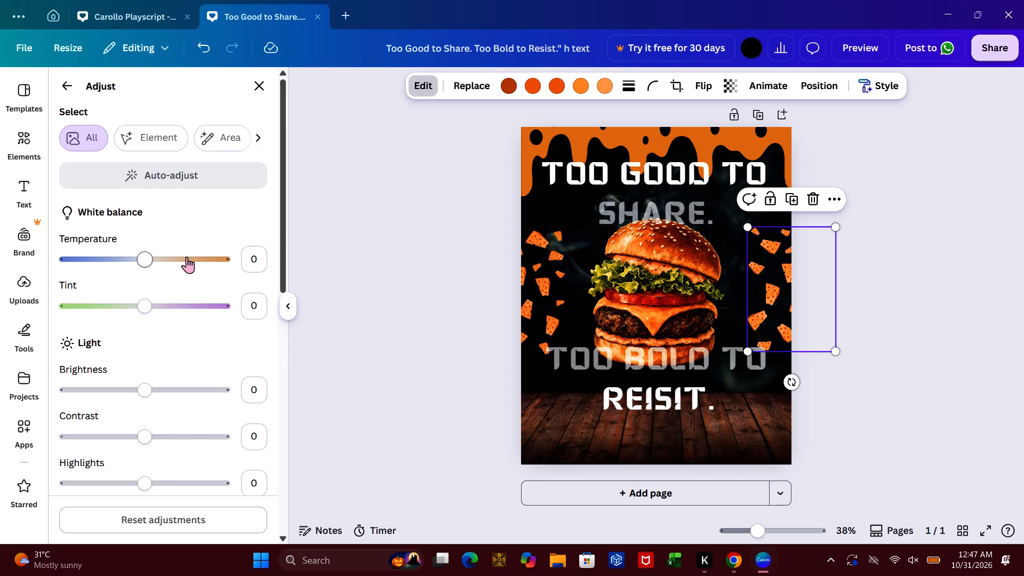
click(169, 384)
drag(119, 381, 136, 386)
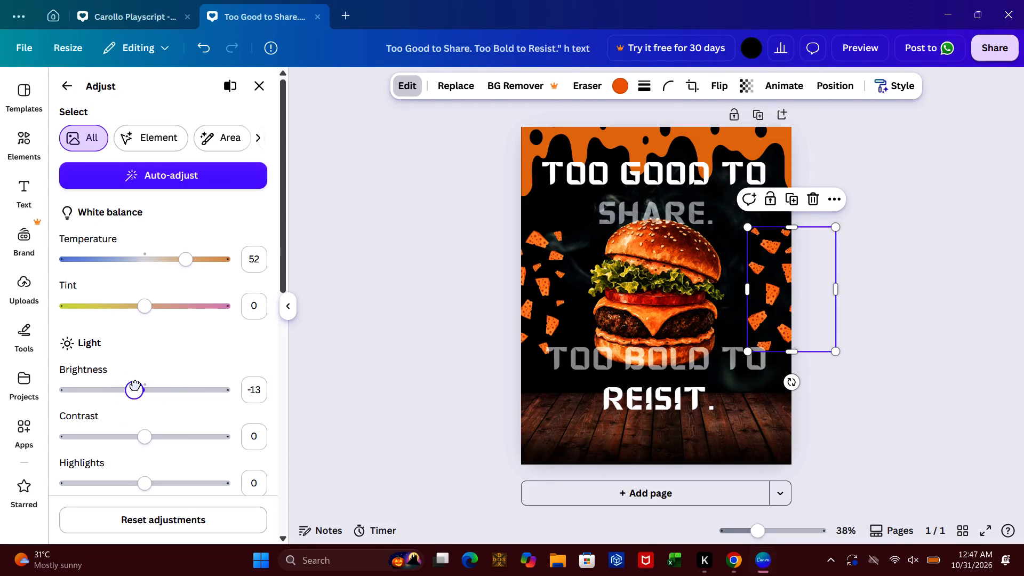
drag(136, 386, 133, 394)
click(133, 394)
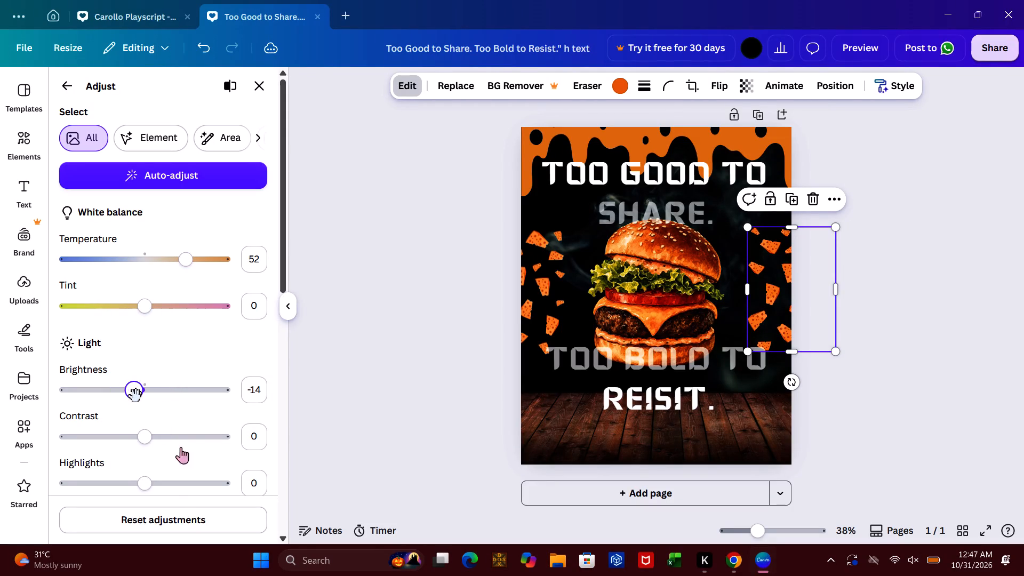
click(185, 442)
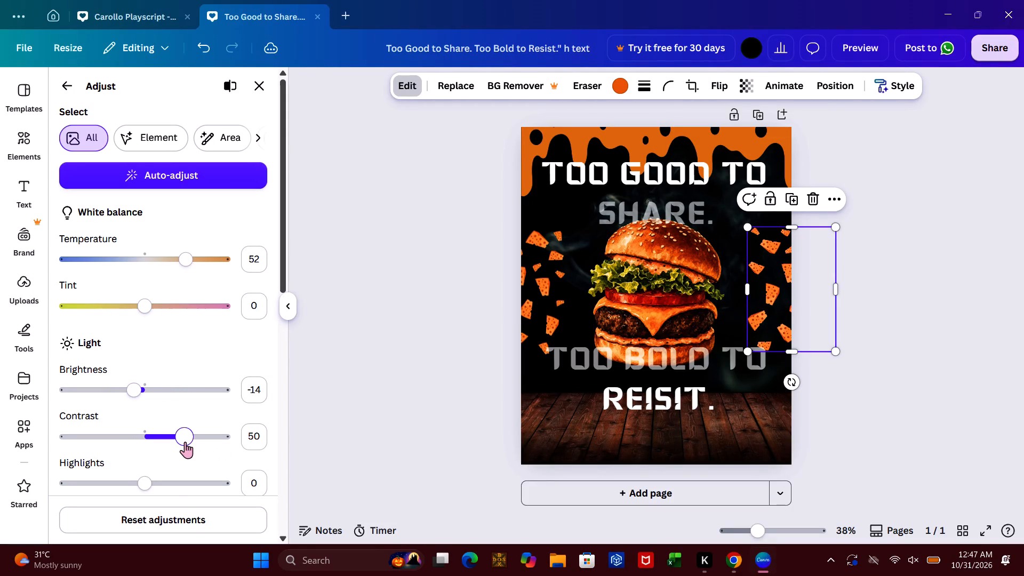
Set the right cheese pieces graphic's saturation to 33, sharpness to 61 and vibrance to 100.
click(282, 383)
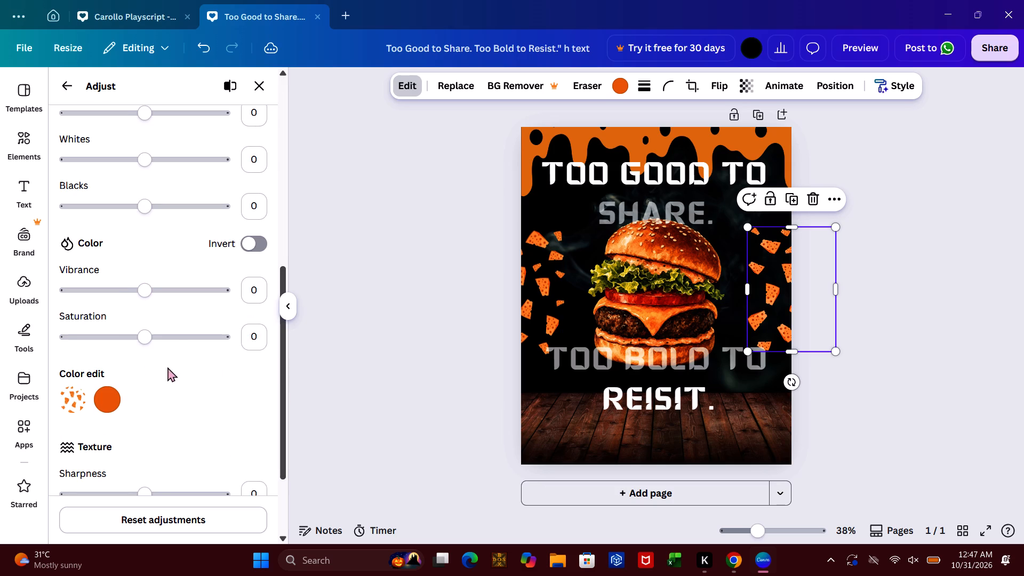
click(171, 333)
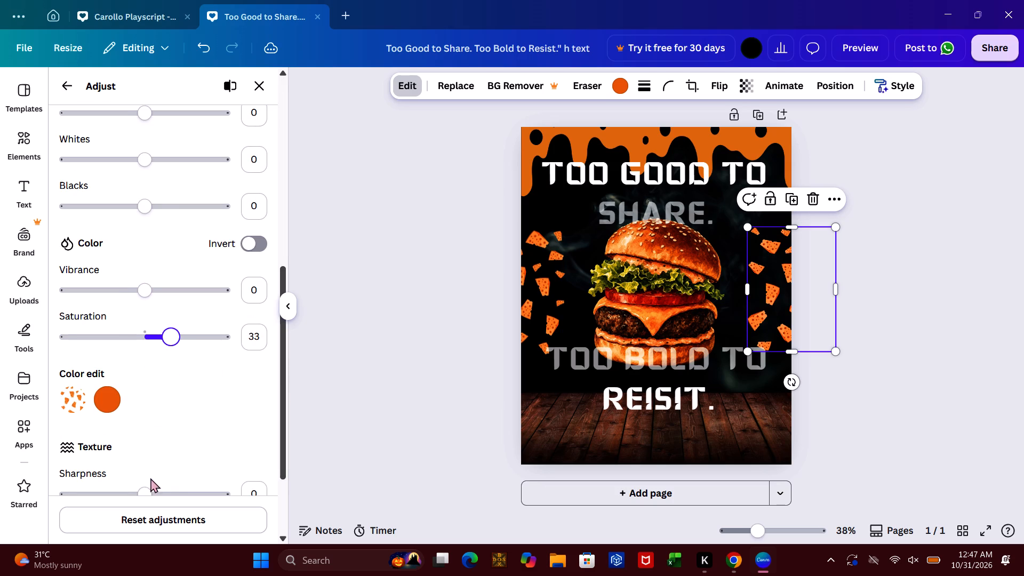
click(174, 486)
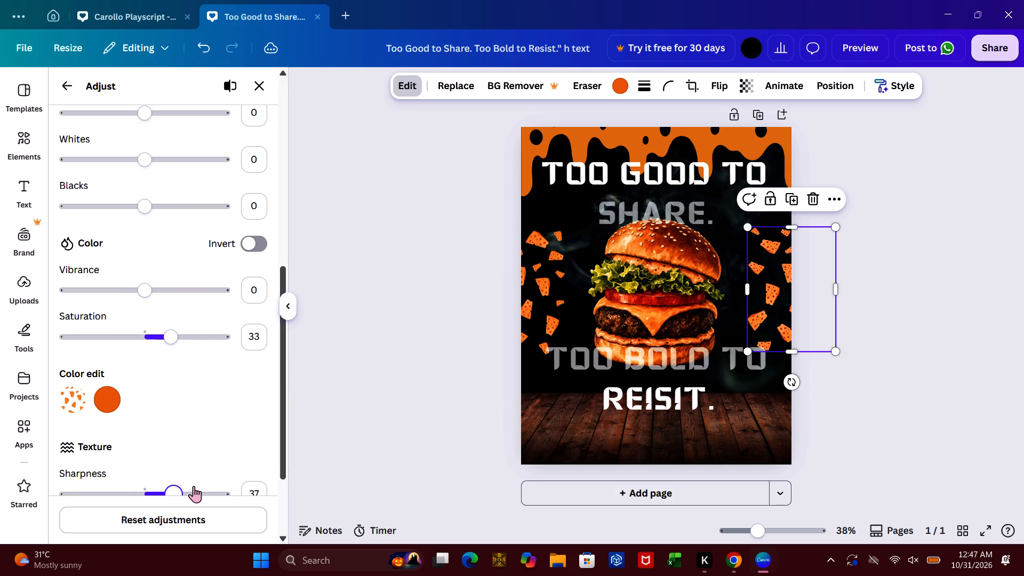
click(194, 486)
click(171, 282)
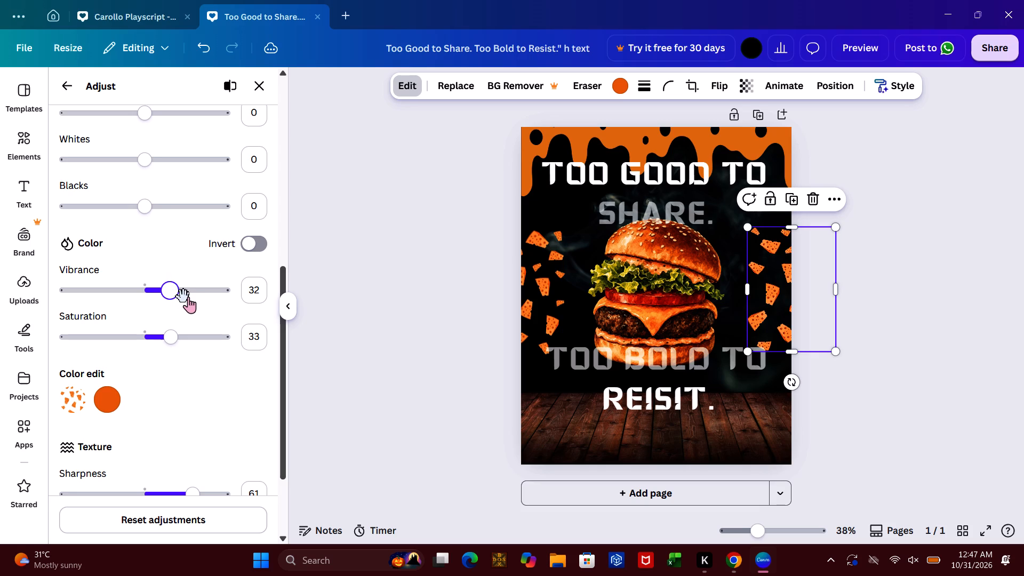
click(188, 289)
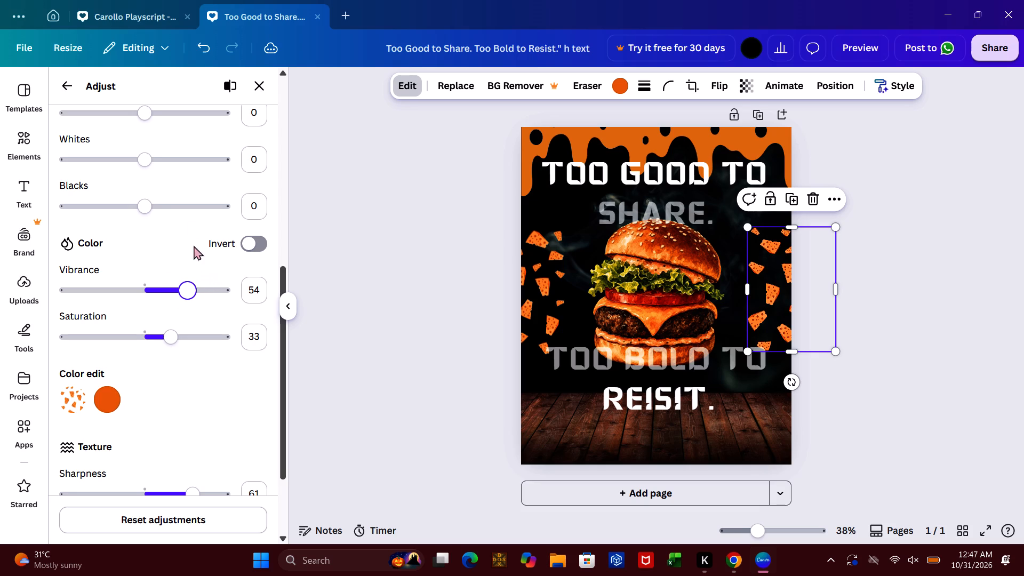
click(214, 283)
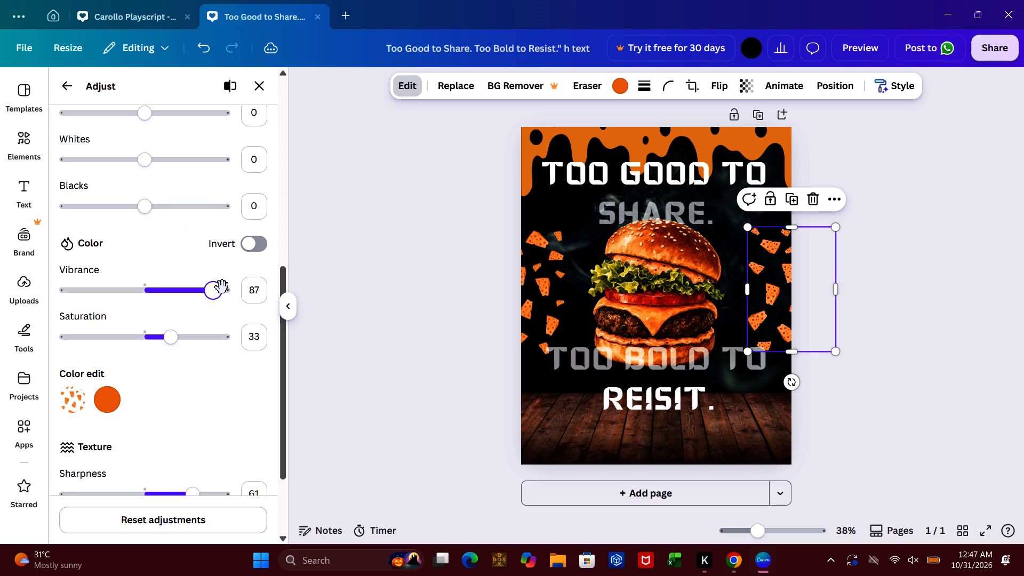
double_click(229, 294)
click(229, 294)
Lower the right cheese pieces graphic's temperature to 17 and deselect the graphic.
click(278, 214)
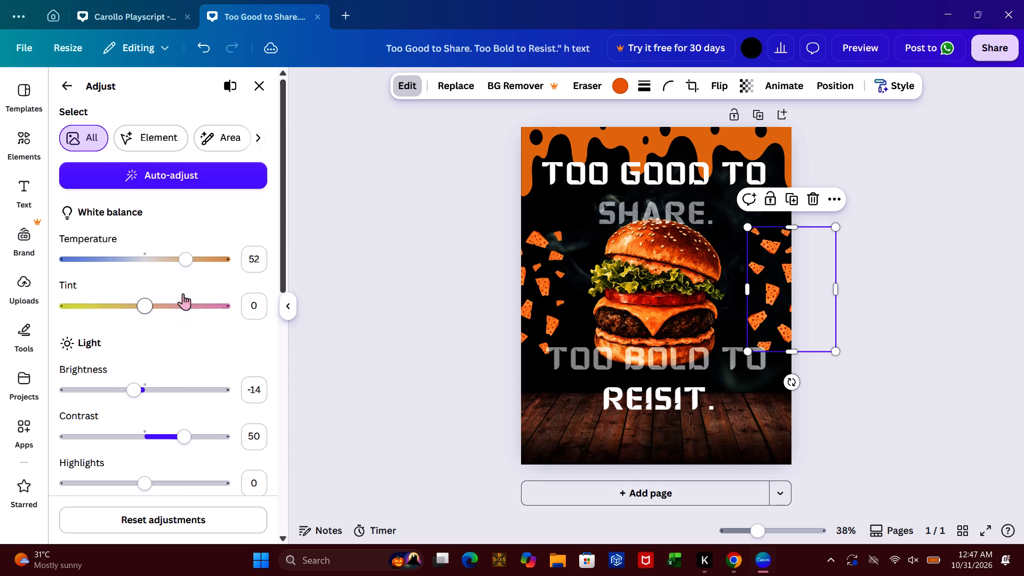
click(169, 256)
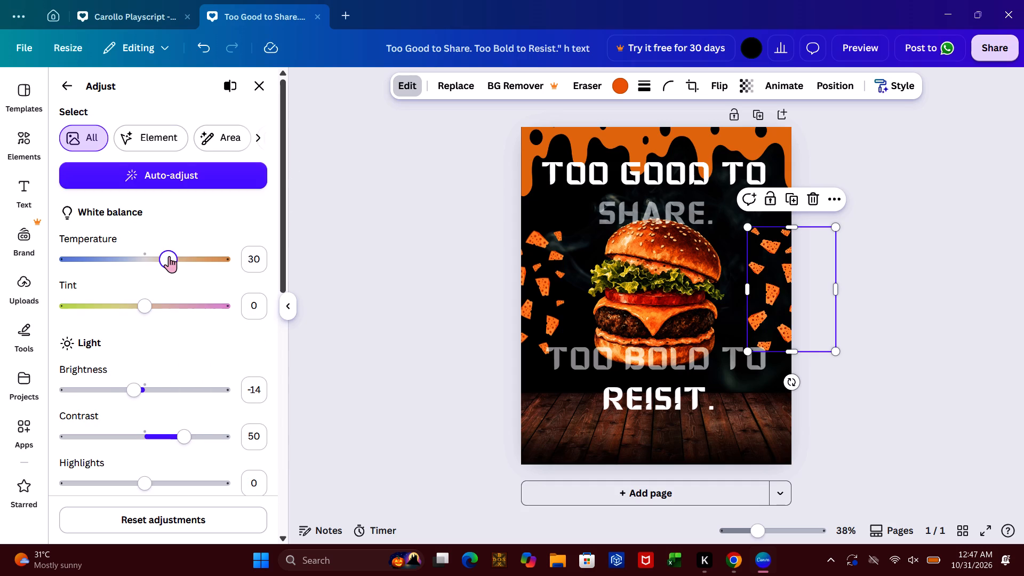
click(158, 261)
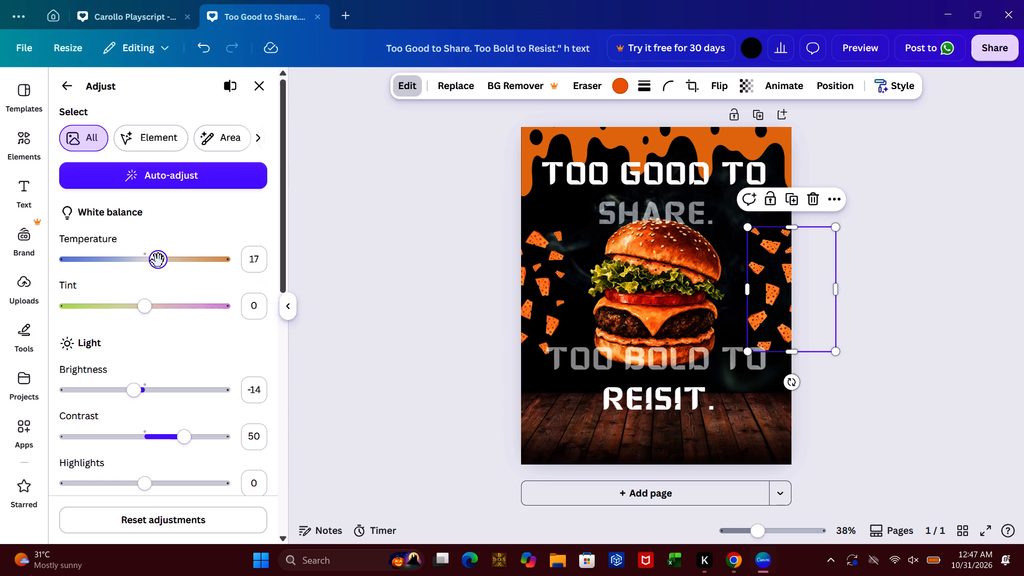
click(378, 287)
click(425, 282)
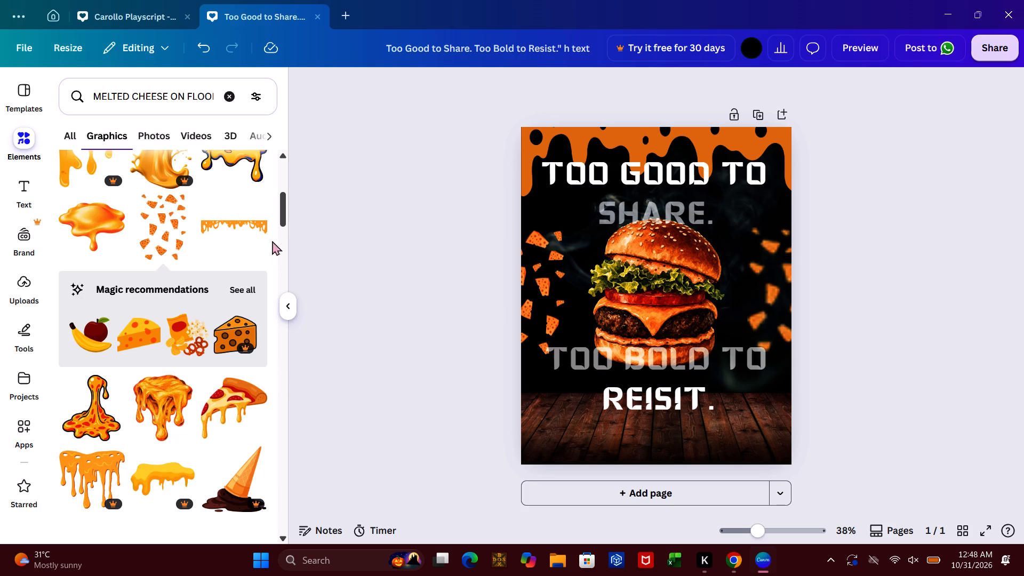
Search the elements library for "BURGER VEGETABLE ON FLOOR" and show only graphics.
click(231, 91)
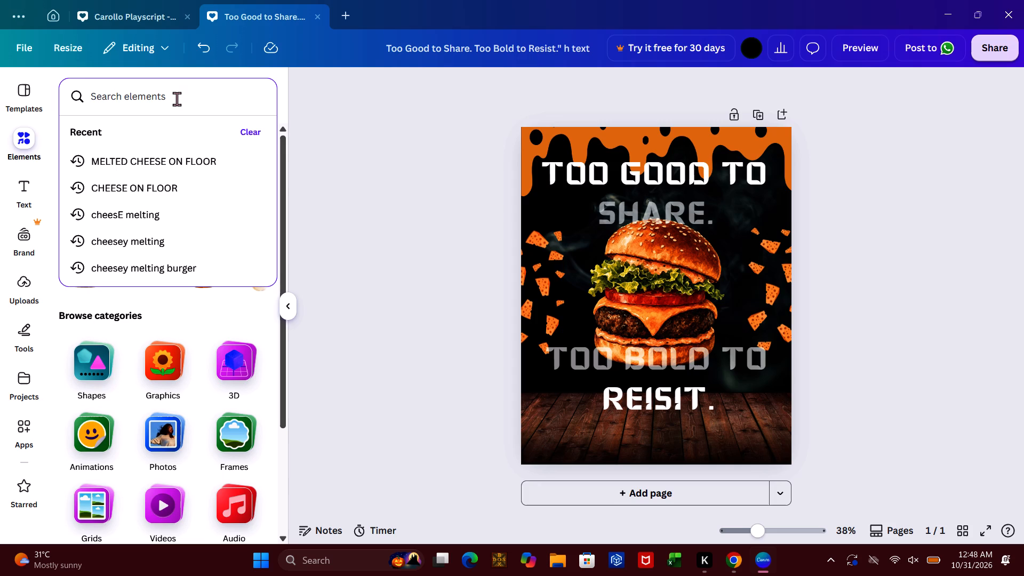
text(BURGER VEGETAV)
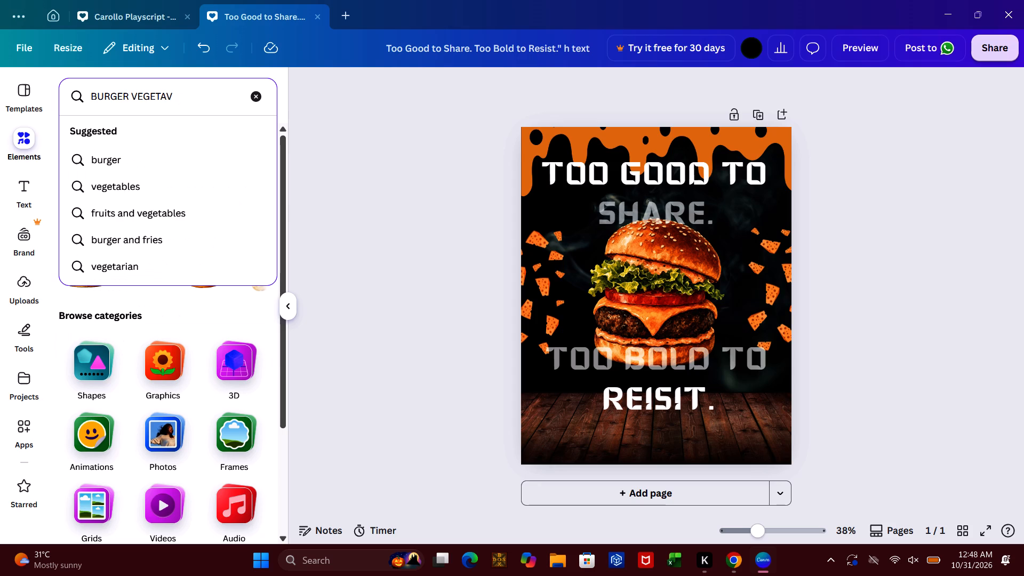
key(BackSpace)
text(BLE ON FLOOR)
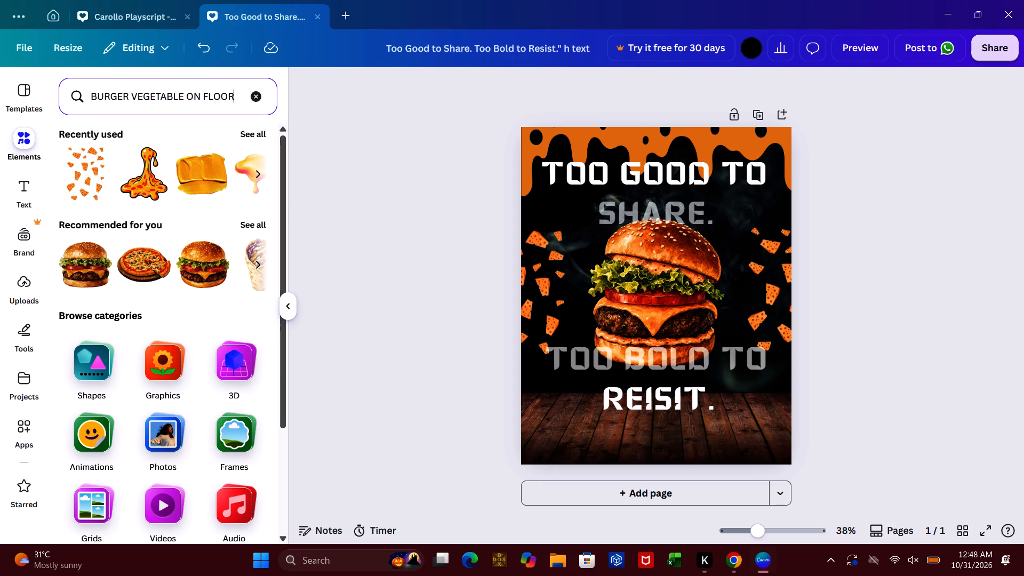
key(space)
key(Return)
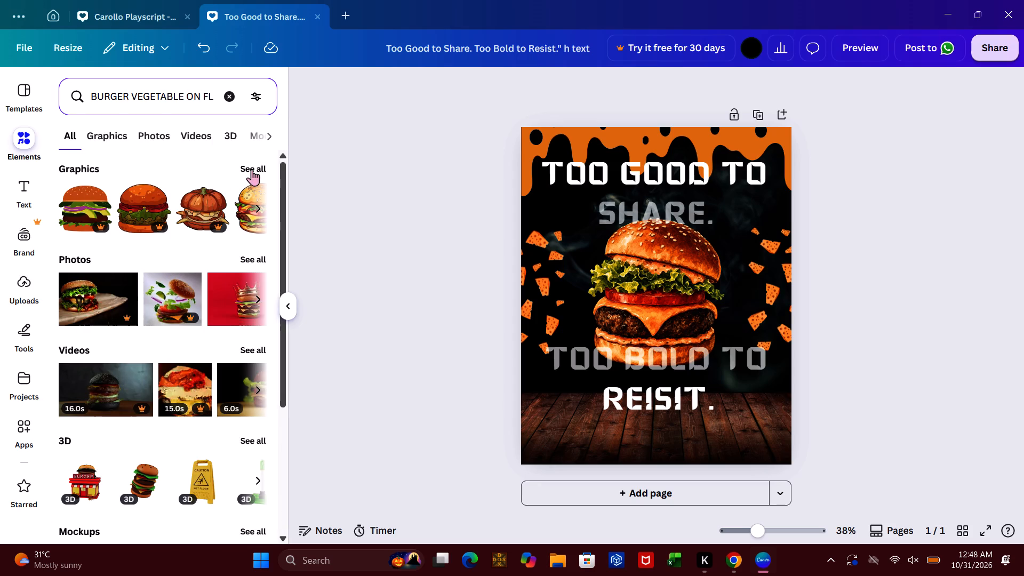
click(121, 134)
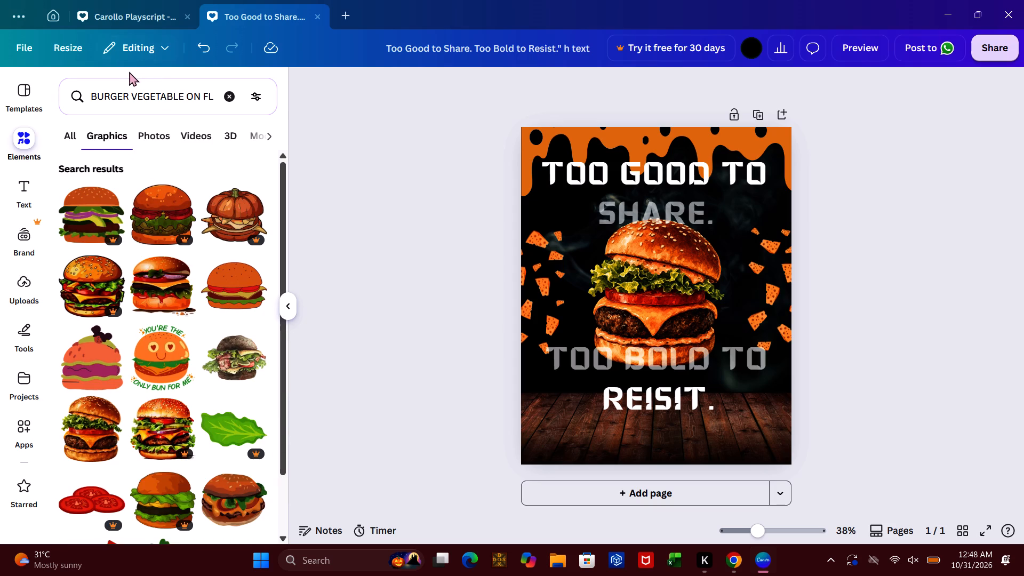
Shorten the graphics search to "VEGETABLE ON FLOOR" and browse the results for a vegetable decoration.
click(127, 101)
key(BackSpace)
key(BackSpace)
key(BackSpace)
key(BackSpace)
key(BackSpace)
key(BackSpace)
key(BackSpace)
key(BackSpace)
key(BackSpace)
key(BackSpace)
key(BackSpace)
key(BackSpace)
key(BackSpace)
key(BackSpace)
key(BackSpace)
key(BackSpace)
key(BackSpace)
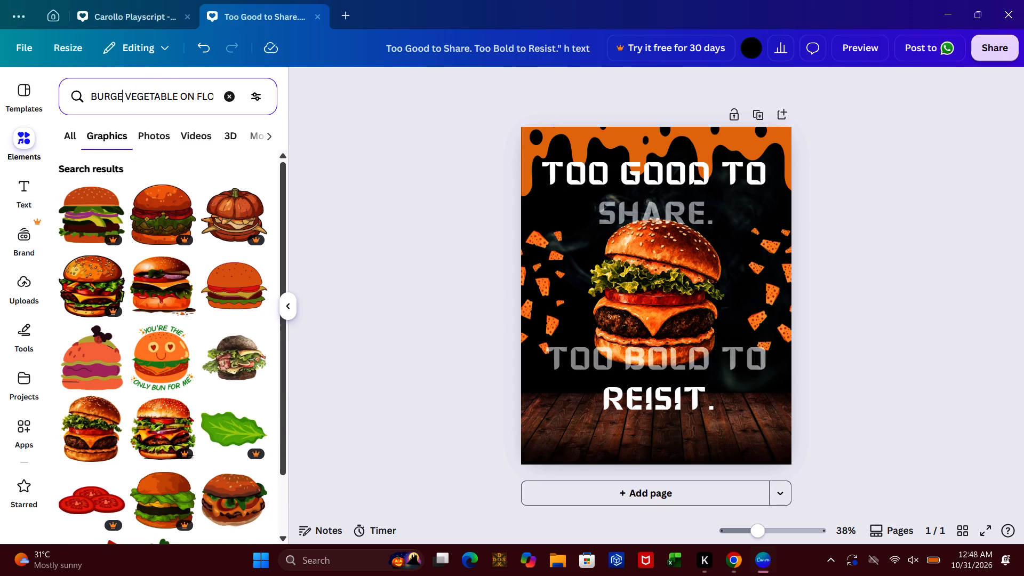
key(Return)
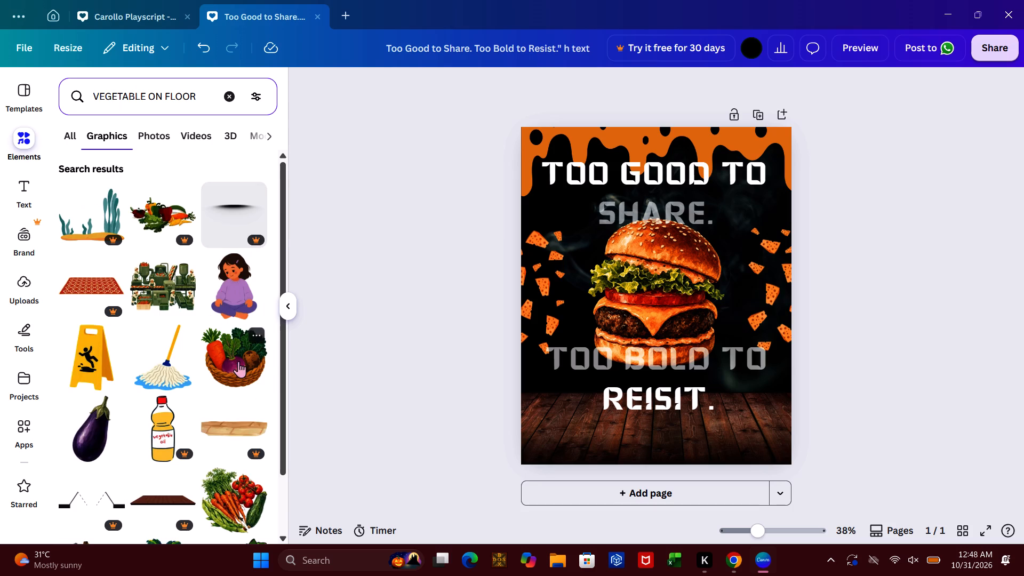
click(280, 493)
click(280, 493)
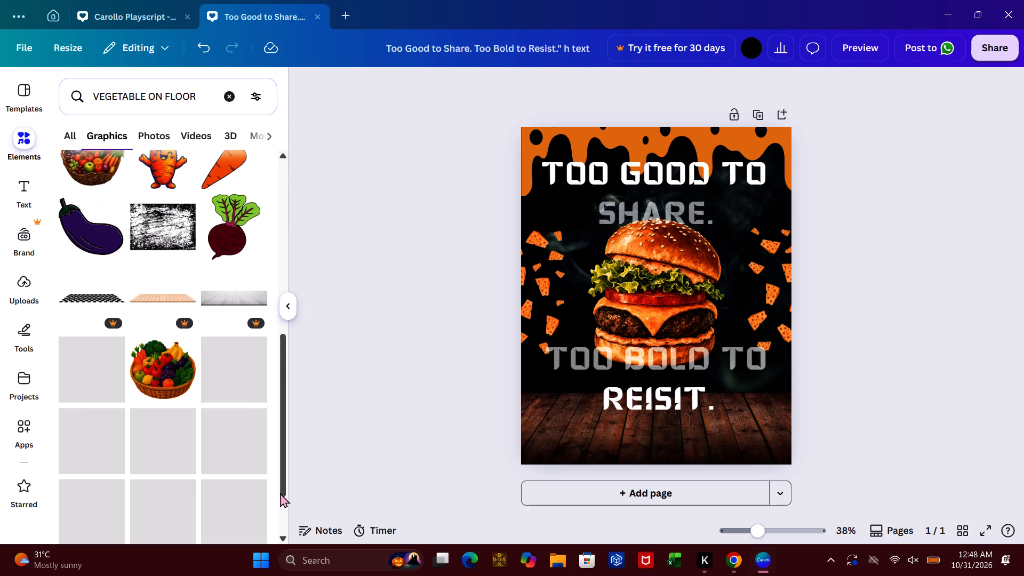
click(281, 511)
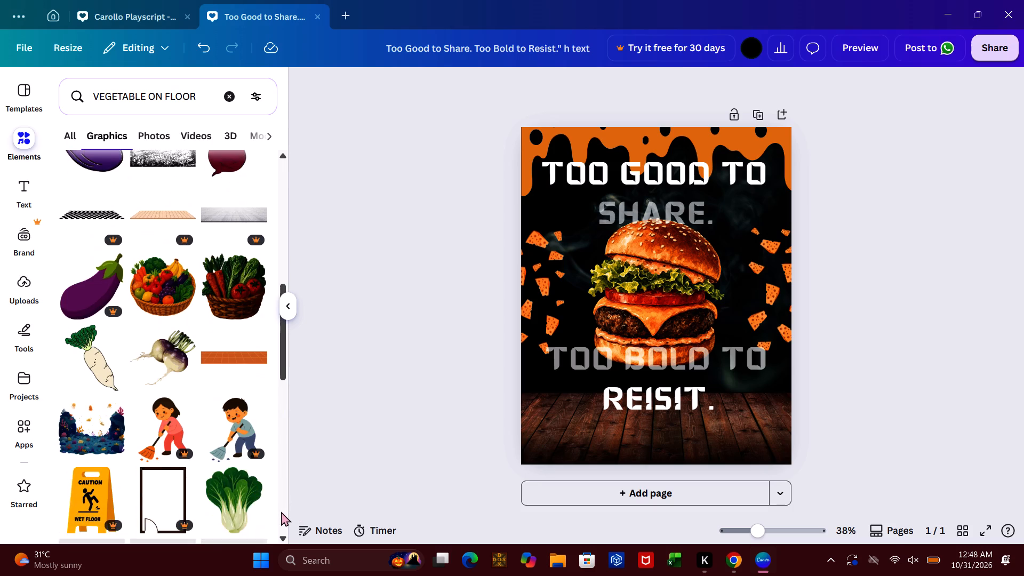
click(281, 511)
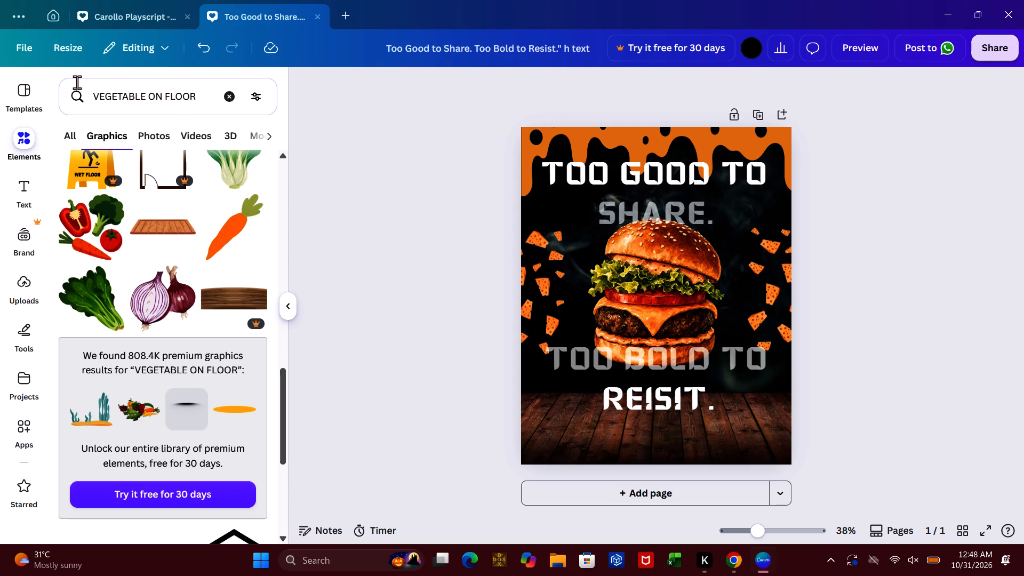
Search the graphics for "FALLING VEGETABLE ON FLOOR" and browse the results for a scattered vegetable decoration.
click(91, 93)
key(space)
text(FALLING)
key(space)
key(Return)
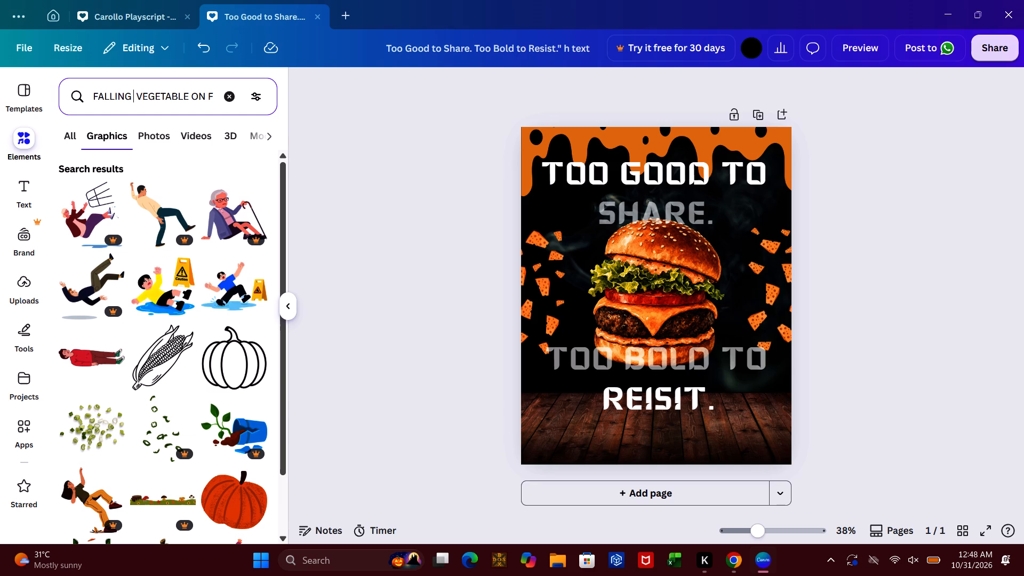
click(283, 484)
click(283, 484)
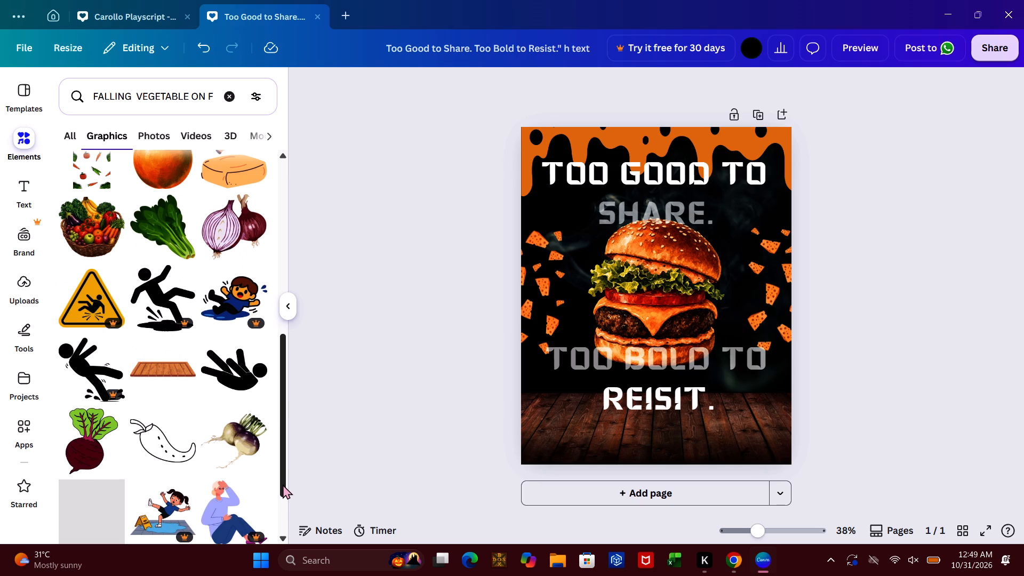
click(282, 511)
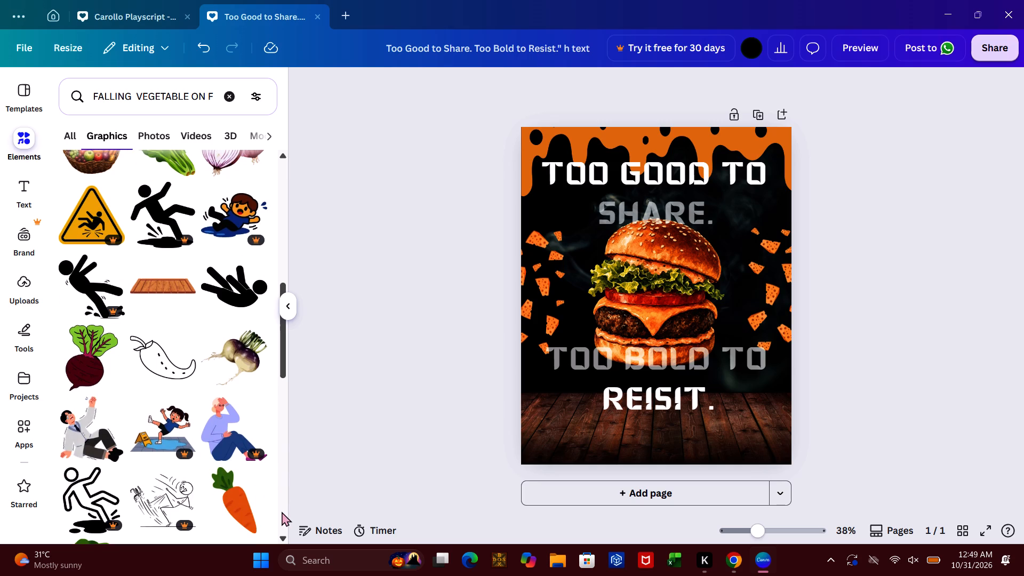
click(282, 511)
click(282, 511)
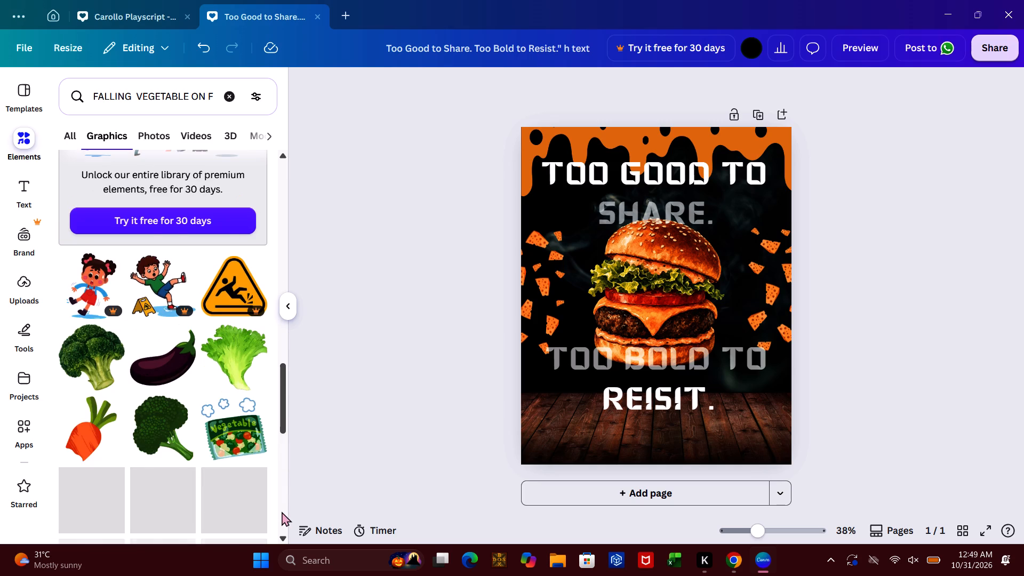
click(282, 511)
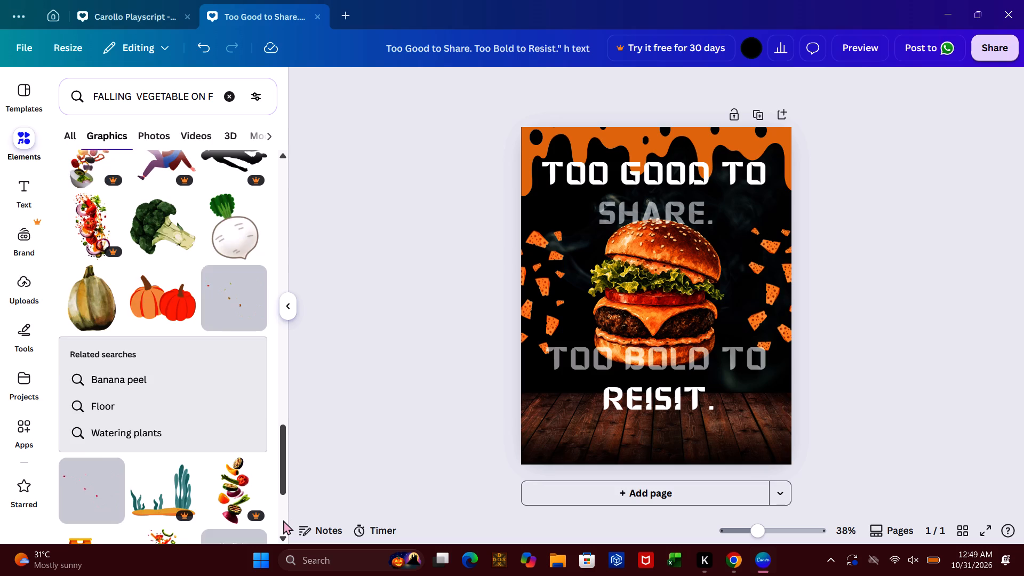
click(283, 520)
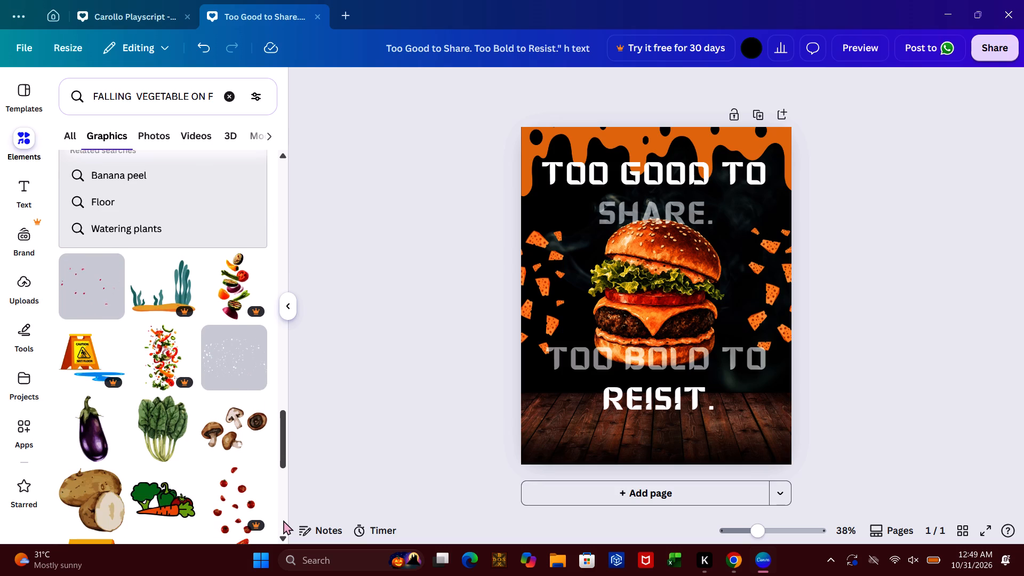
click(283, 520)
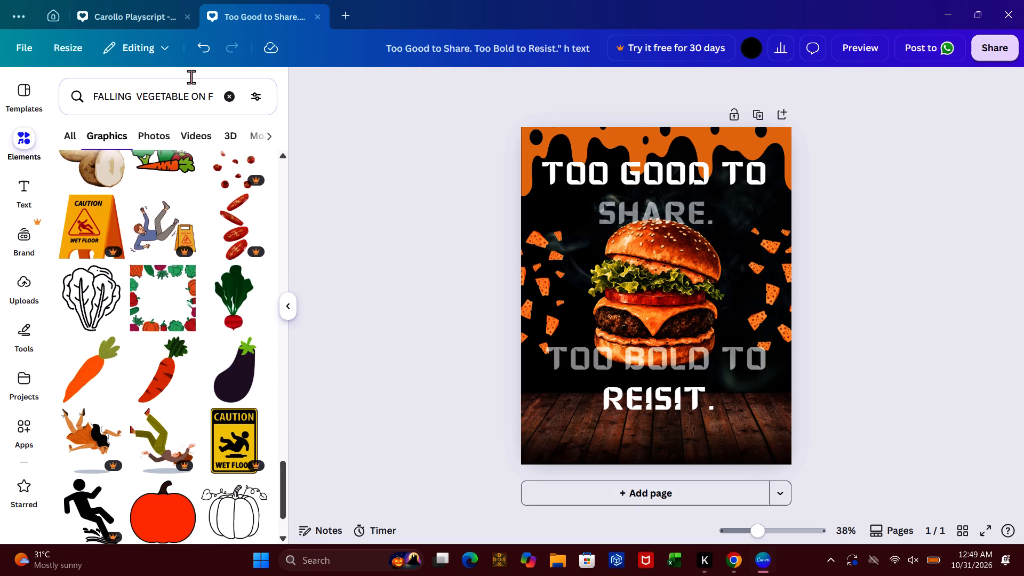
Change the graphics search to "FALLING CHEESE ON FLOOR".
click(186, 93)
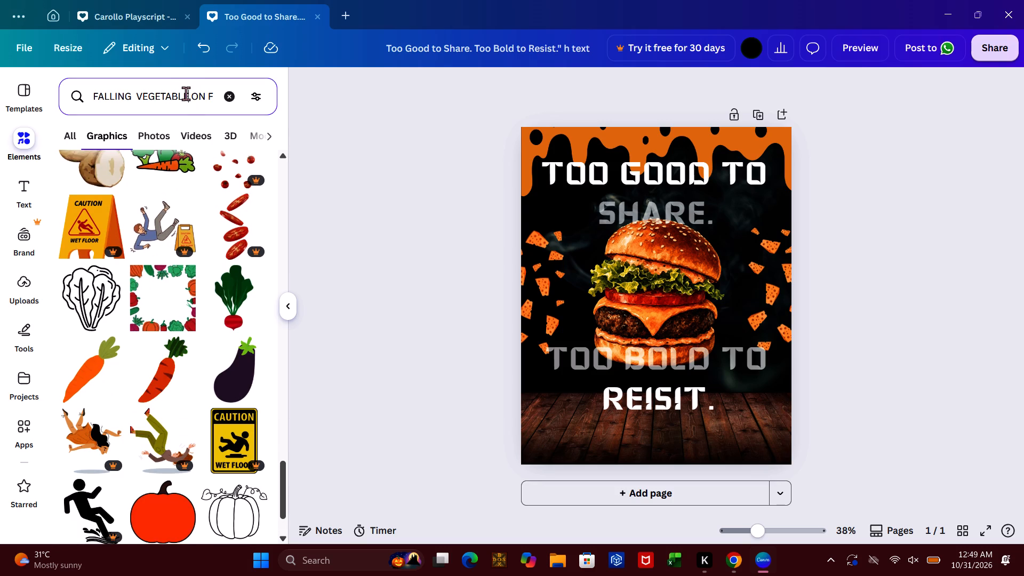
key(BackSpace)
key(BackSpace)
key(BackSpace)
key(BackSpace)
key(BackSpace)
key(BackSpace)
key(BackSpace)
key(BackSpace)
key(BackSpace)
text(CHEESE)
key(space)
key(Return)
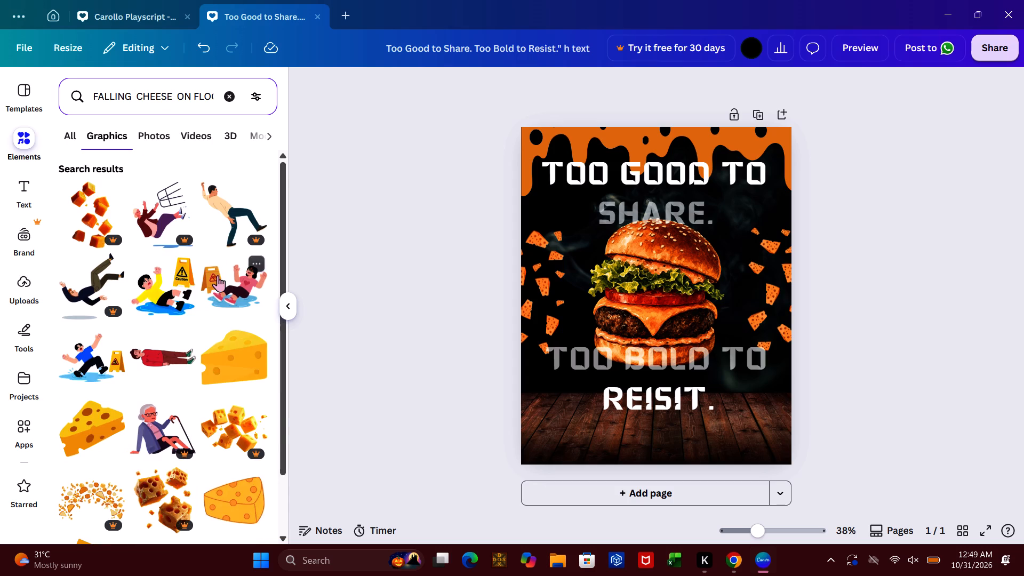
Browse the falling cheese graphics for a decoration that suits the burger post.
click(286, 494)
click(286, 494)
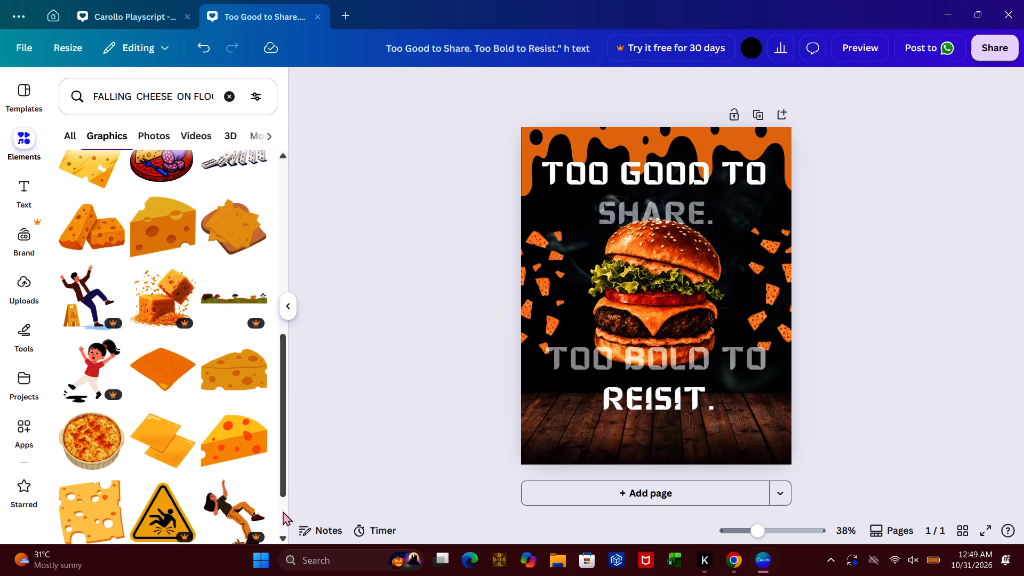
click(282, 511)
click(282, 511)
click(282, 511)
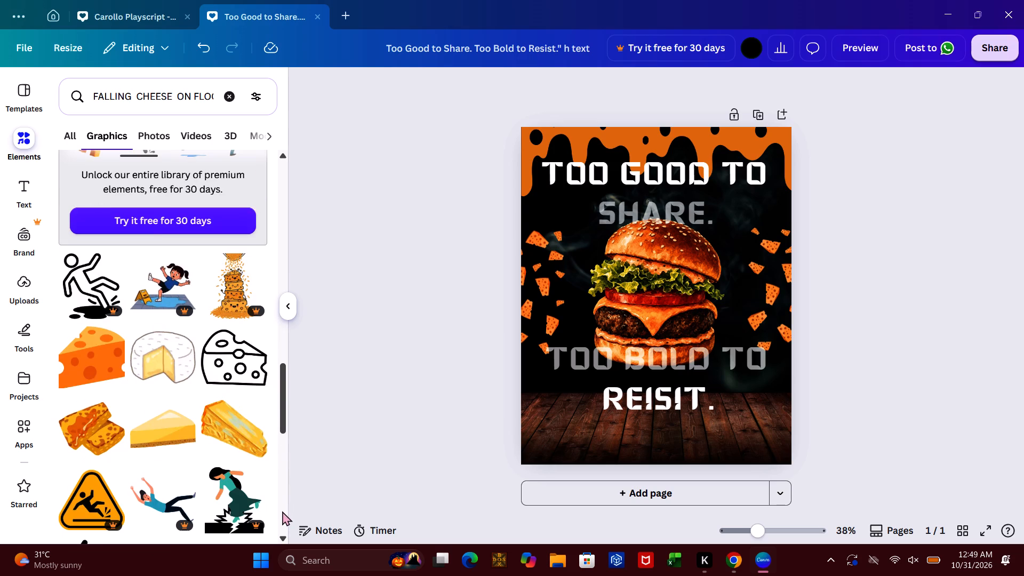
click(282, 511)
click(282, 511)
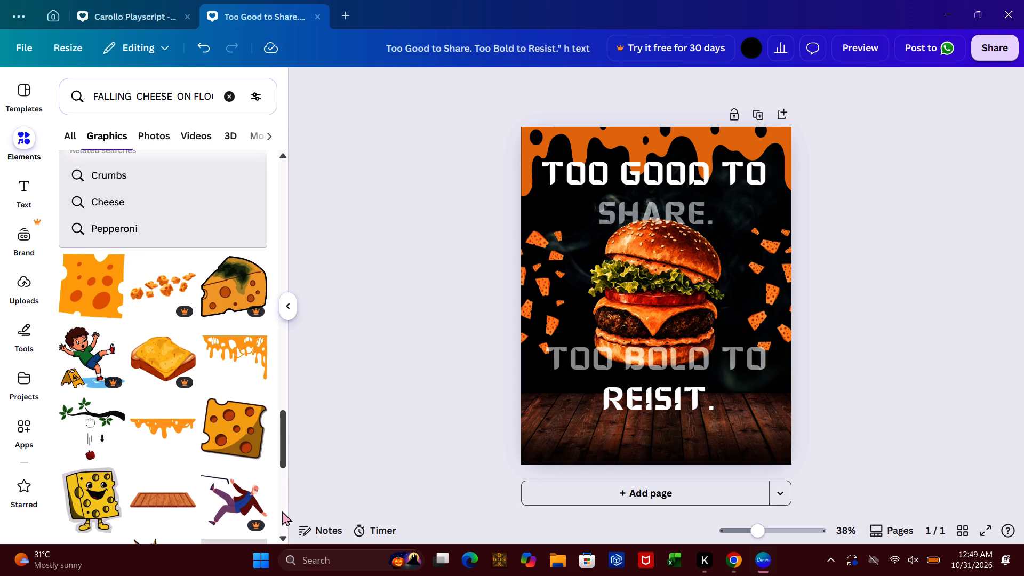
click(282, 511)
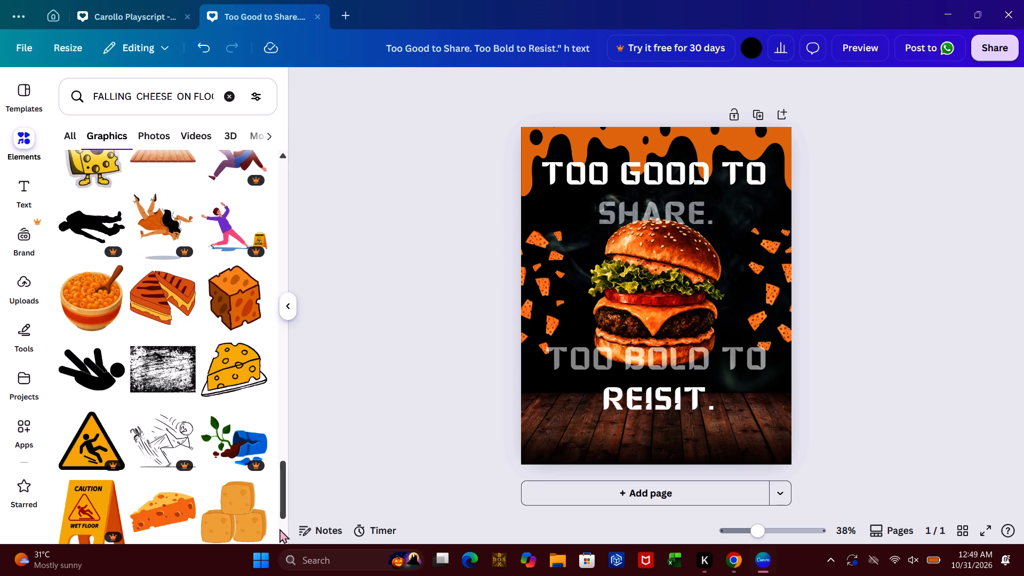
click(280, 529)
double_click(280, 529)
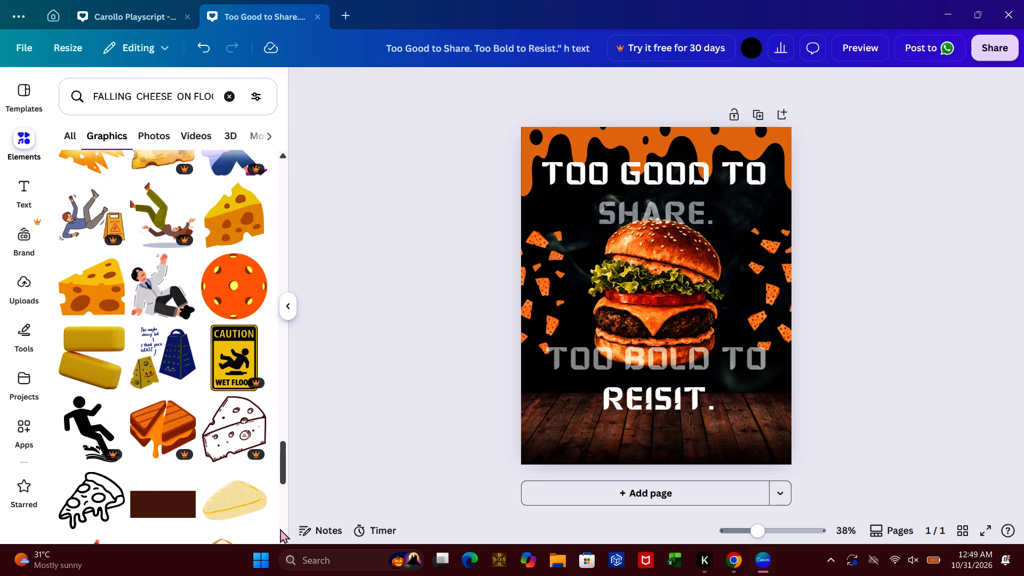
click(280, 529)
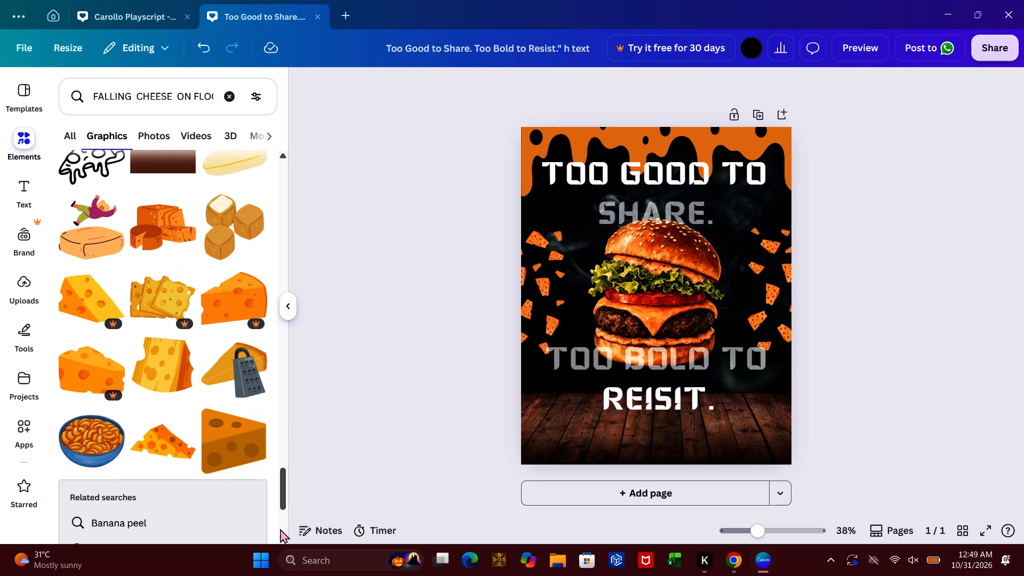
click(280, 529)
click(280, 529)
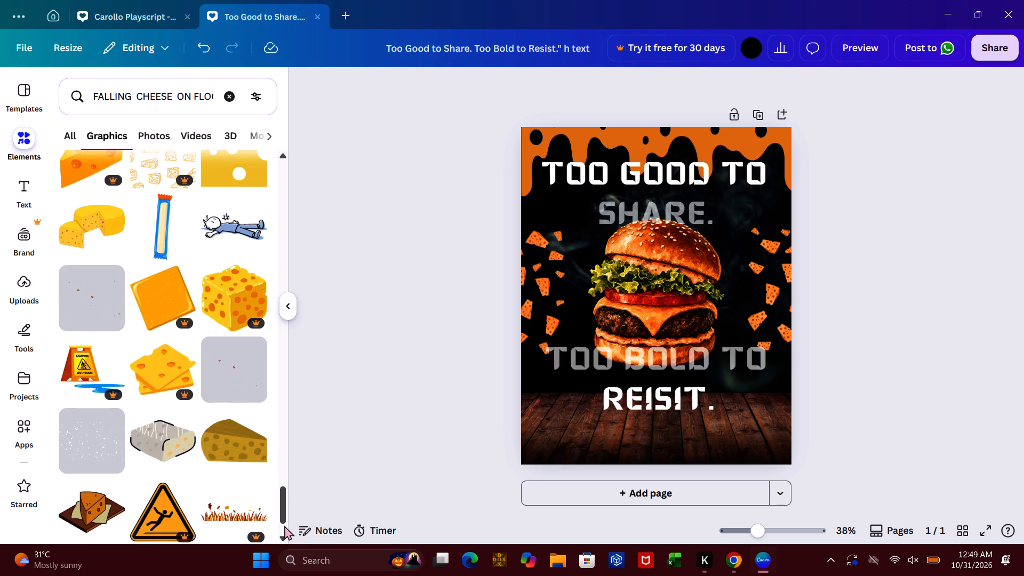
click(282, 526)
double_click(282, 526)
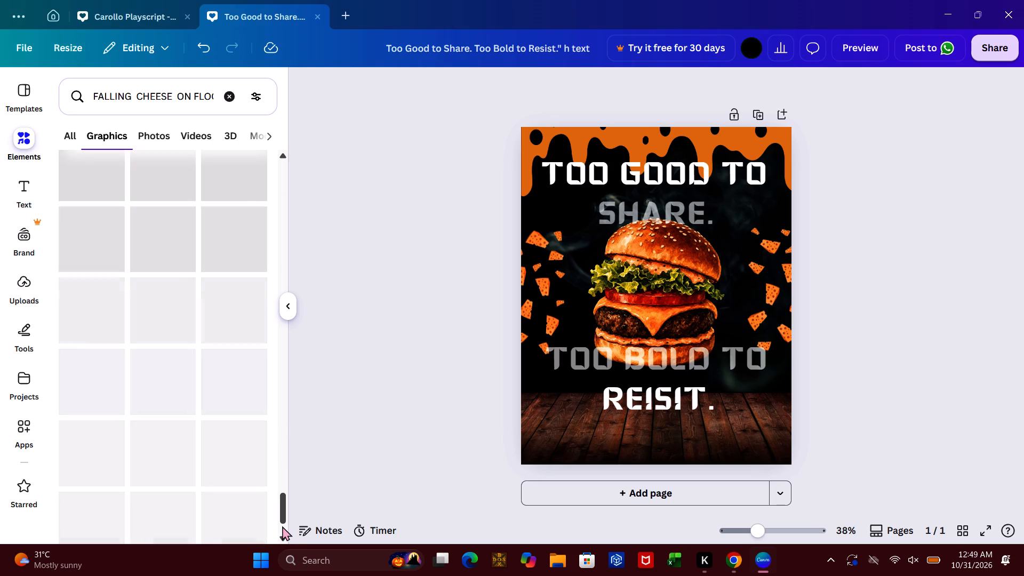
click(282, 526)
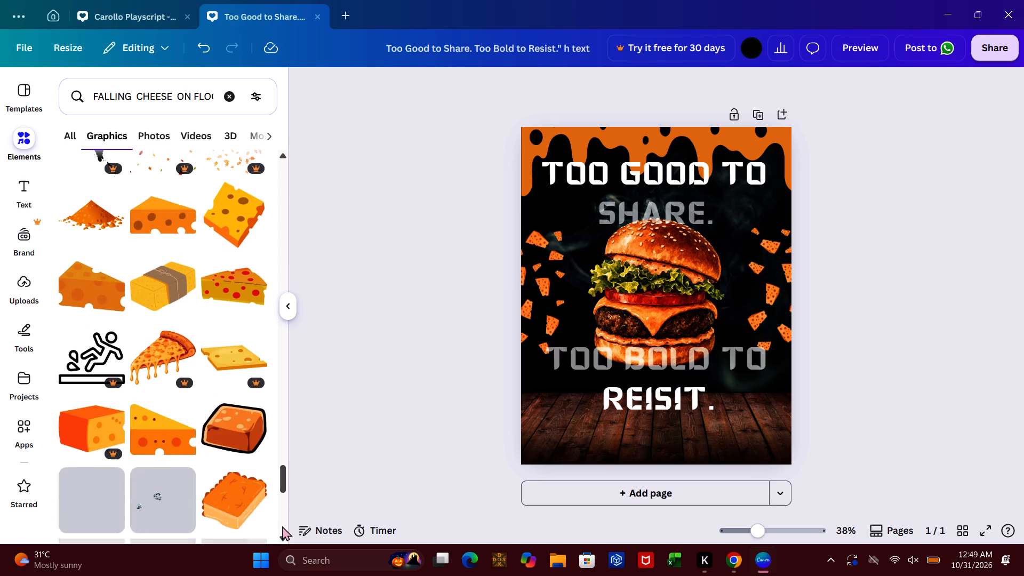
click(282, 526)
click(282, 526)
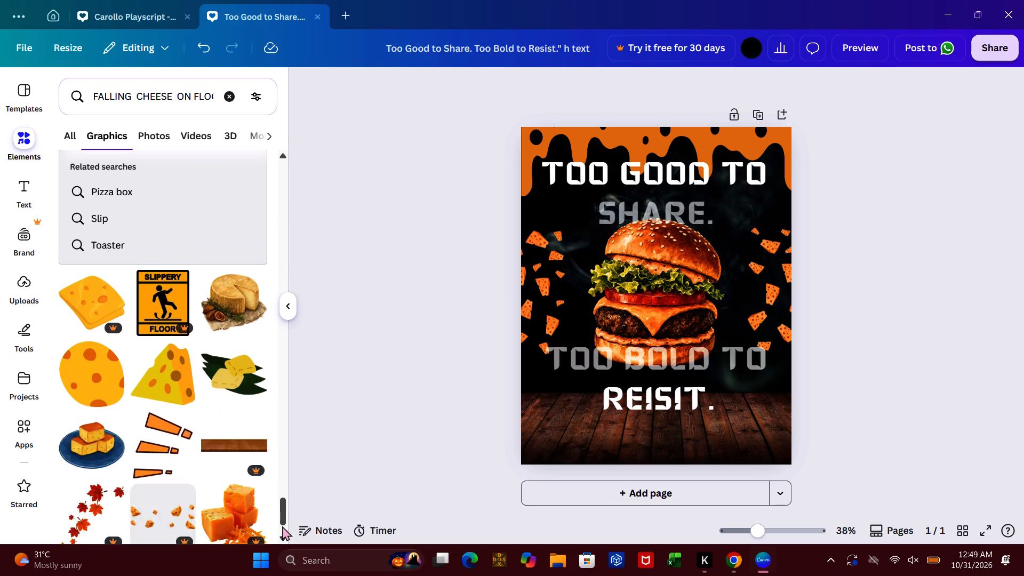
click(282, 526)
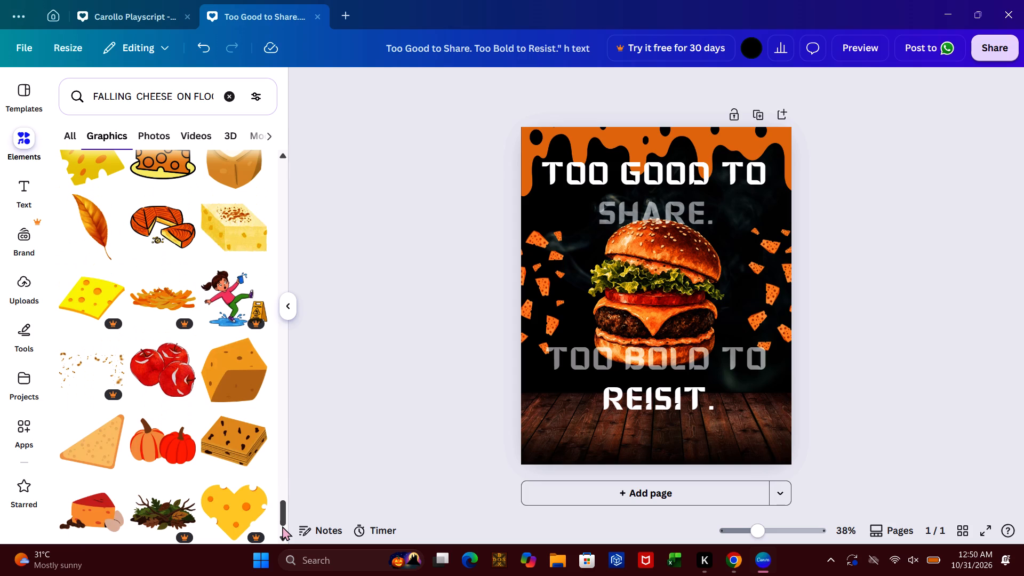
click(282, 526)
click(282, 526)
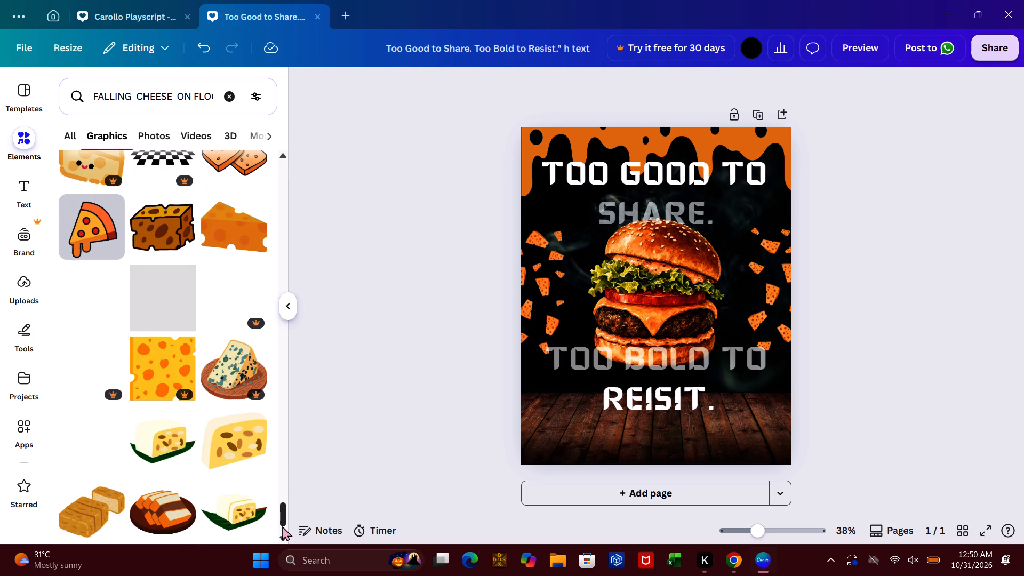
click(282, 526)
drag(282, 526, 281, 537)
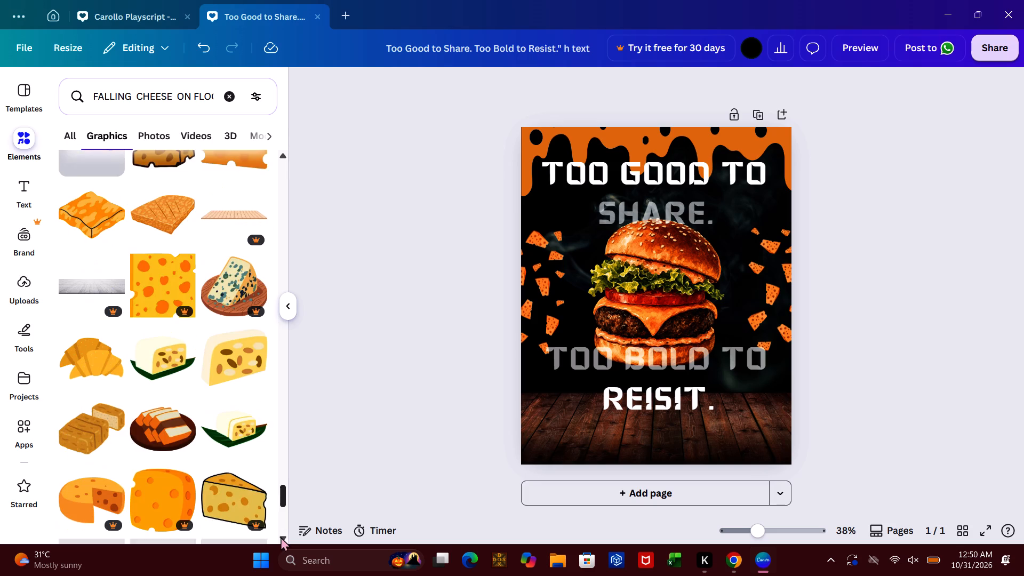
click(281, 537)
triple_click(281, 537)
double_click(281, 537)
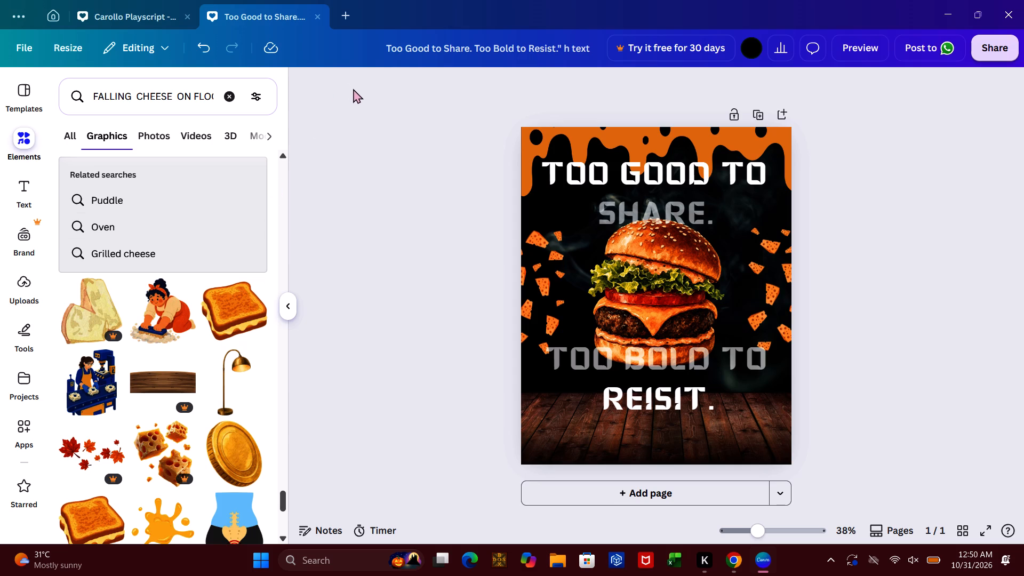
Set the brightness of the orange drip graphic along the design's top edge to 7.
click(542, 138)
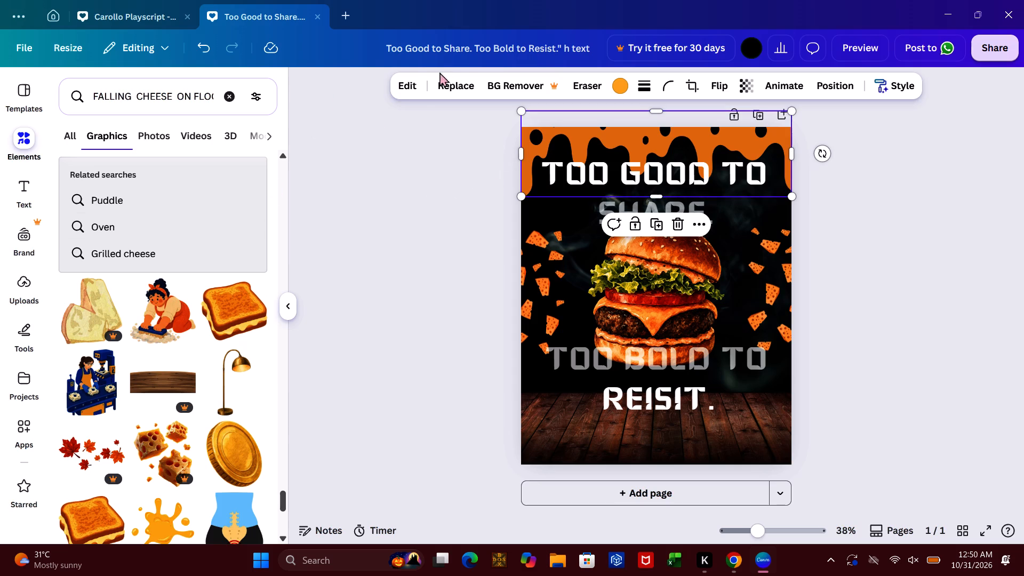
click(412, 86)
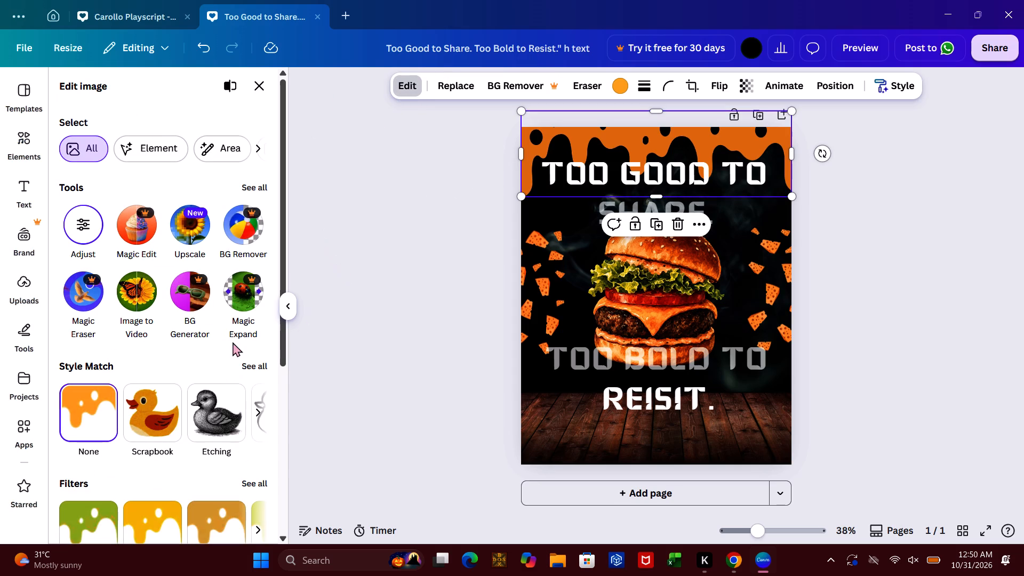
click(96, 225)
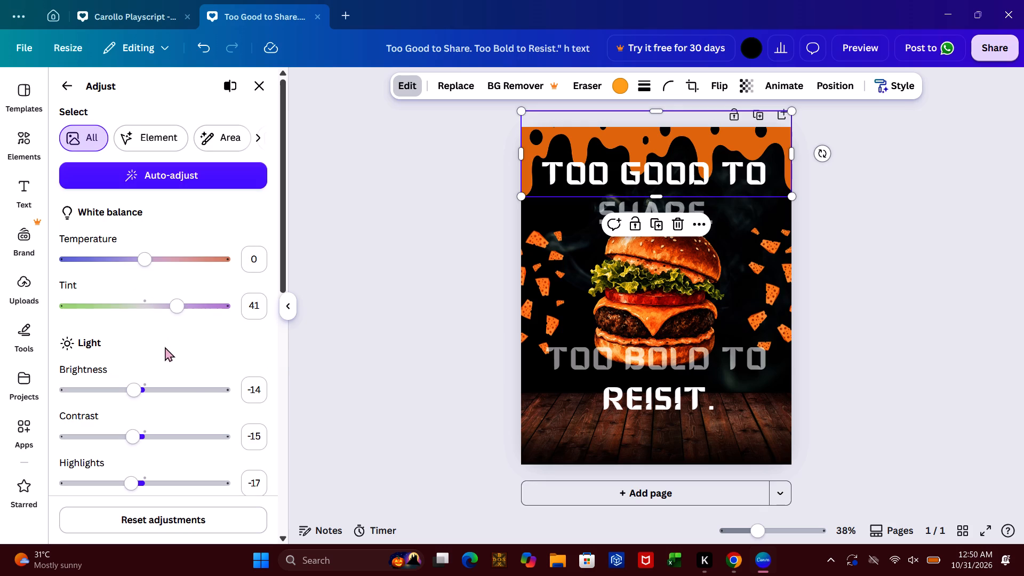
click(121, 395)
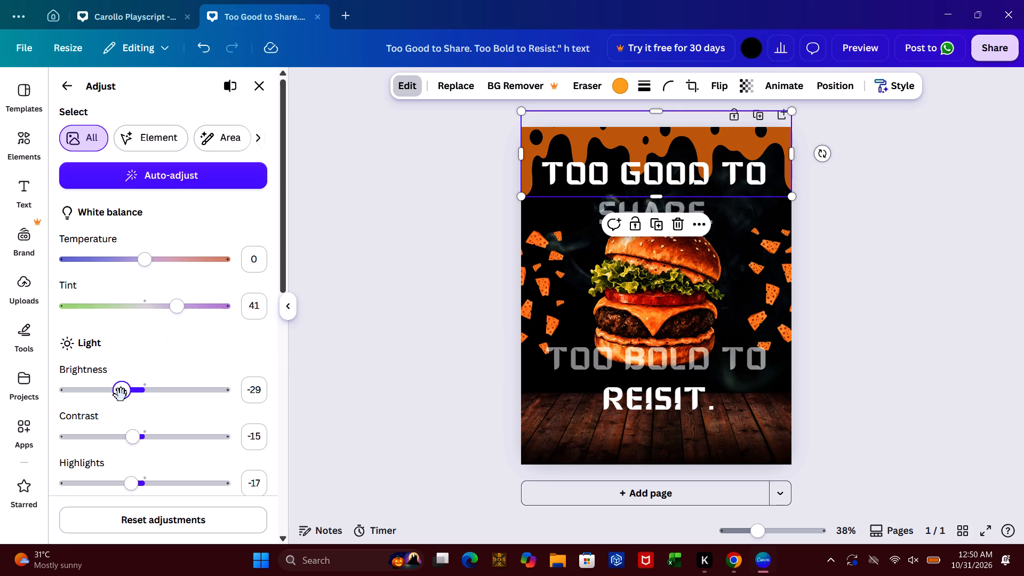
click(157, 390)
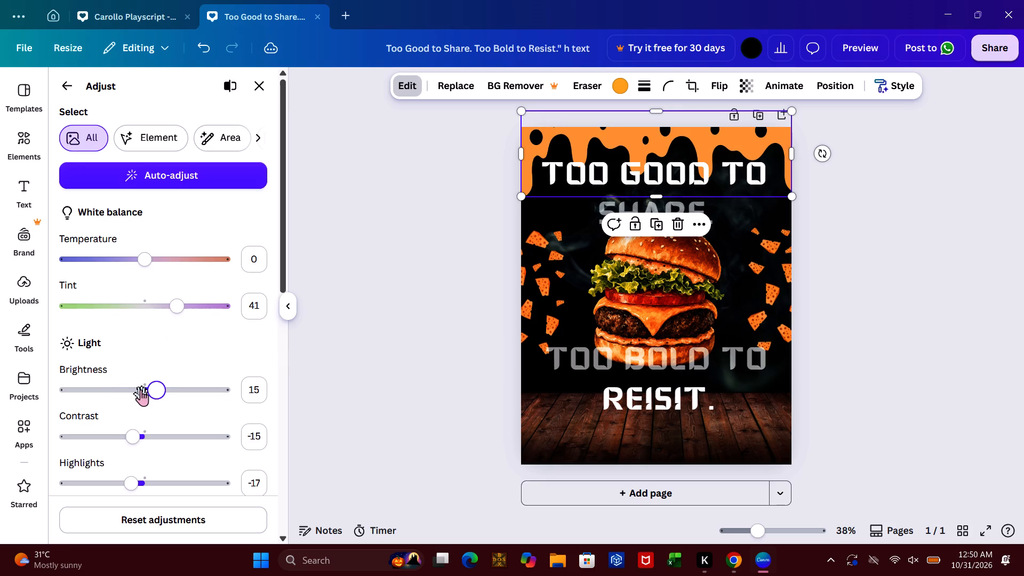
click(150, 394)
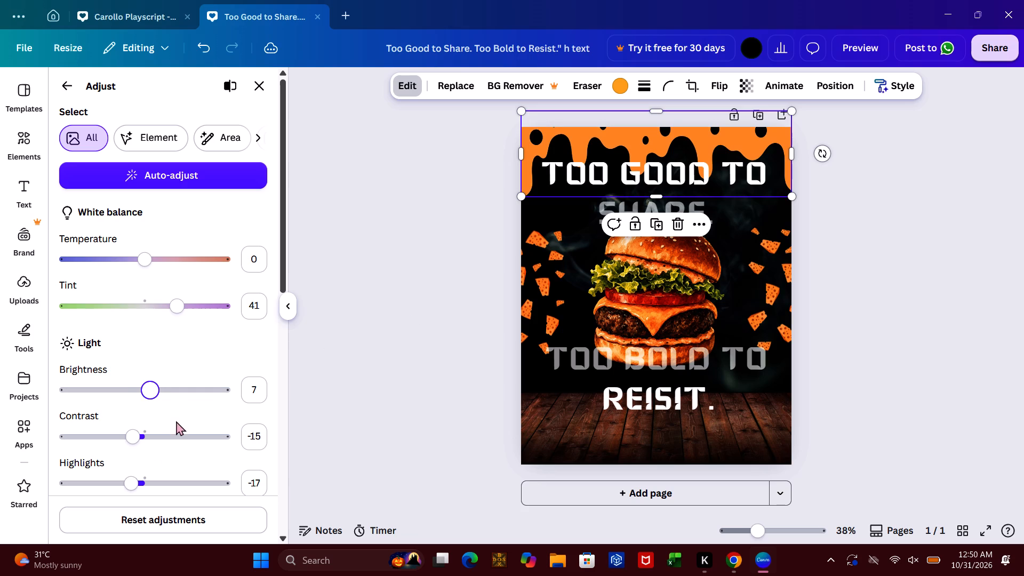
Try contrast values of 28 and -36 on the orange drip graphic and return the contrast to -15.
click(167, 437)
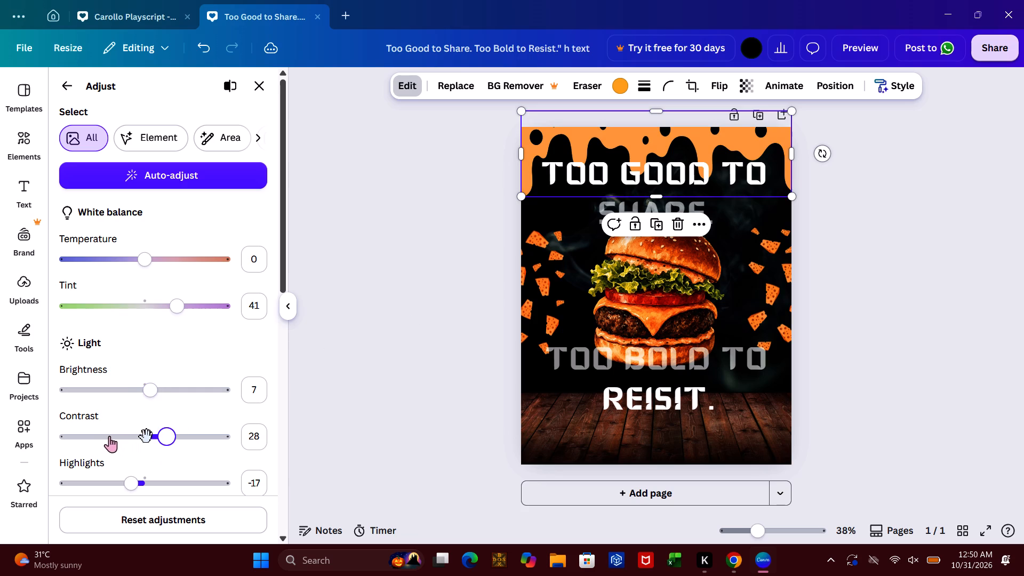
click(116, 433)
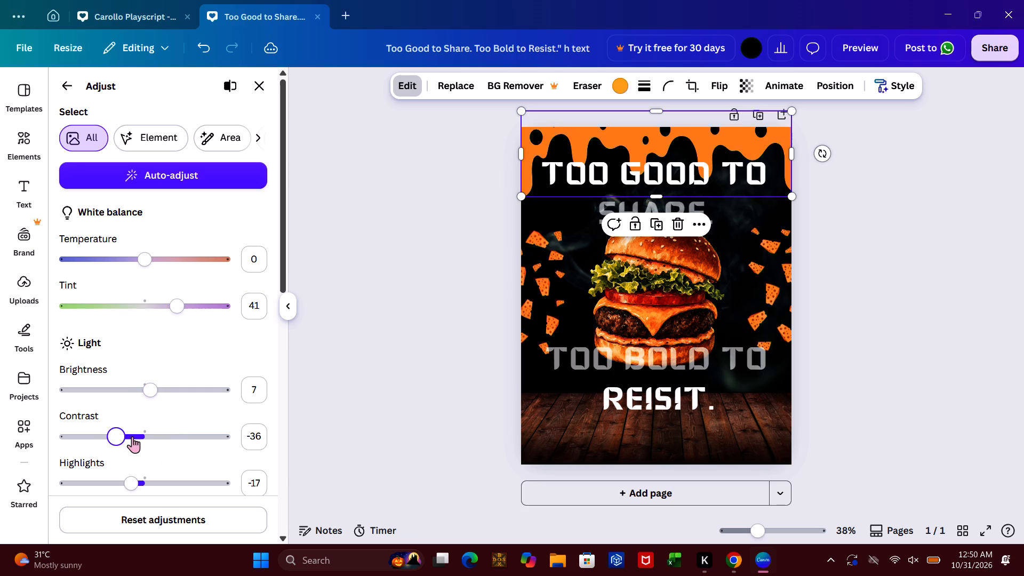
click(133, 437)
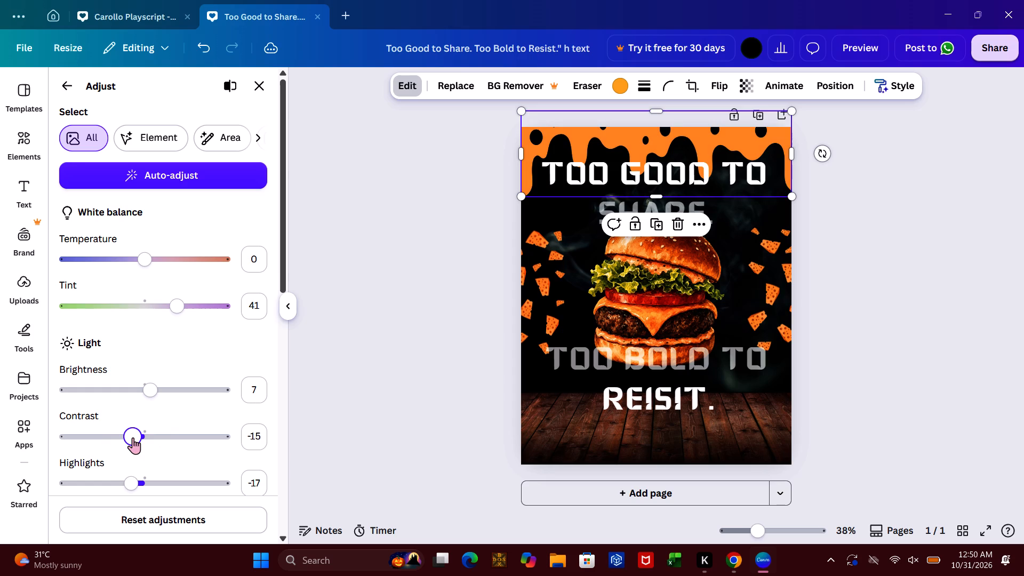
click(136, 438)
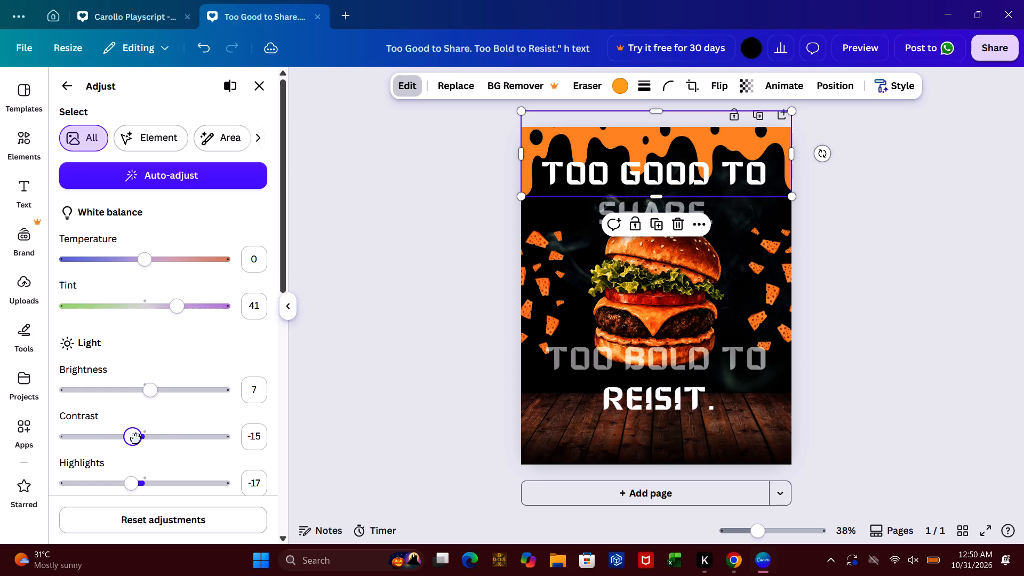
Finish the contrast adjustment on the orange drip graphic and deselect it.
click(139, 438)
click(435, 277)
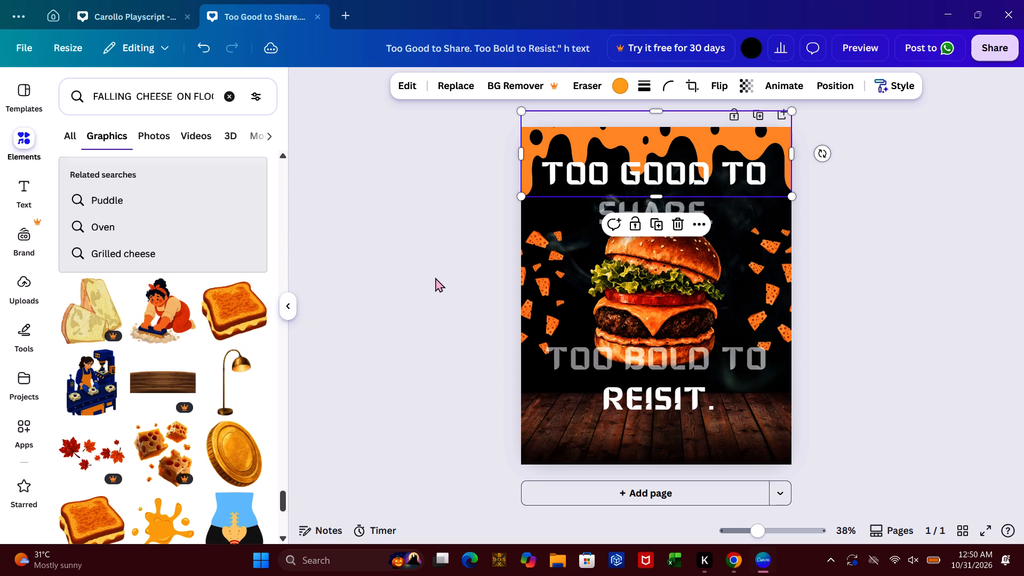
click(435, 277)
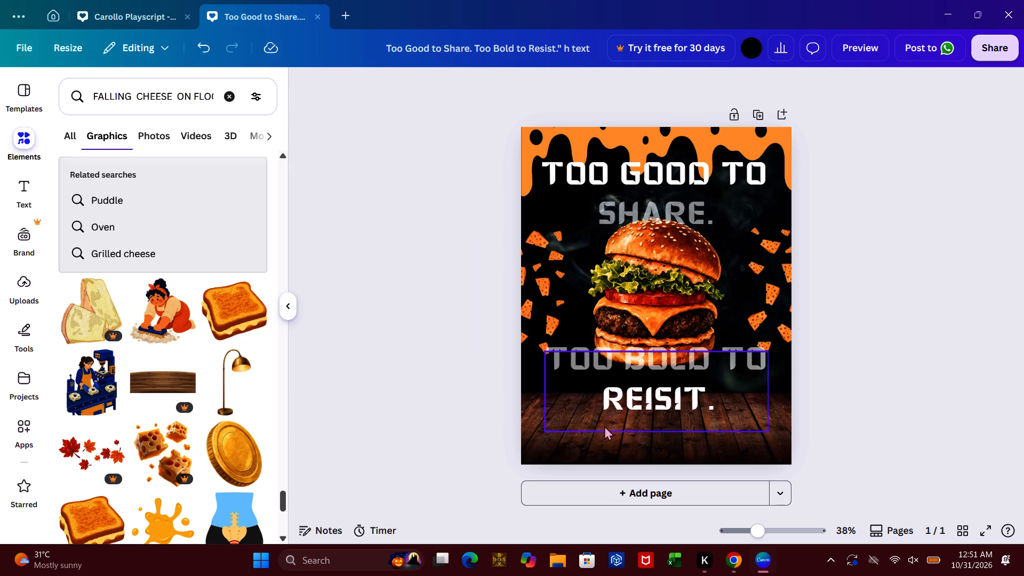
Move the "REISIT." text slightly down onto the wooden tabletop.
drag(635, 398, 639, 410)
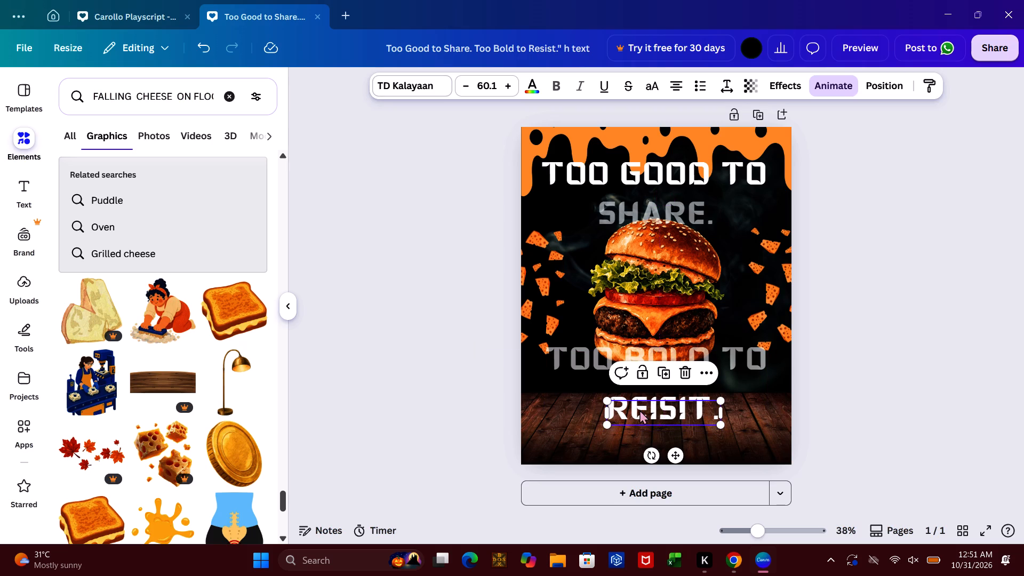
click(887, 338)
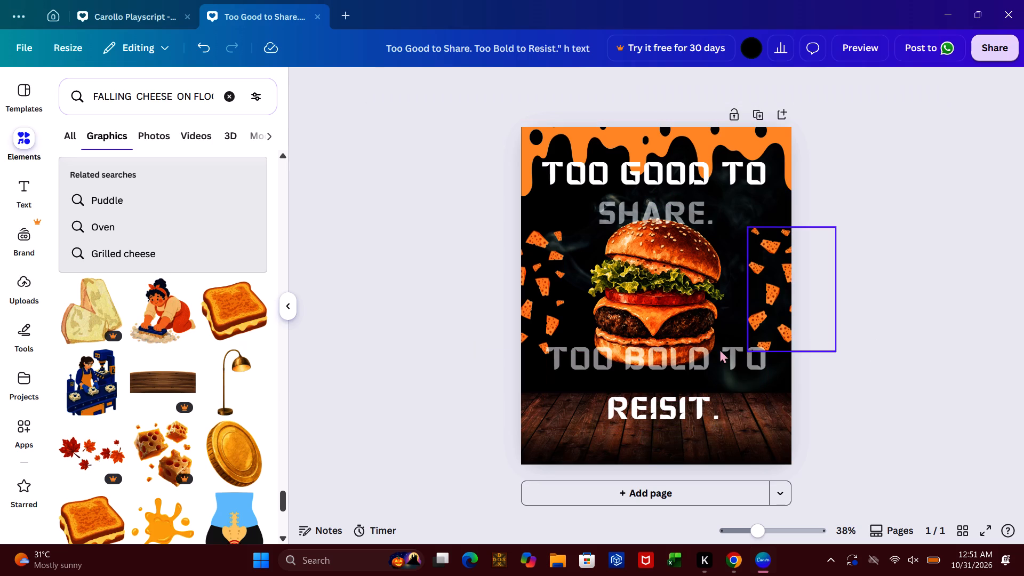
Lower the faded "TOO BOLD TO" text so it sits just under the burger's bottom bun.
double_click(719, 349)
click(876, 319)
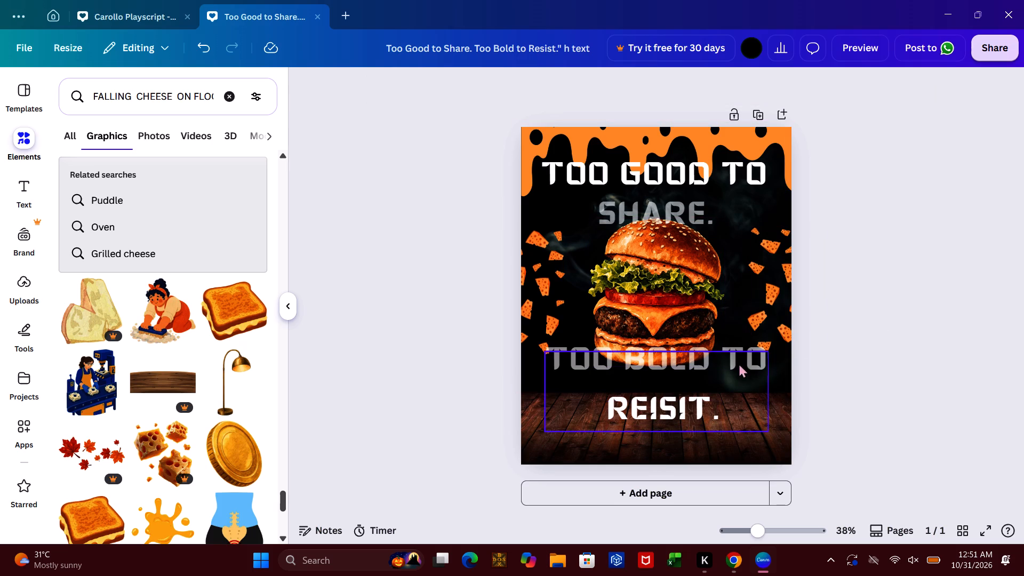
drag(719, 359, 719, 365)
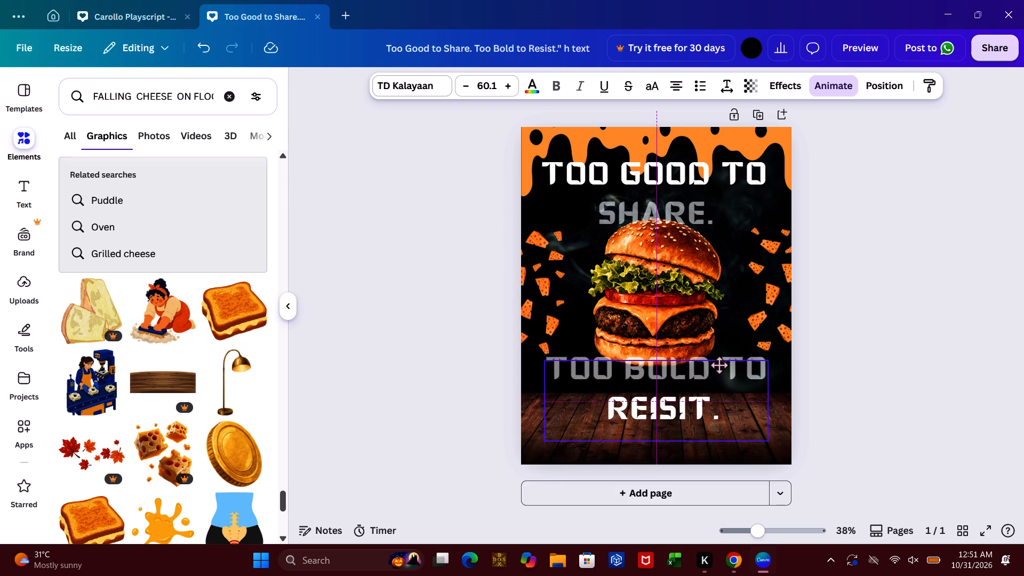
drag(719, 365, 719, 365)
click(838, 349)
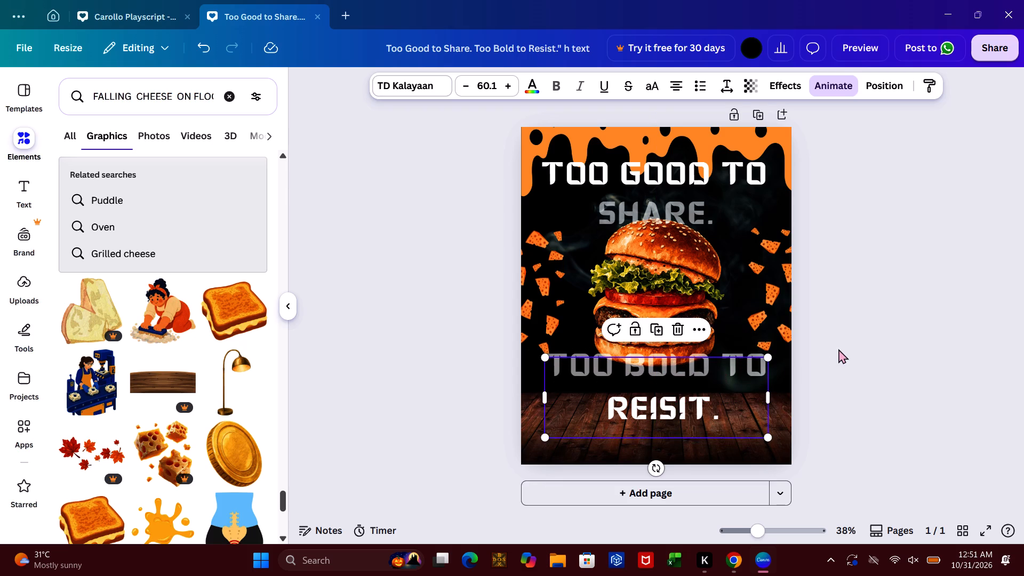
drag(737, 359, 737, 365)
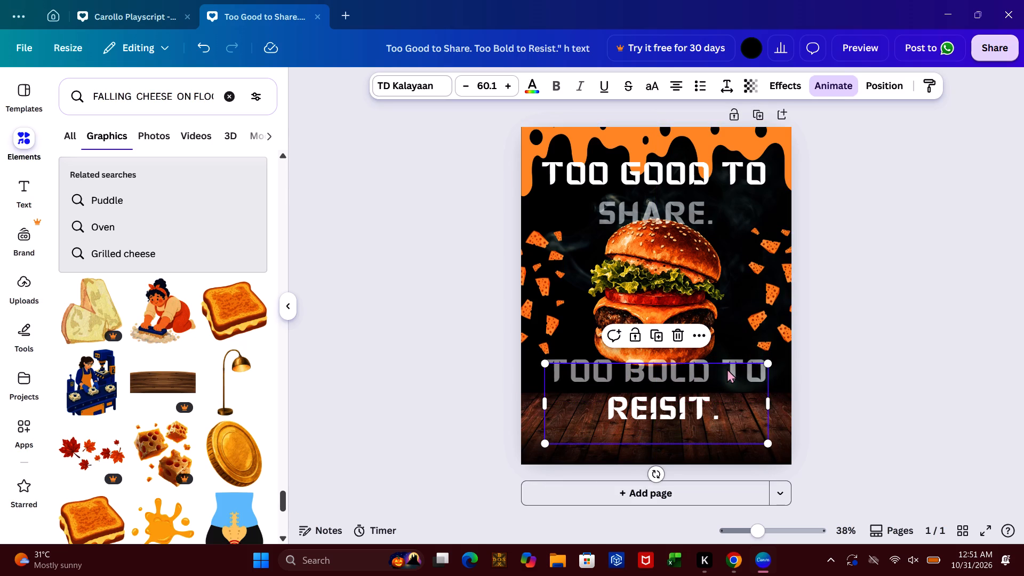
click(845, 320)
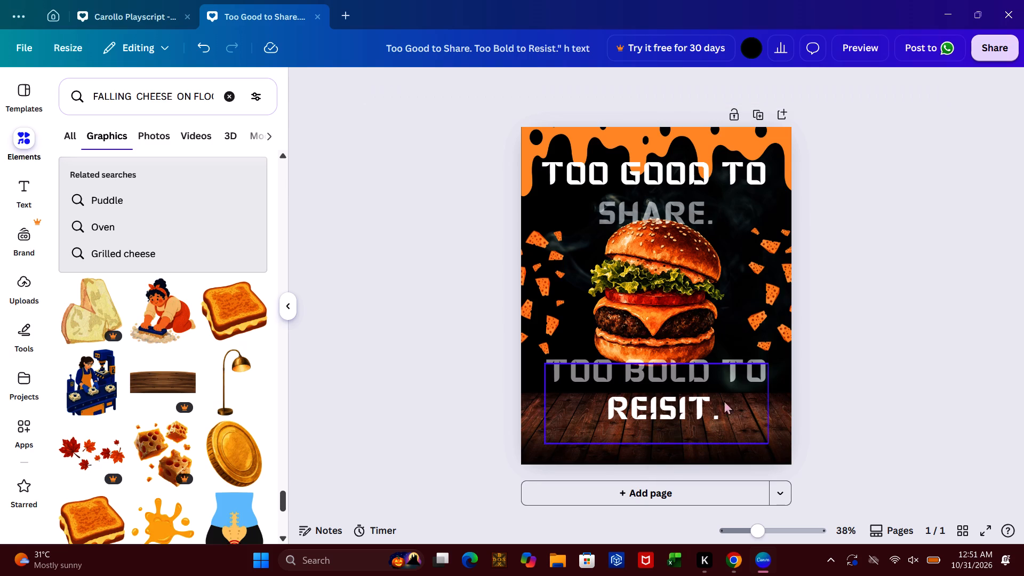
Reposition the "REISIT." text so it is centred on the tabletop just below "TOO BOLD TO".
click(692, 407)
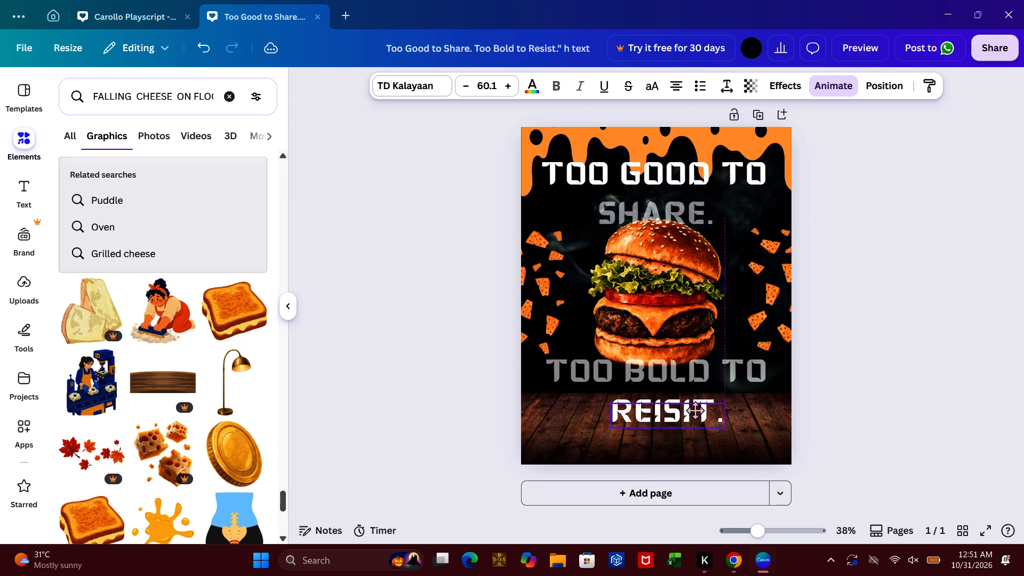
click(814, 362)
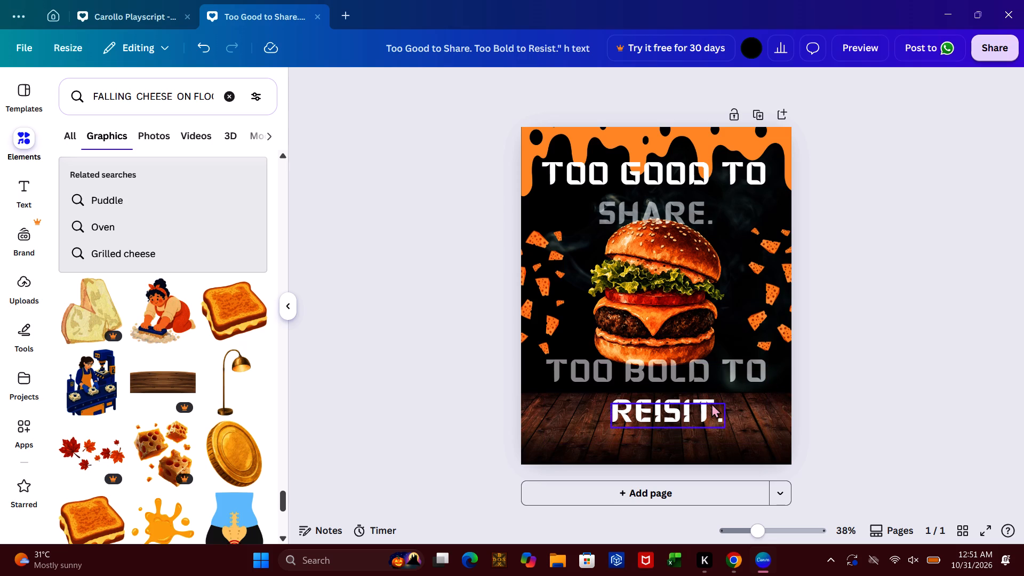
drag(711, 403, 693, 401)
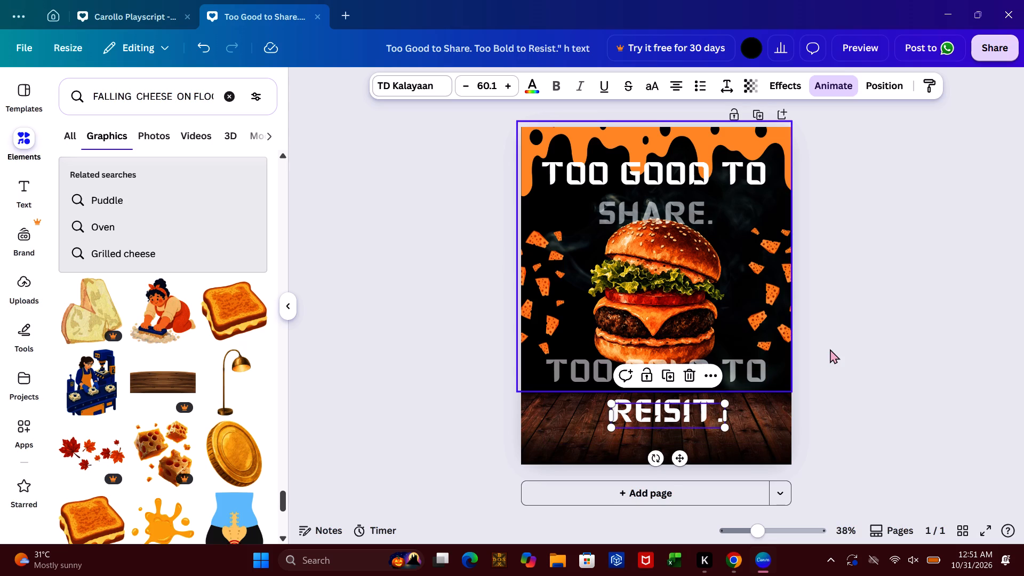
click(830, 349)
drag(695, 402, 679, 403)
click(679, 403)
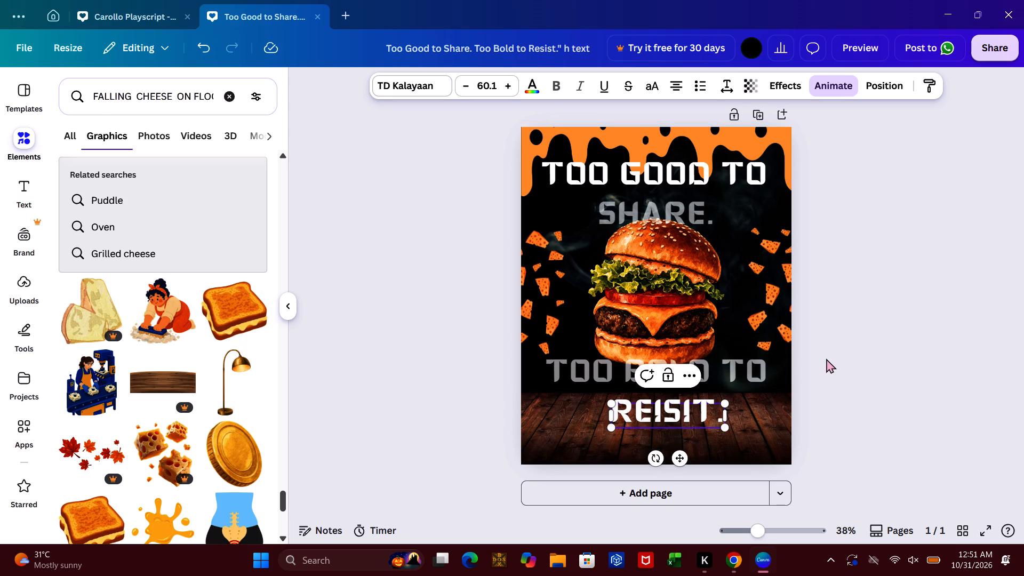
click(826, 358)
click(678, 405)
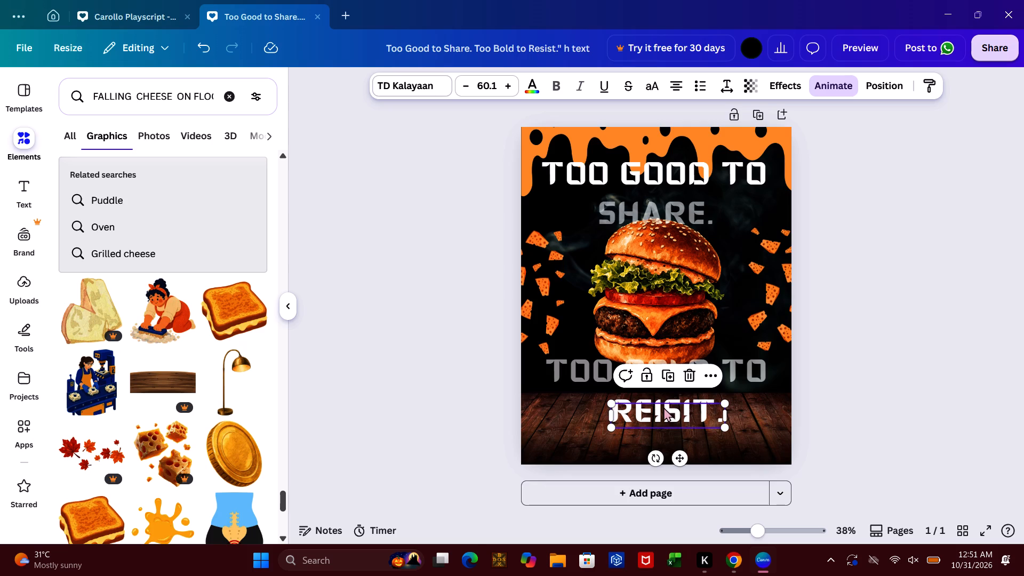
click(918, 314)
click(700, 404)
drag(700, 404, 694, 402)
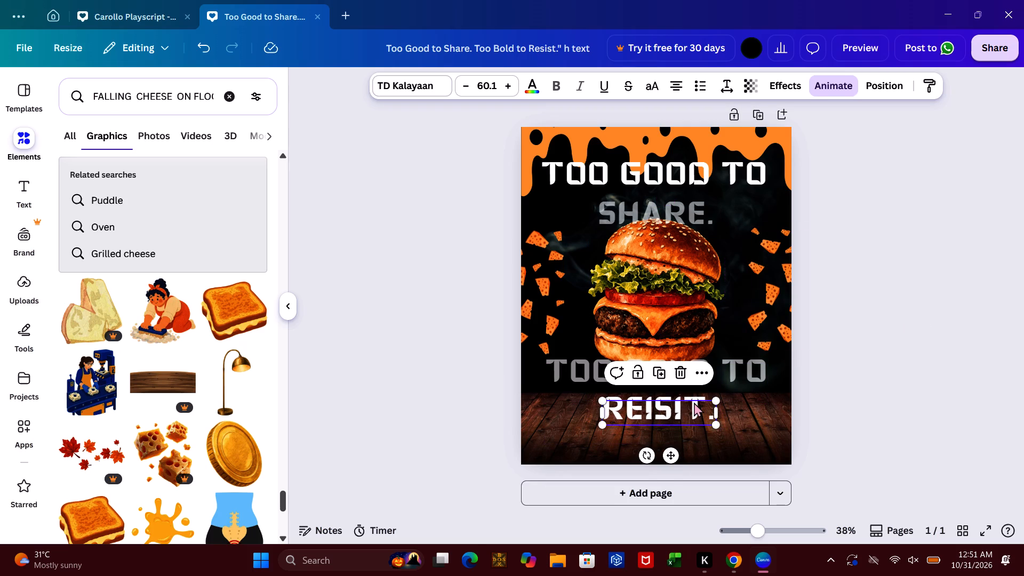
click(851, 359)
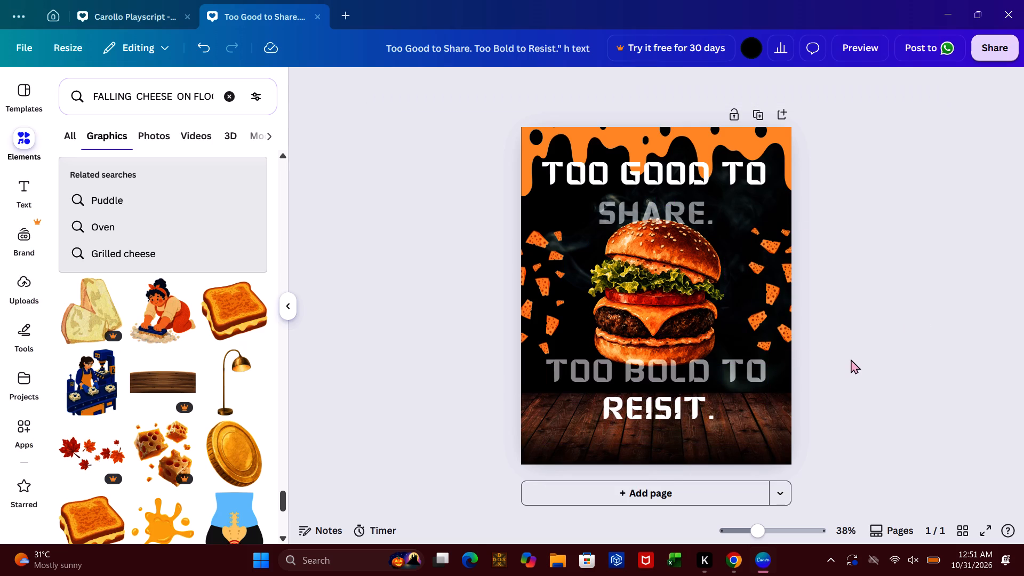
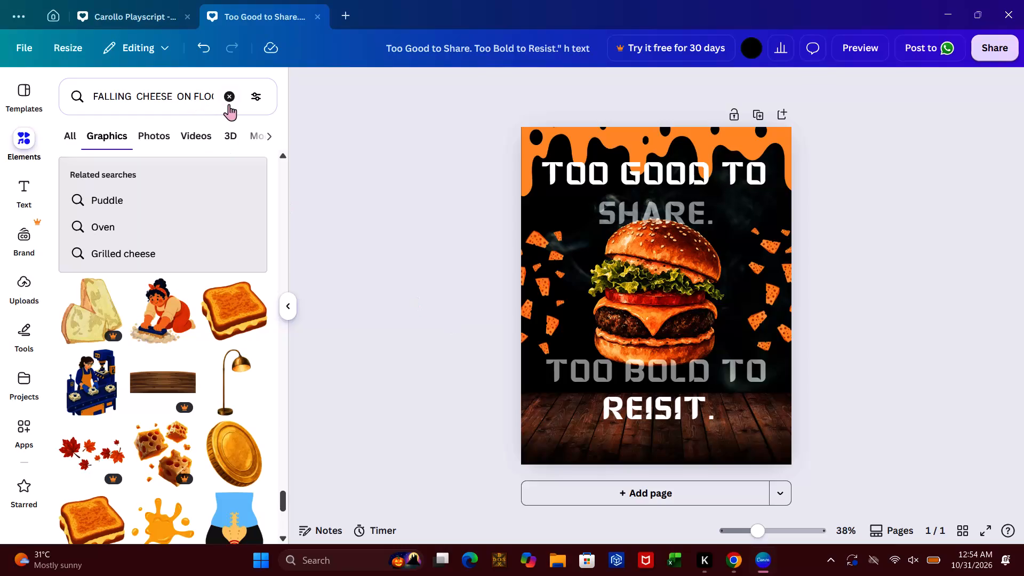
Search the design elements for "SAUCE SPLASH" and narrow the results to graphics.
click(231, 103)
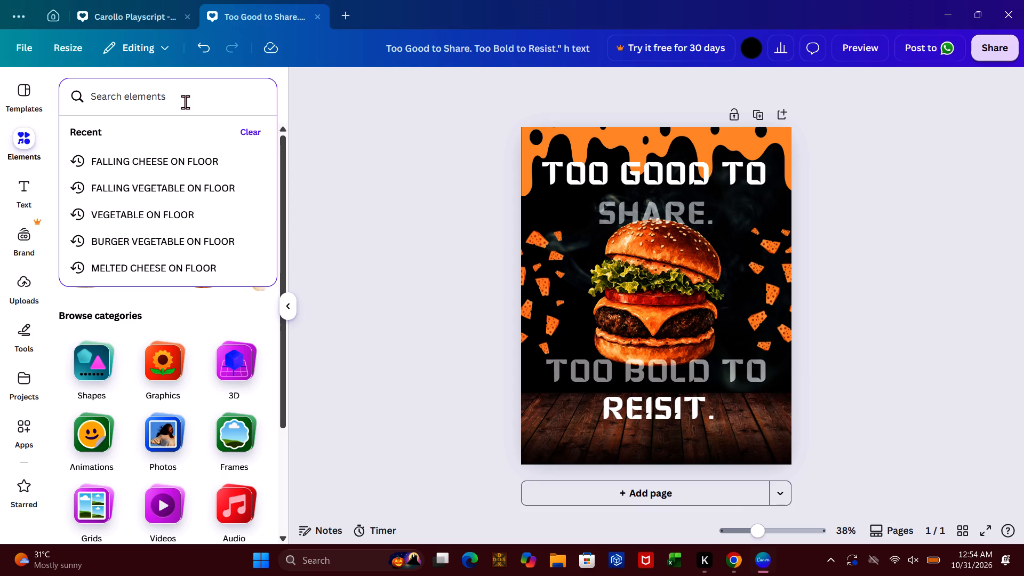
text(SAUCE)
key(space)
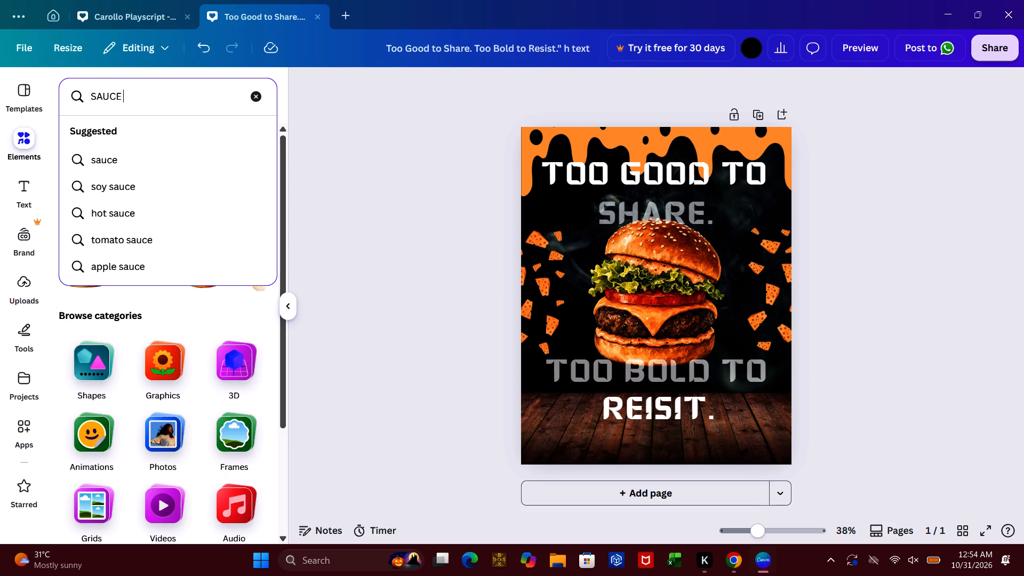
text(SPLASH)
key(space)
key(Return)
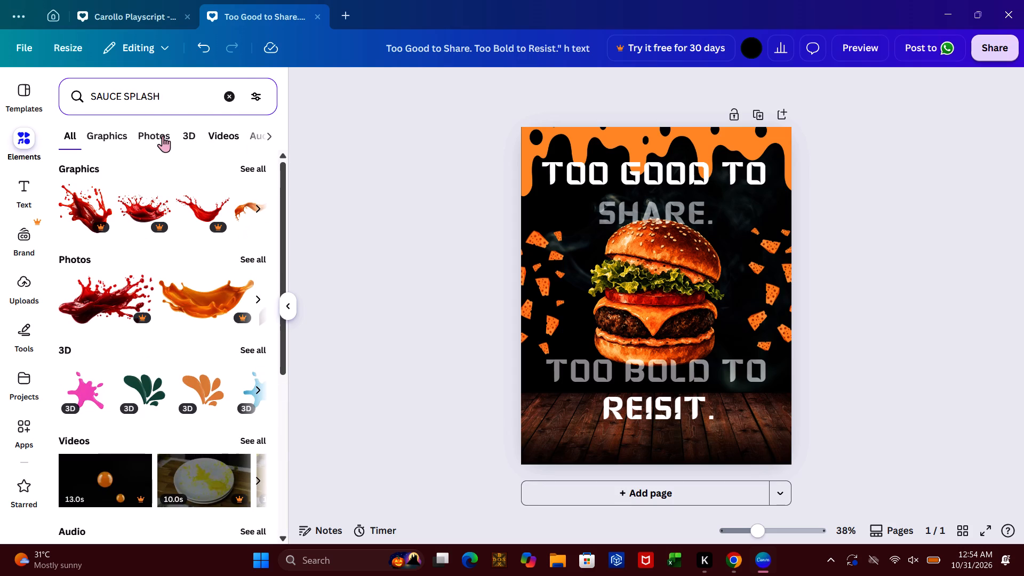
click(105, 127)
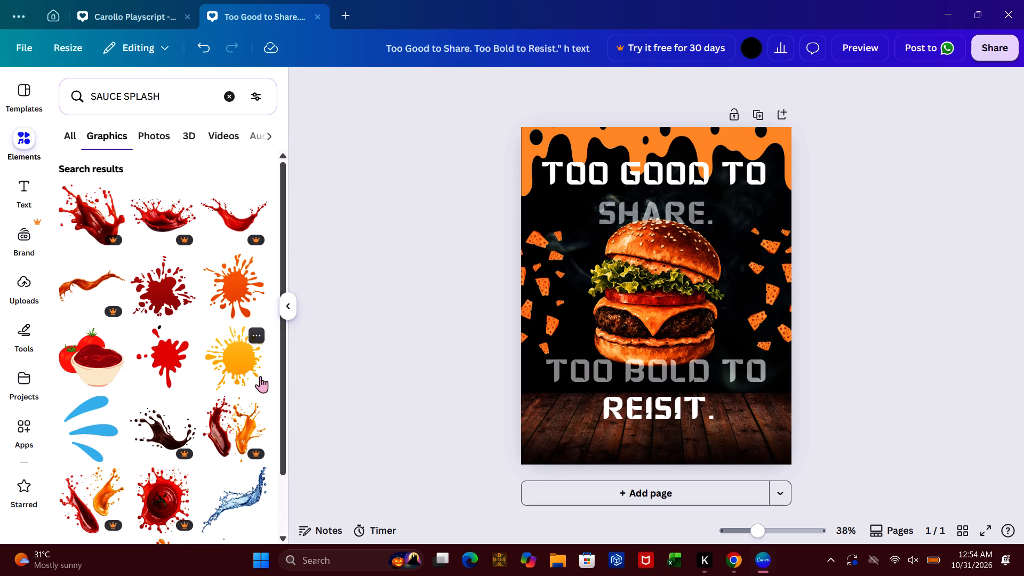
Look through the sauce splash graphics for a splash that suits the burger post.
click(282, 481)
click(282, 481)
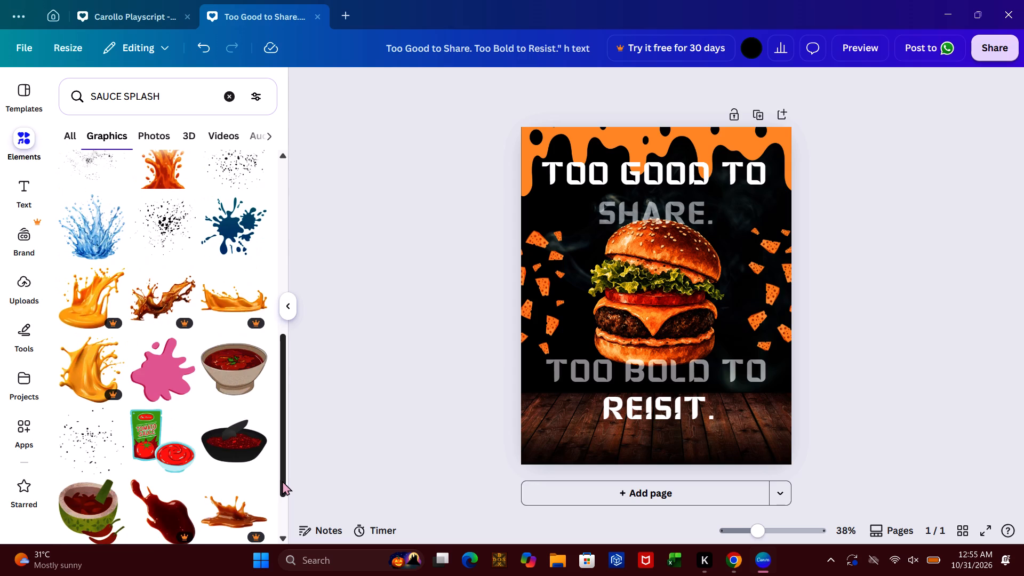
click(283, 507)
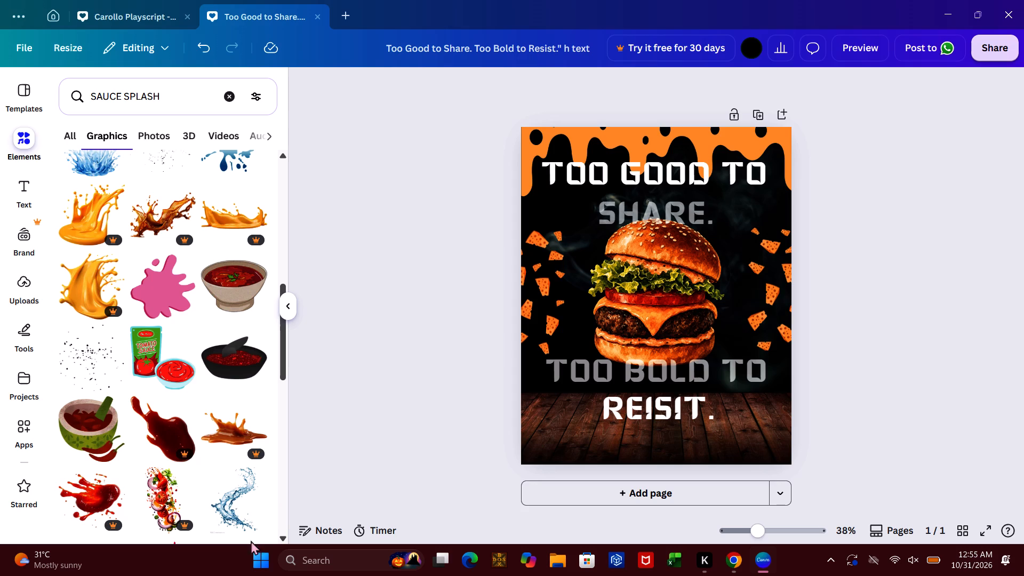
click(281, 397)
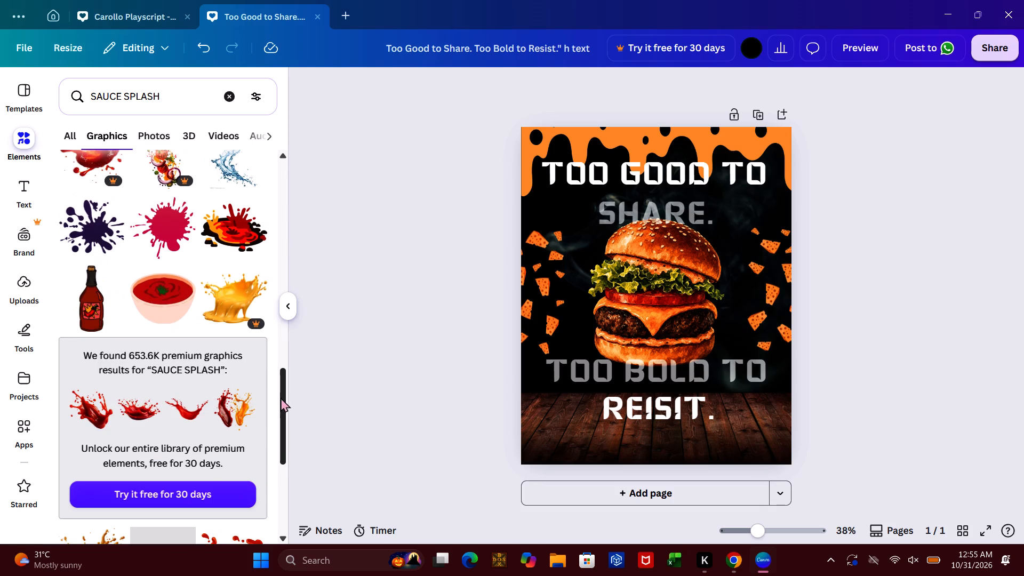
click(281, 470)
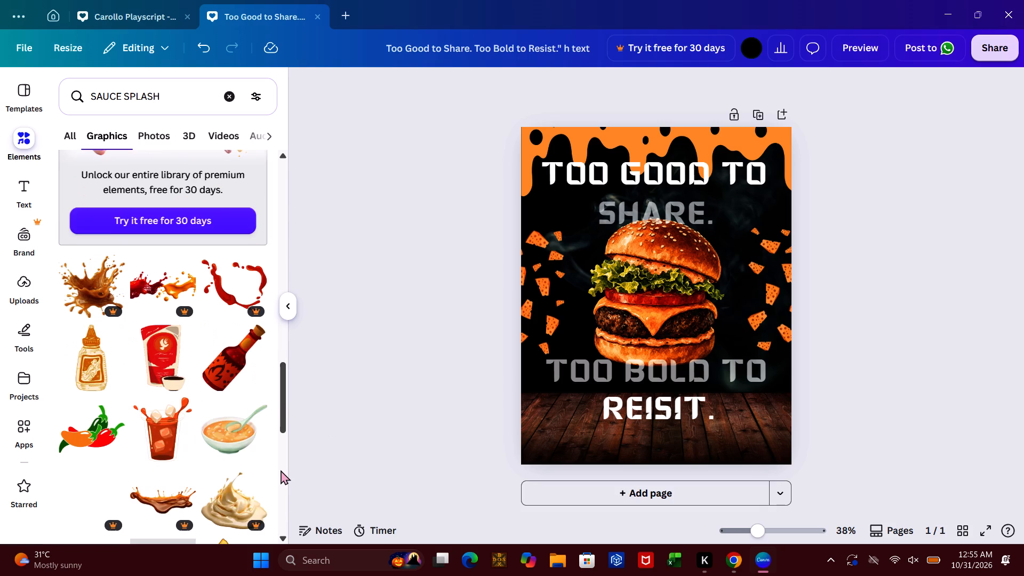
click(281, 470)
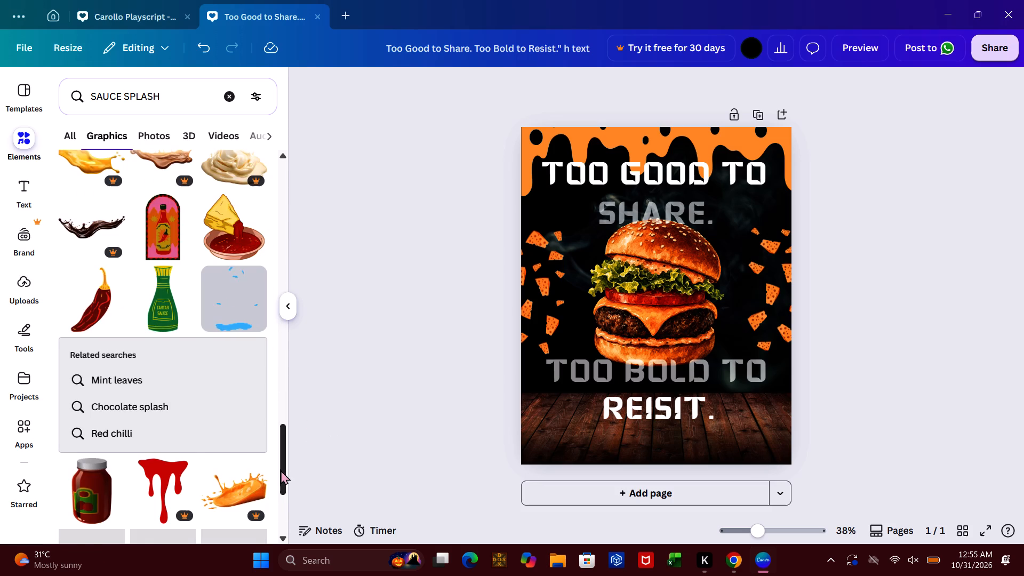
click(281, 505)
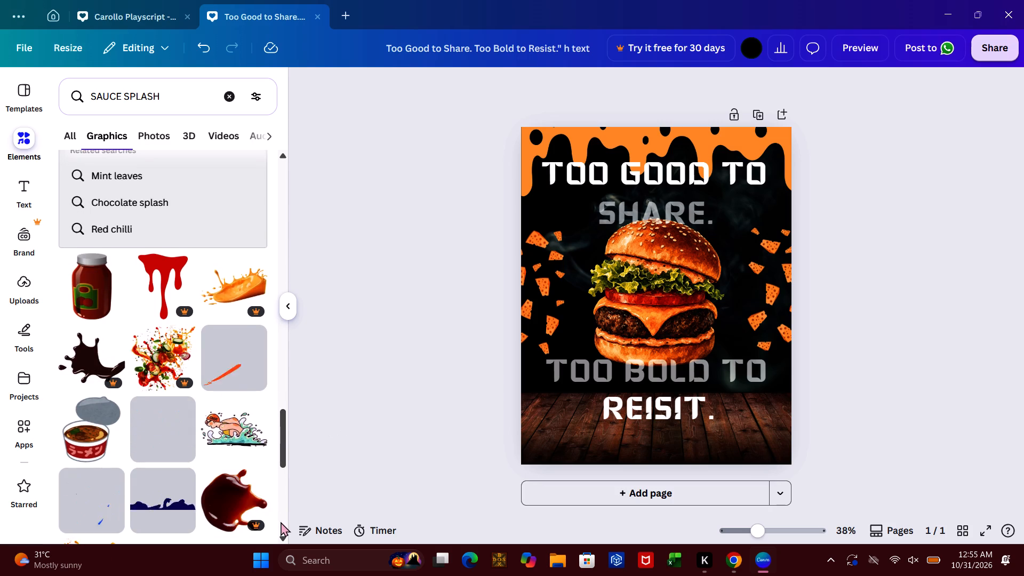
click(281, 524)
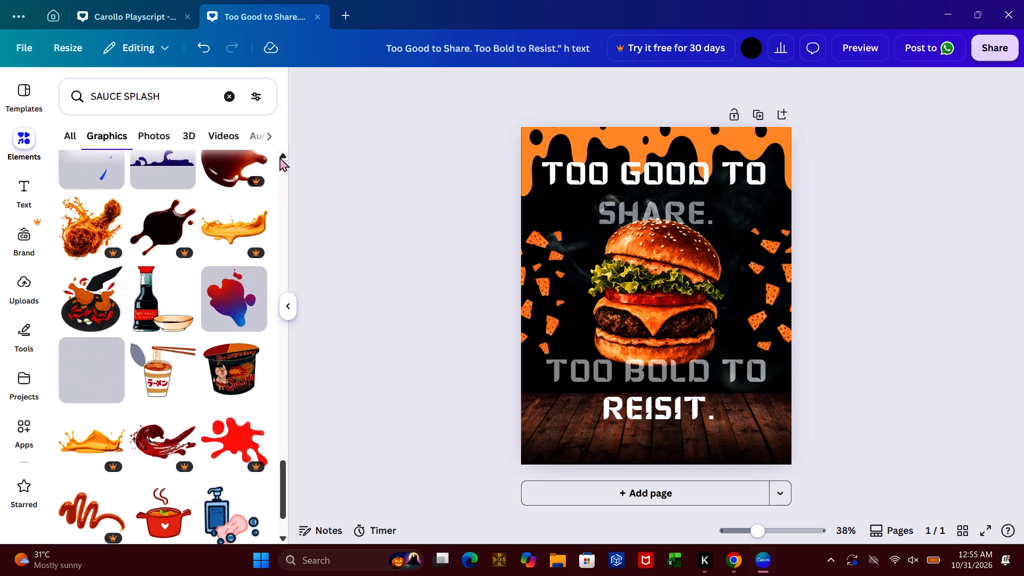
triple_click(279, 157)
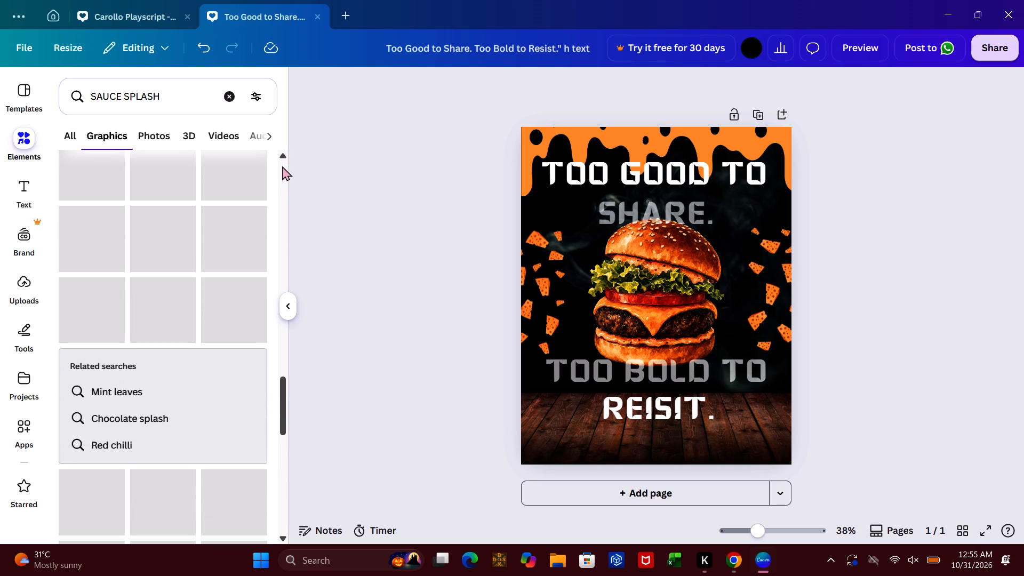
triple_click(284, 171)
triple_click(284, 171)
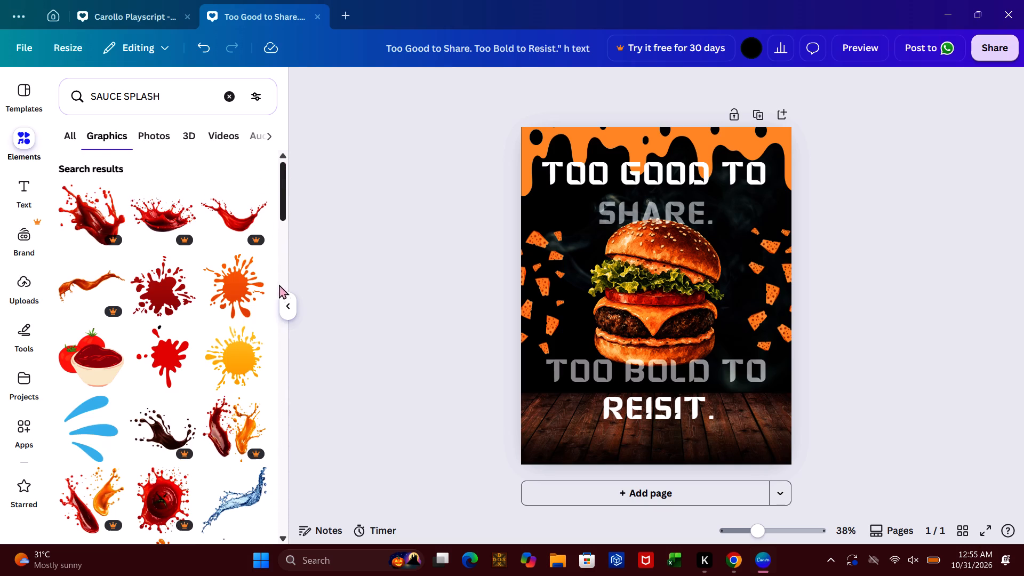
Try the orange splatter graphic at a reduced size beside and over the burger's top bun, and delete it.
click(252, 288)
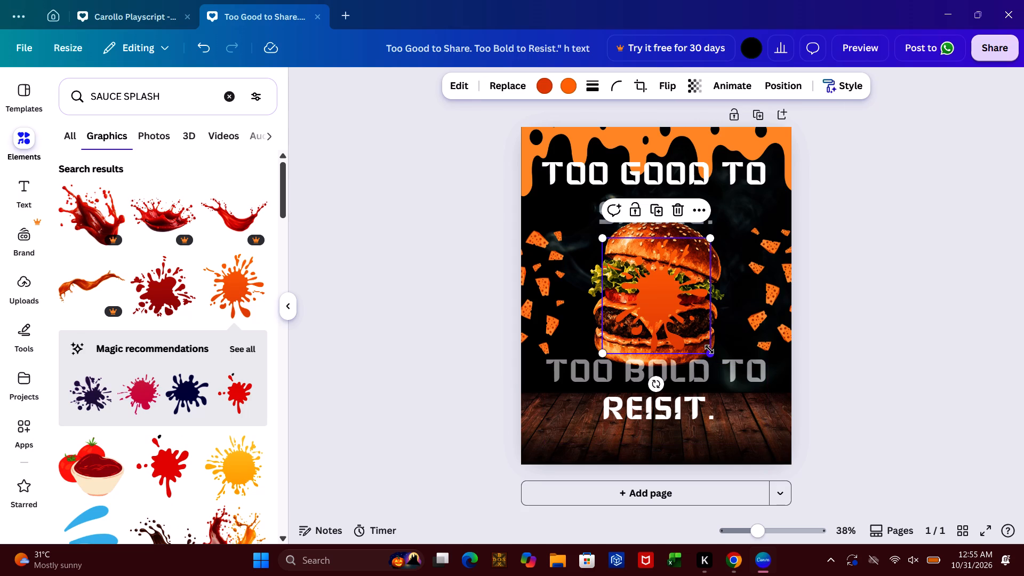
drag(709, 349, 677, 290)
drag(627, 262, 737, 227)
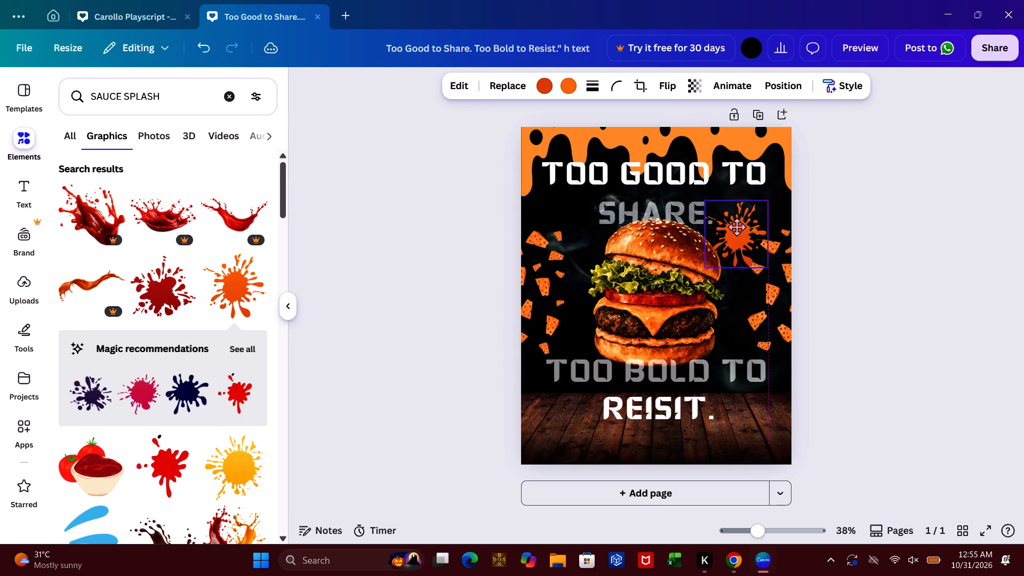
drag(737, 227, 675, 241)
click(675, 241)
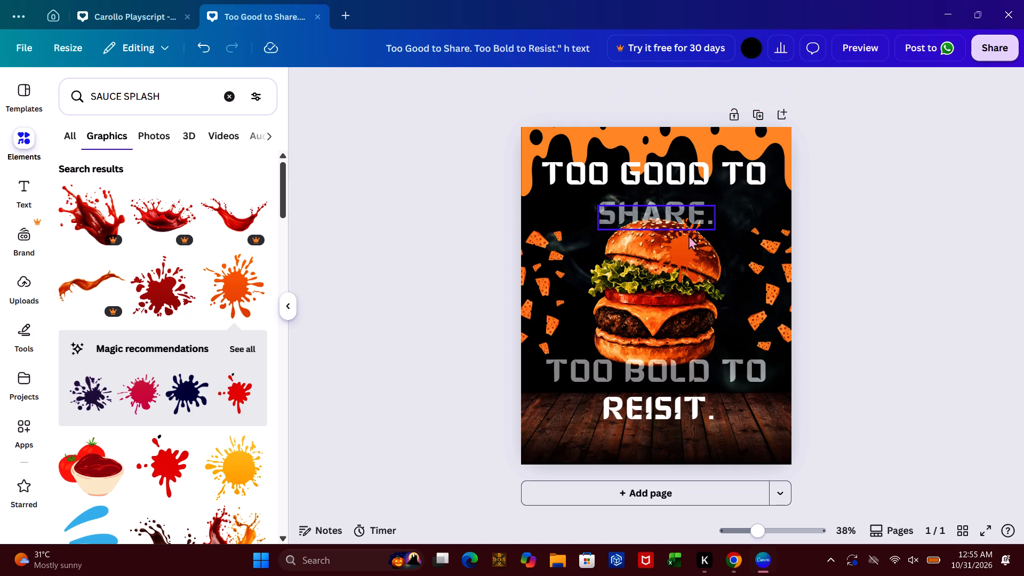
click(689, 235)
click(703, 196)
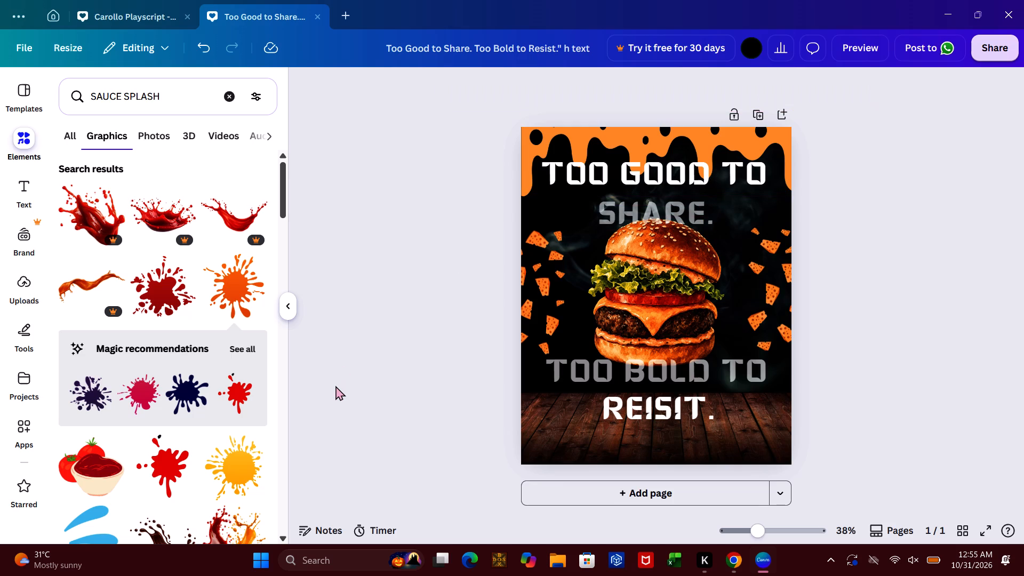
Search the design elements for "COMIC BURST" and show all the matching graphics.
click(226, 99)
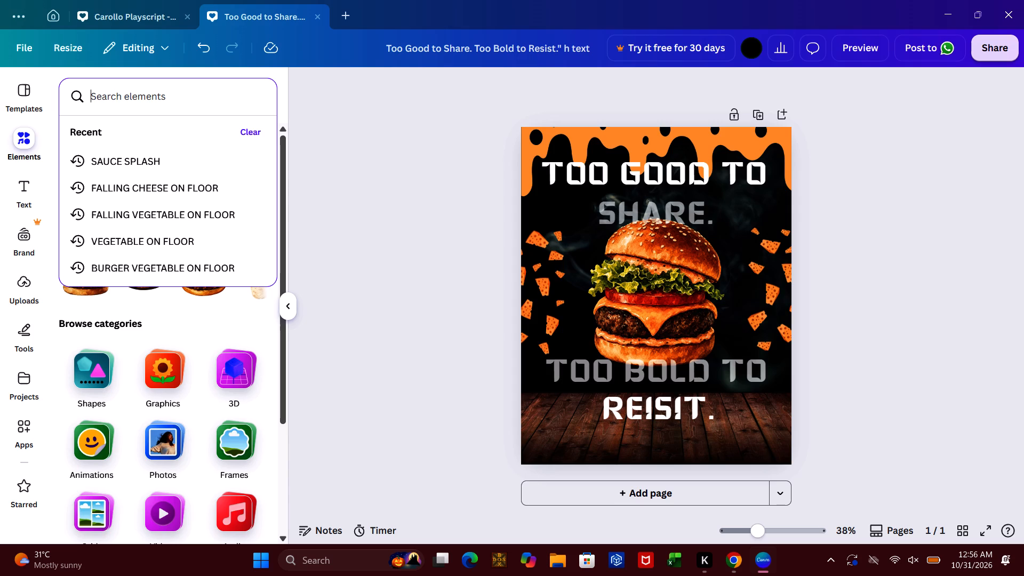
key(c)
text(OMIC BURST)
key(space)
key(Return)
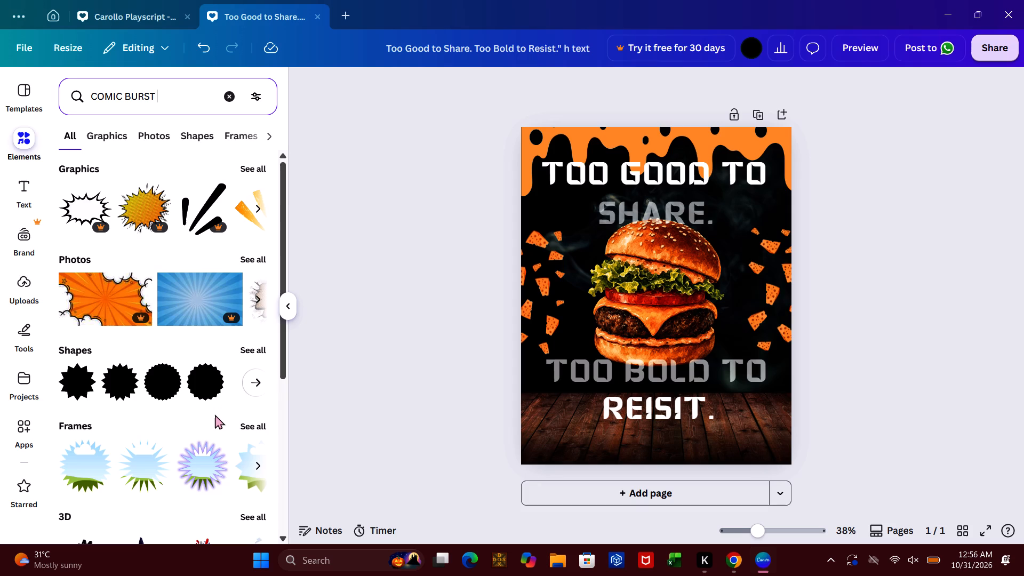
click(282, 443)
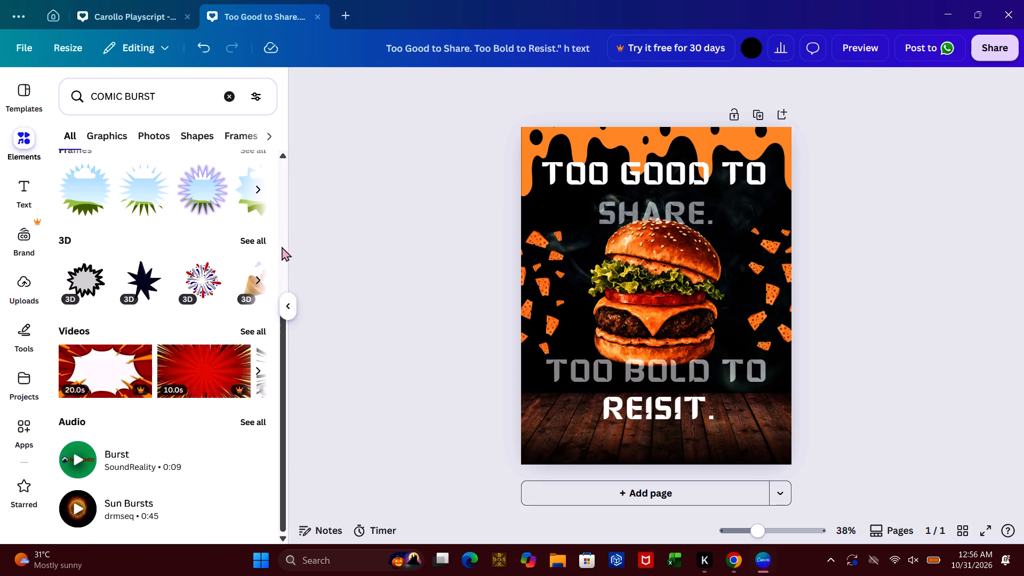
click(282, 246)
click(253, 170)
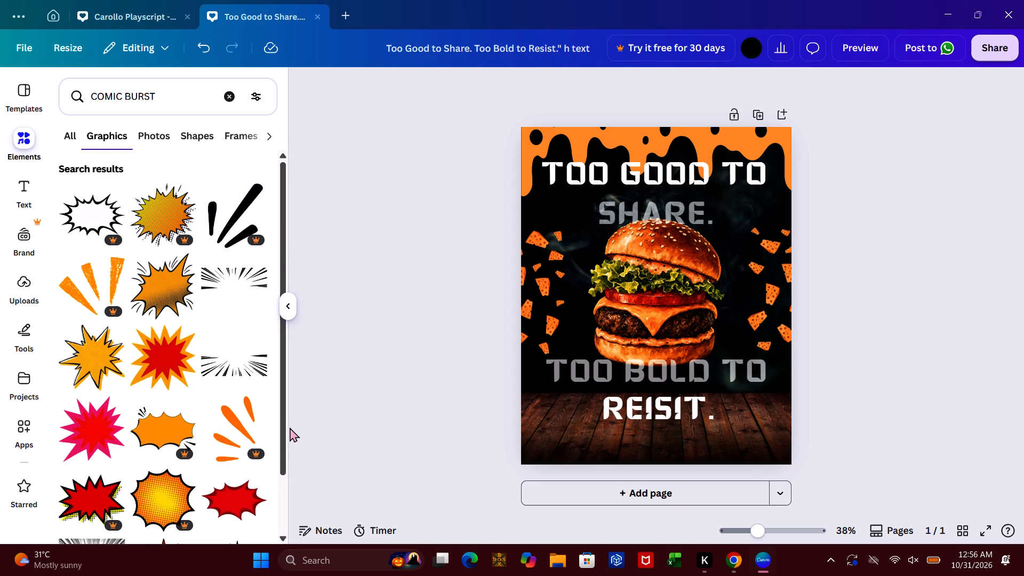
Look through the comic burst graphics for a burst that suits the burger design.
click(281, 478)
click(281, 478)
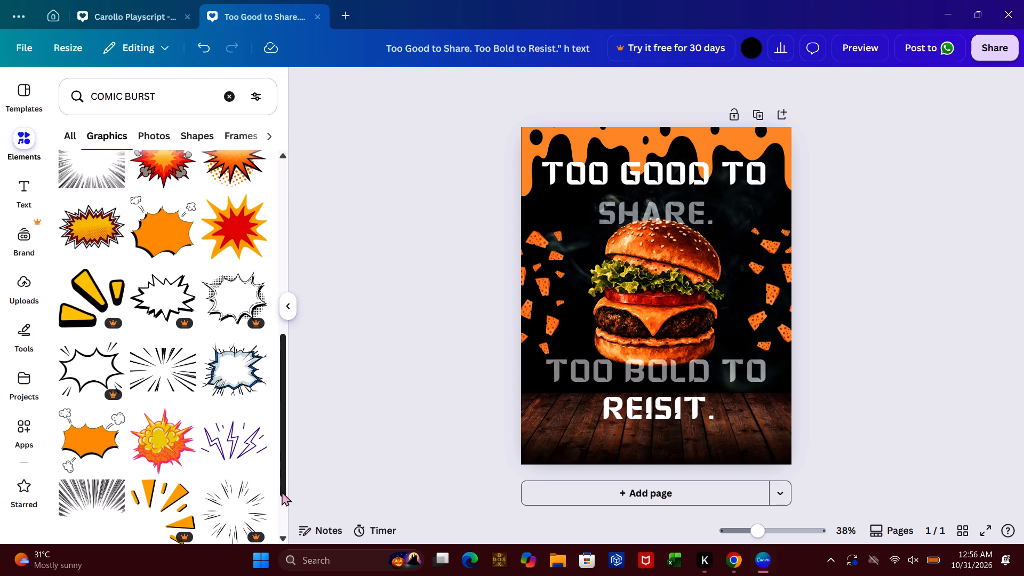
click(282, 491)
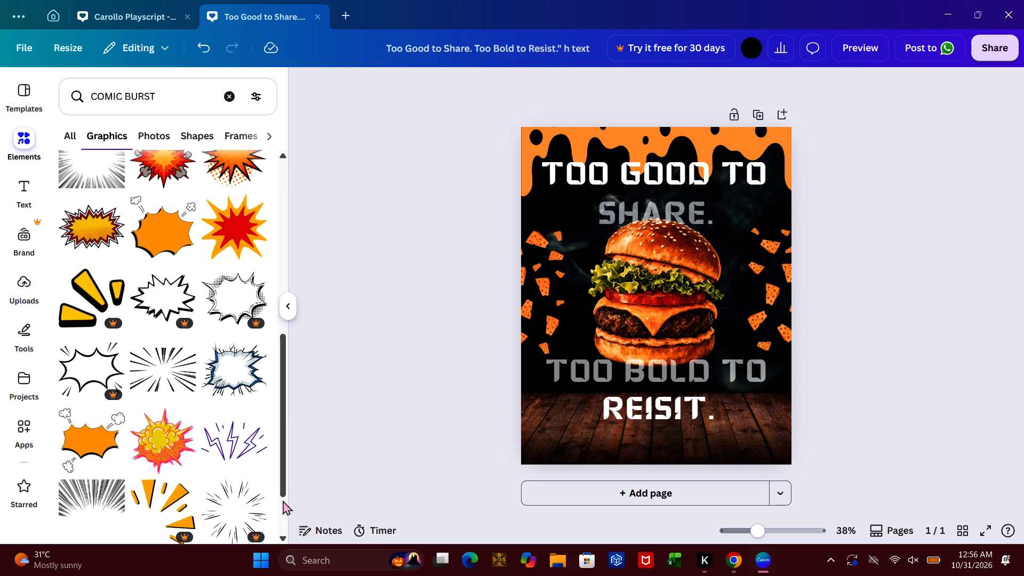
click(283, 508)
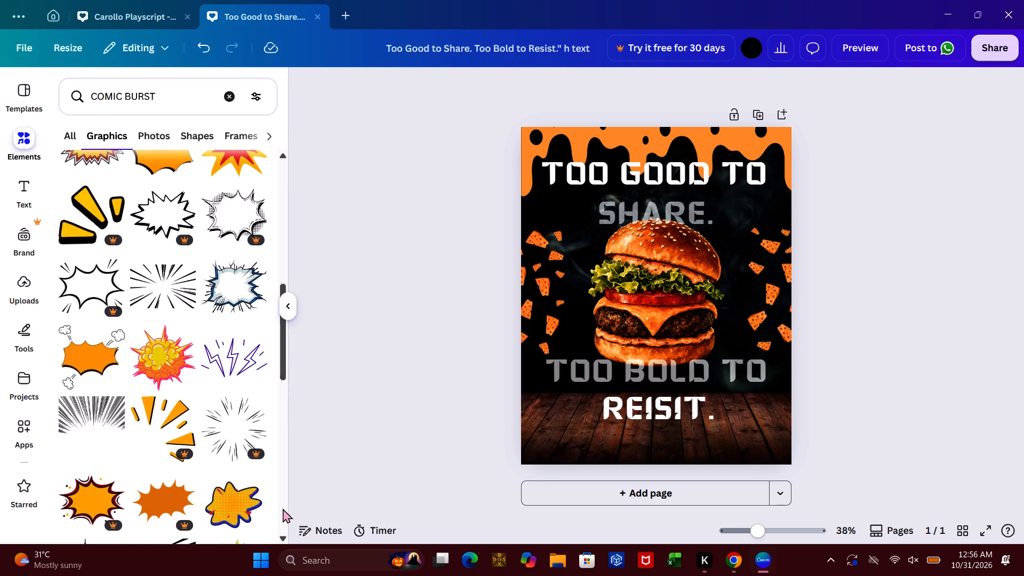
click(283, 508)
click(283, 508)
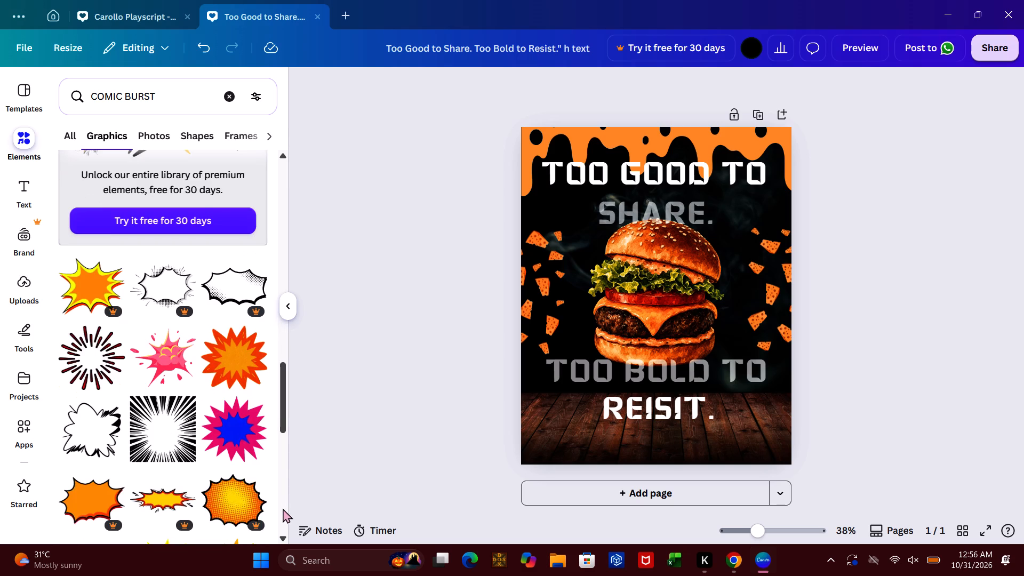
click(283, 508)
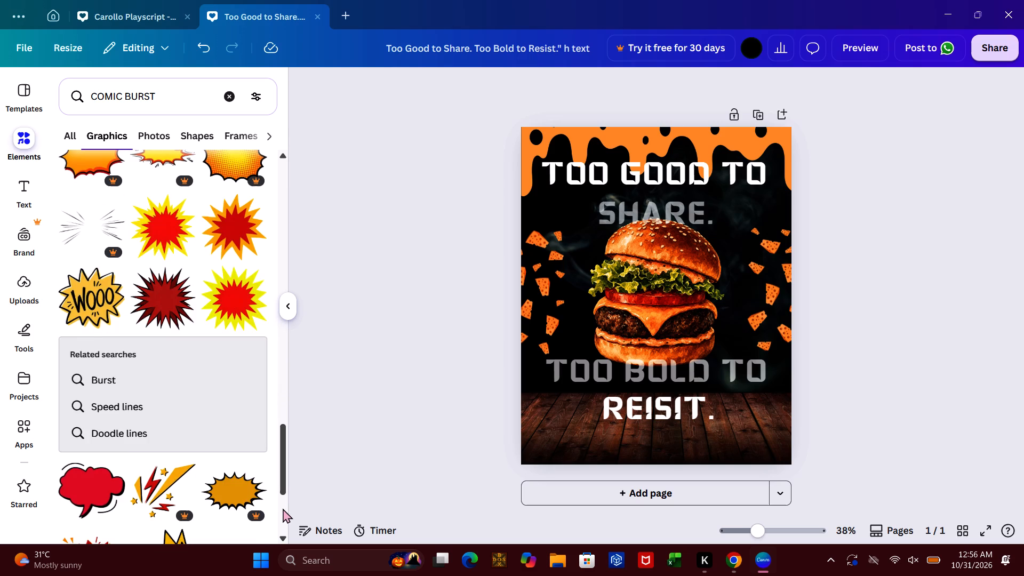
click(283, 508)
click(283, 508)
click(283, 508)
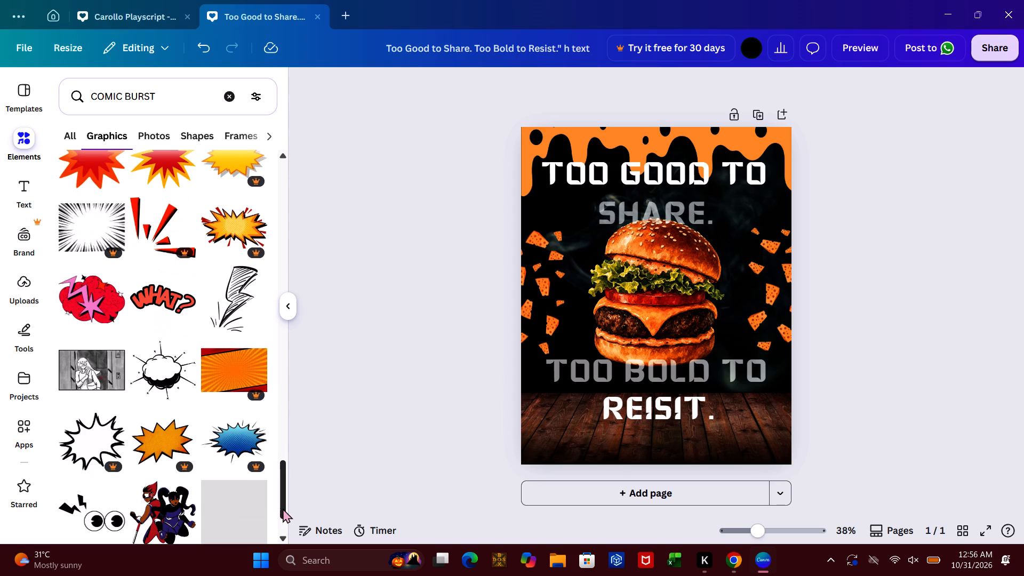
triple_click(282, 521)
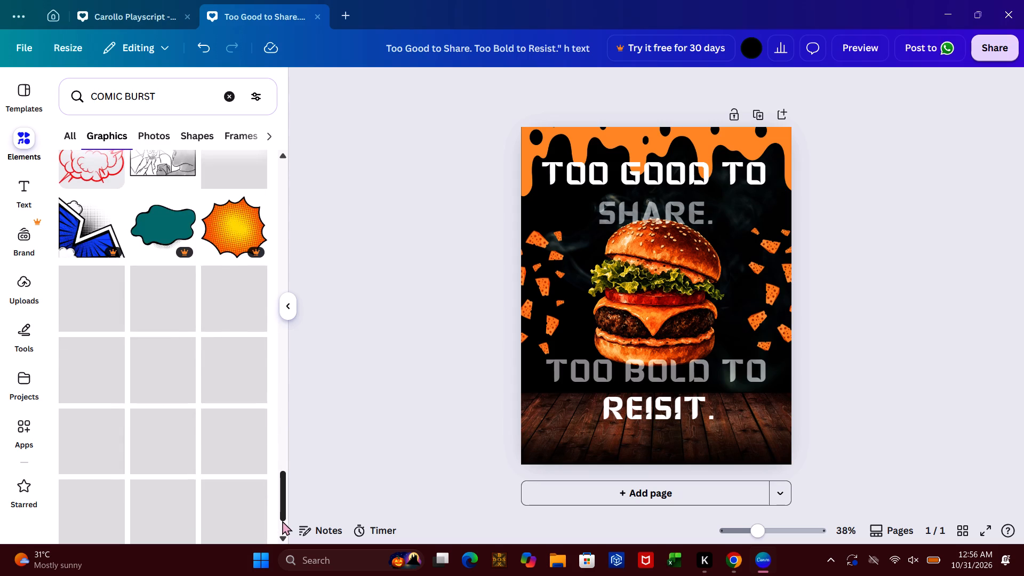
Search the design elements for "GRAIN TEXTURE" and look over the mixed results.
click(239, 89)
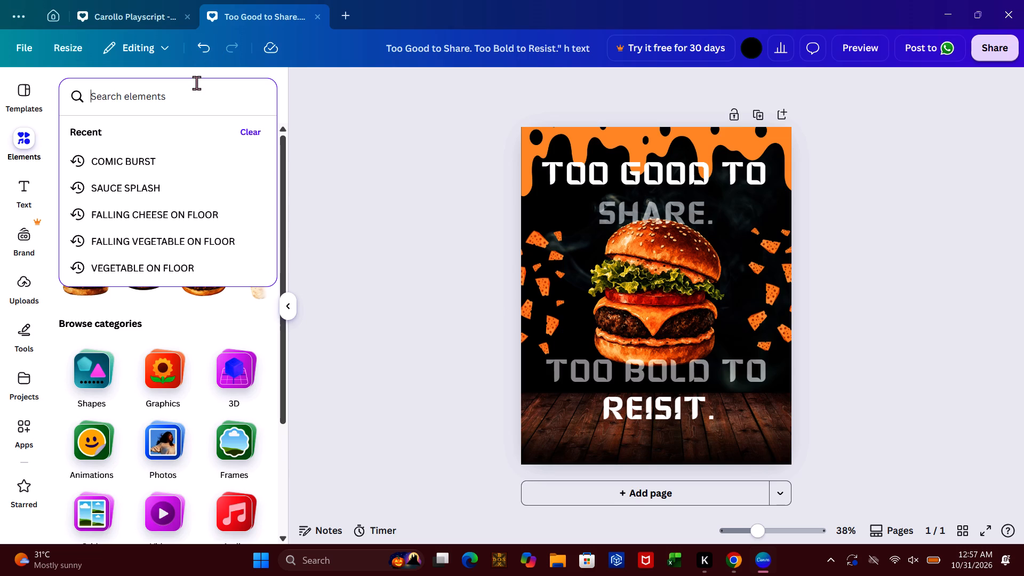
text(GRA)
text(IN TEXTURE)
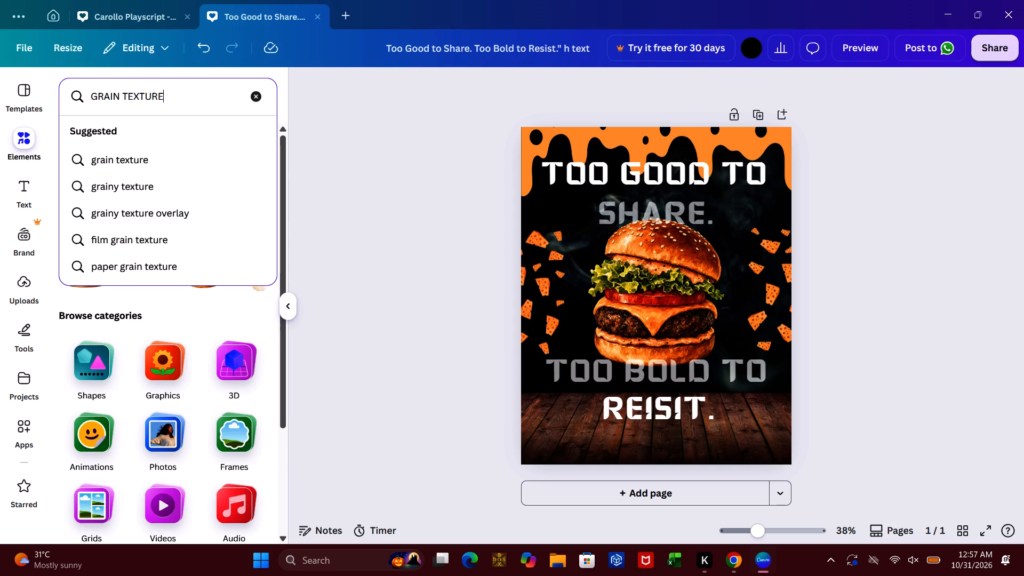
key(Return)
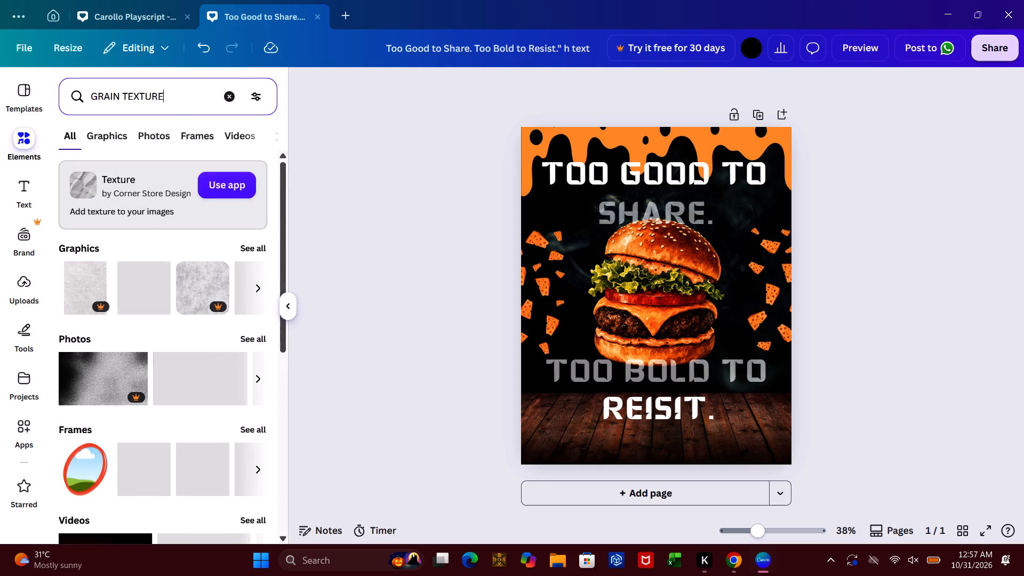
click(282, 373)
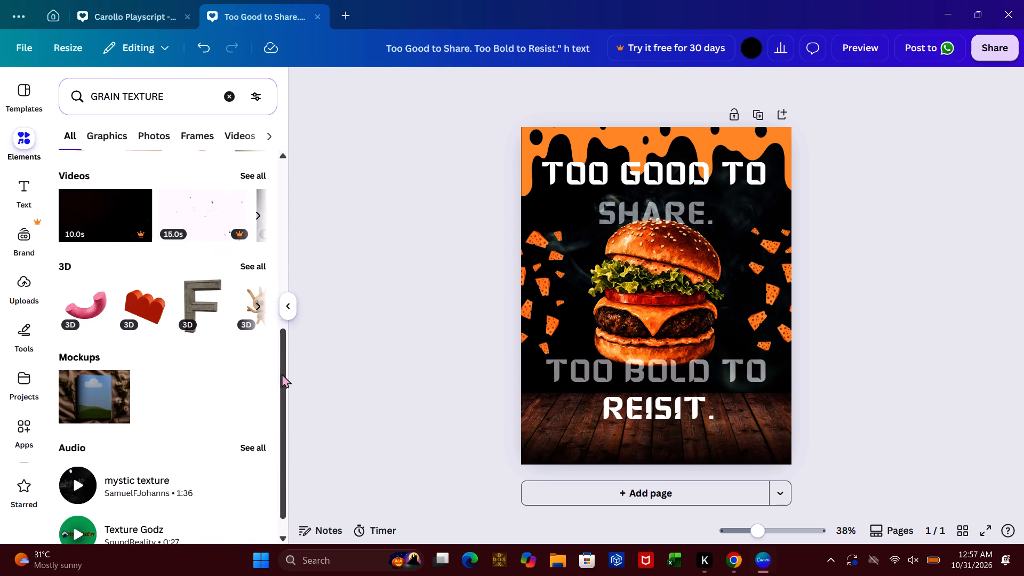
Search the design elements for the suggested term "curved line".
click(232, 107)
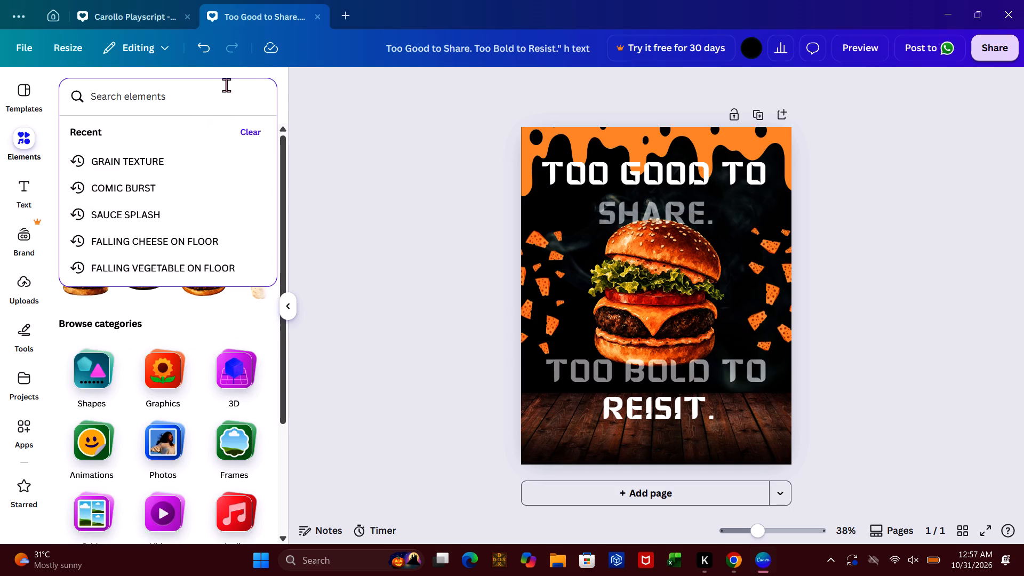
text(CURVED)
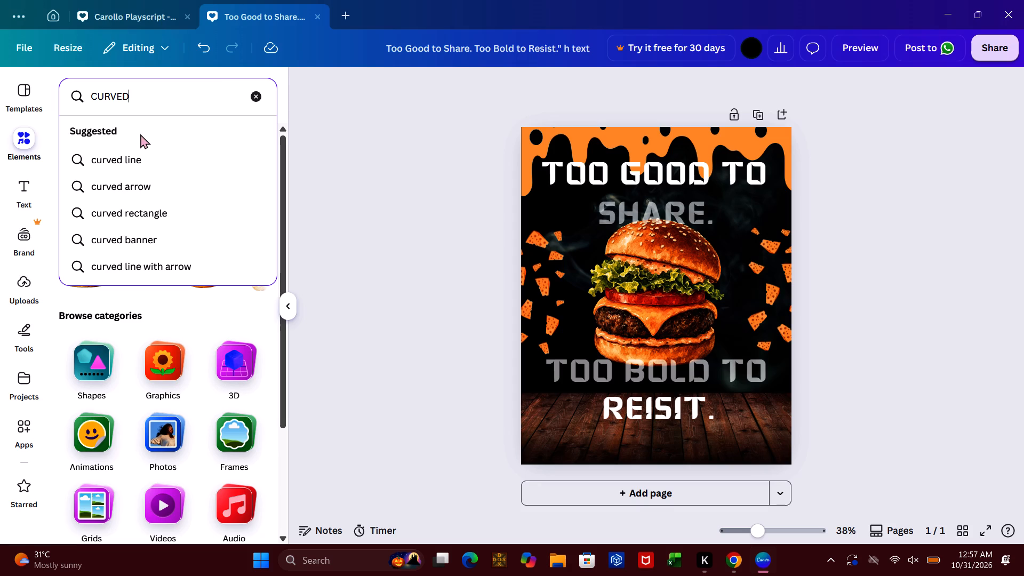
click(143, 149)
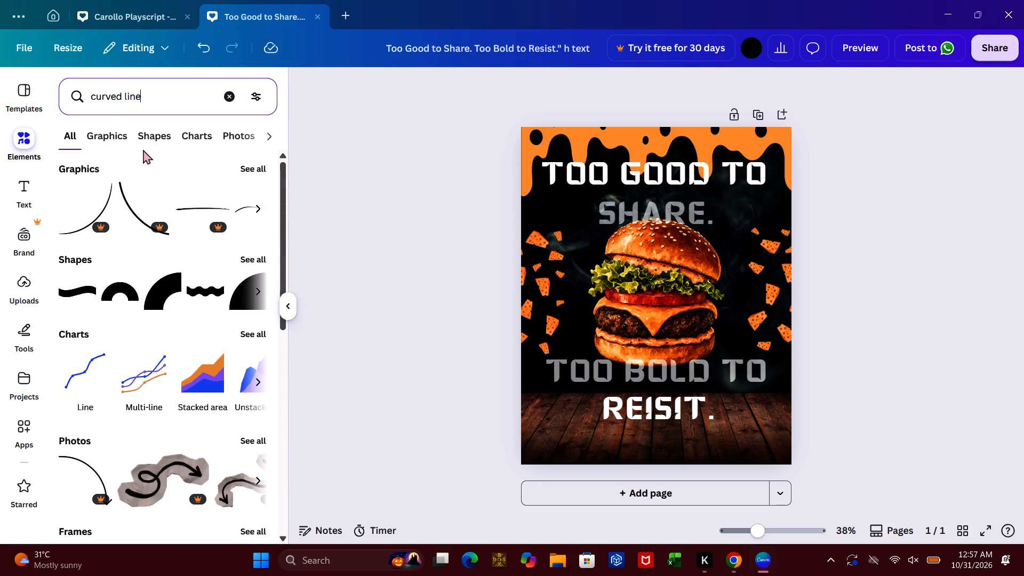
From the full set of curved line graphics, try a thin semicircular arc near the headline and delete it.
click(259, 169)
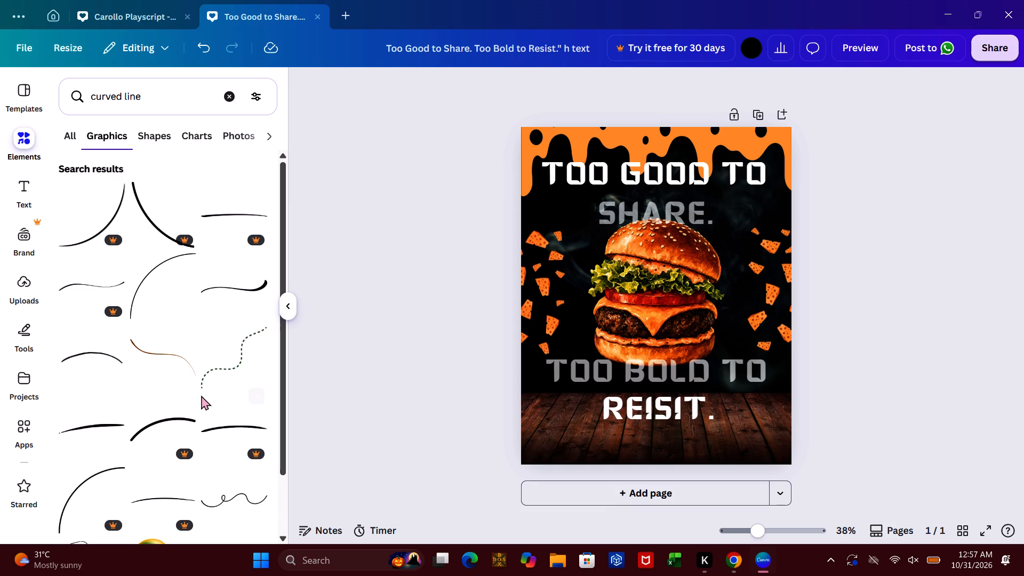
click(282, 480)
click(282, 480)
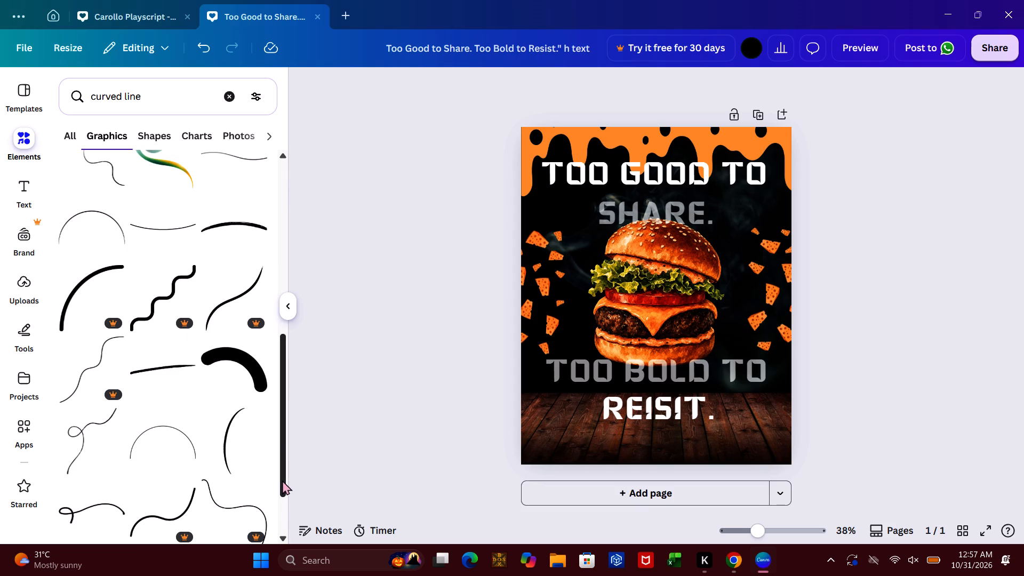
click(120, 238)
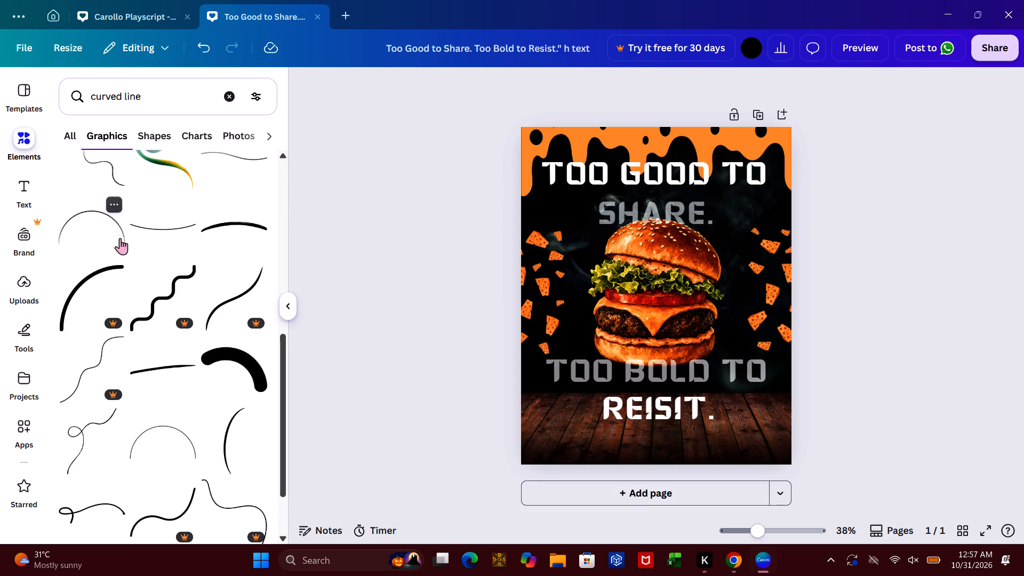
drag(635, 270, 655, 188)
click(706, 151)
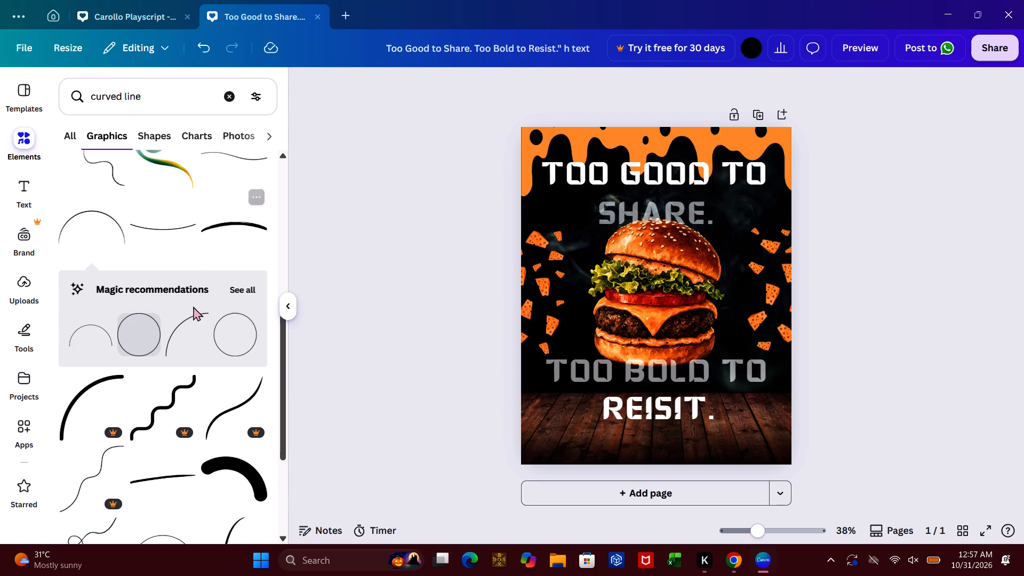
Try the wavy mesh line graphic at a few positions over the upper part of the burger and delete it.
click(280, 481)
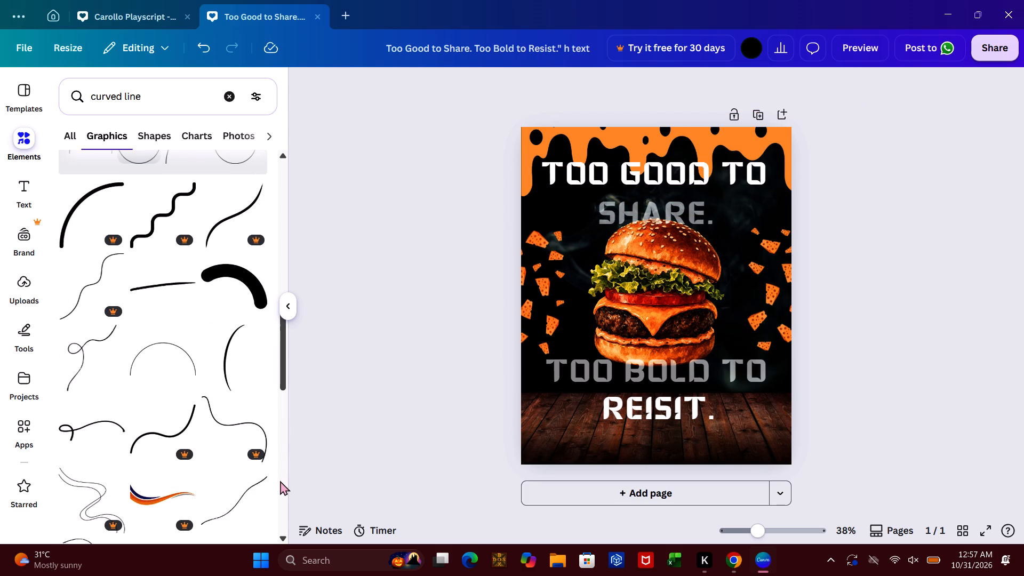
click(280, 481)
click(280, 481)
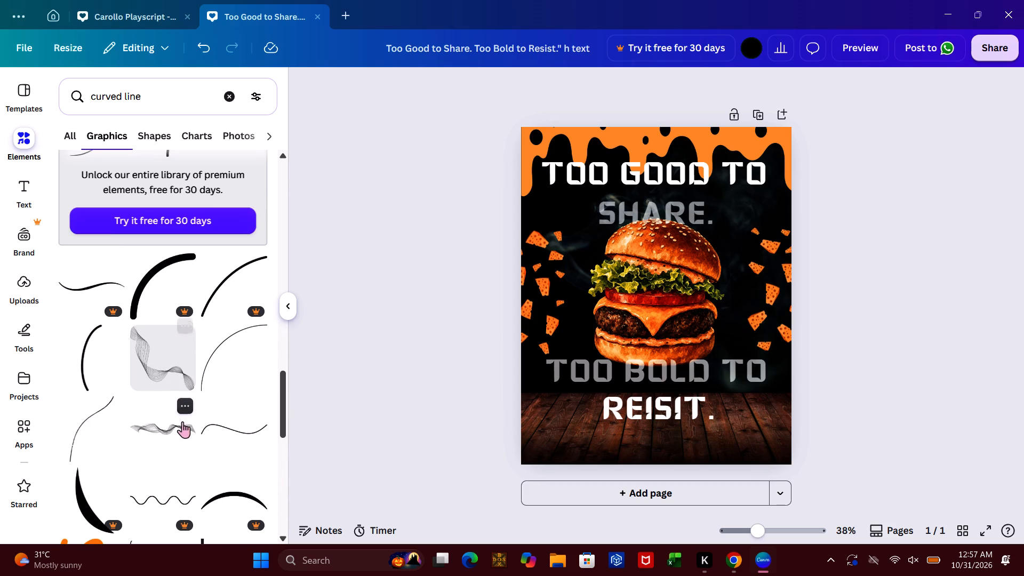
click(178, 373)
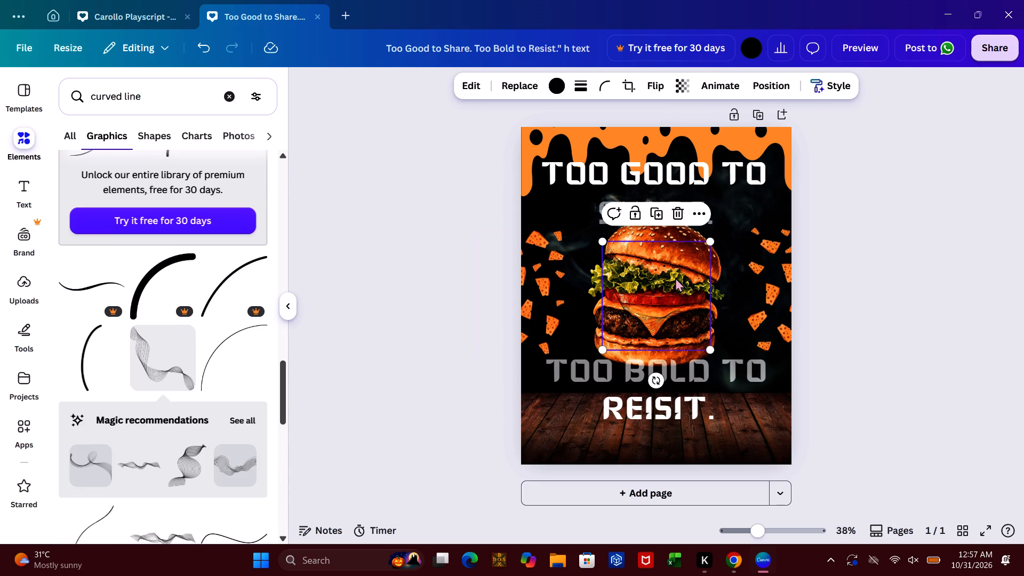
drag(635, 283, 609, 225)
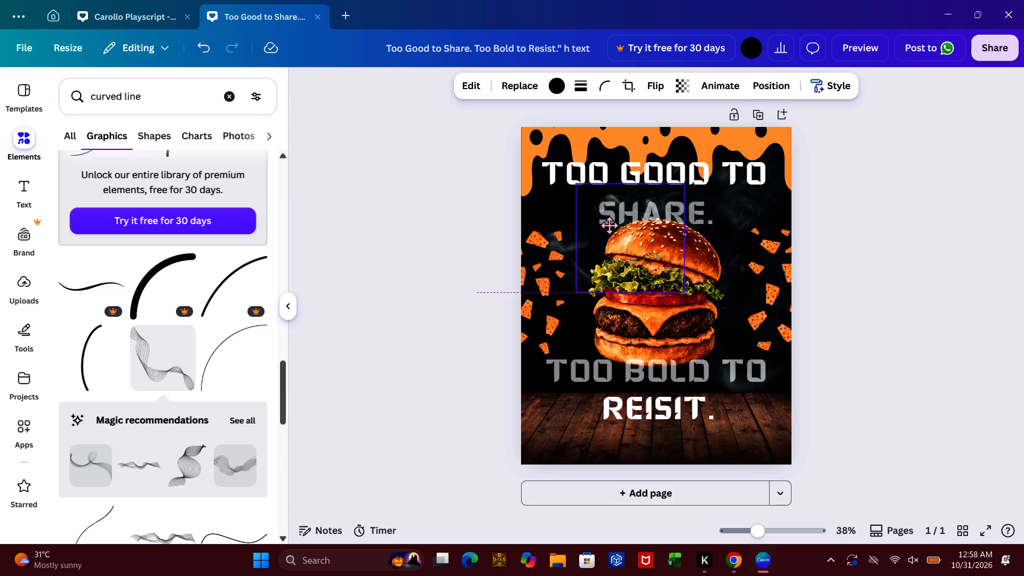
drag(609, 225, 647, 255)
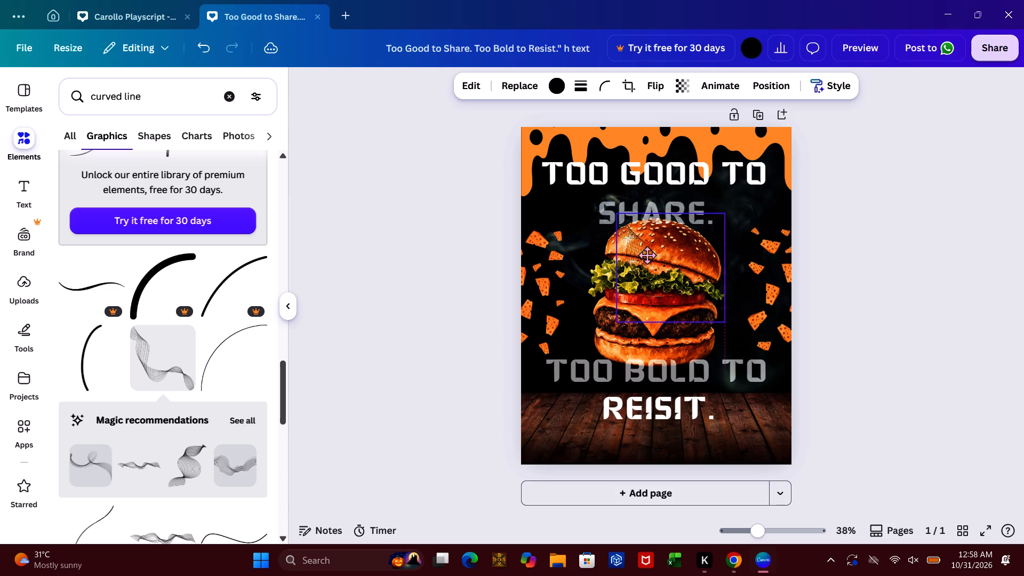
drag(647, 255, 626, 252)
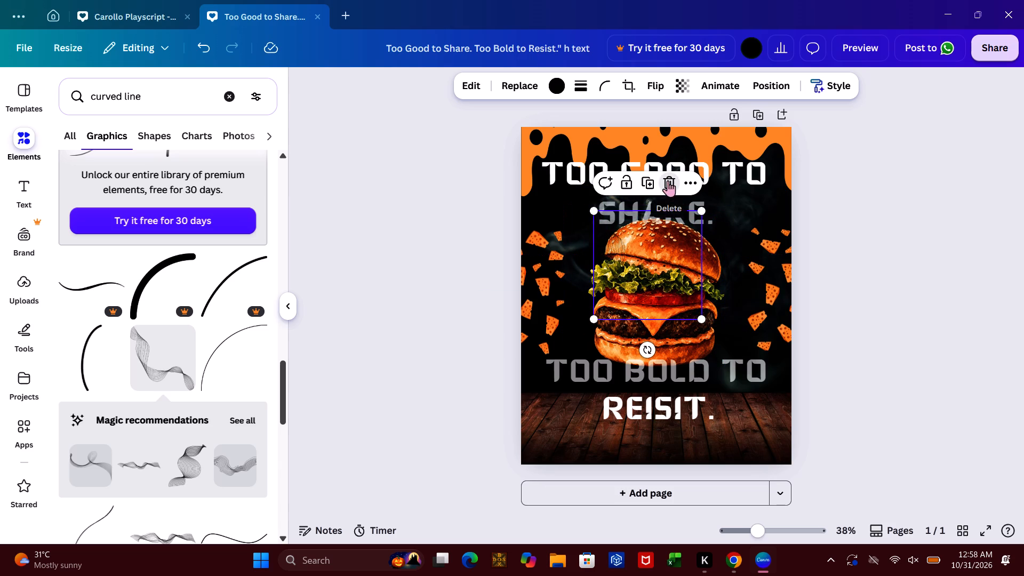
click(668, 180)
Look further through the curved line graphics and refine the search to "curved line YELLOW".
click(283, 469)
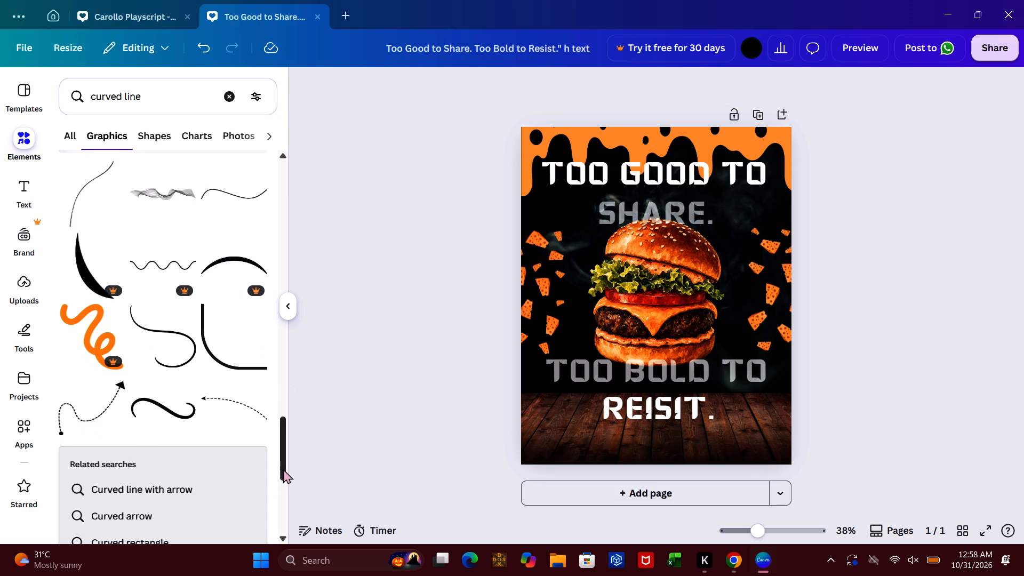
click(281, 493)
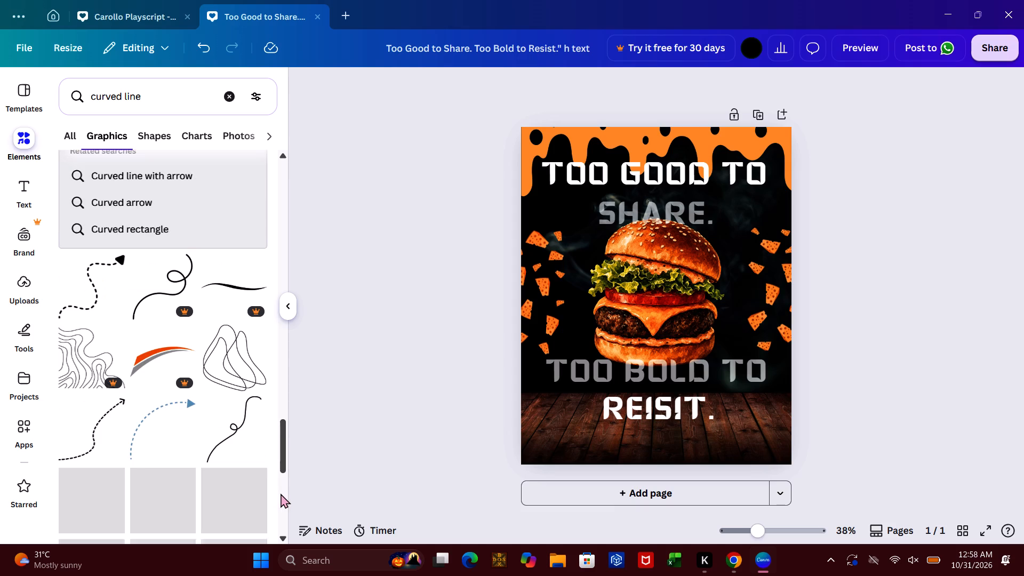
key(space)
click(190, 107)
key(space)
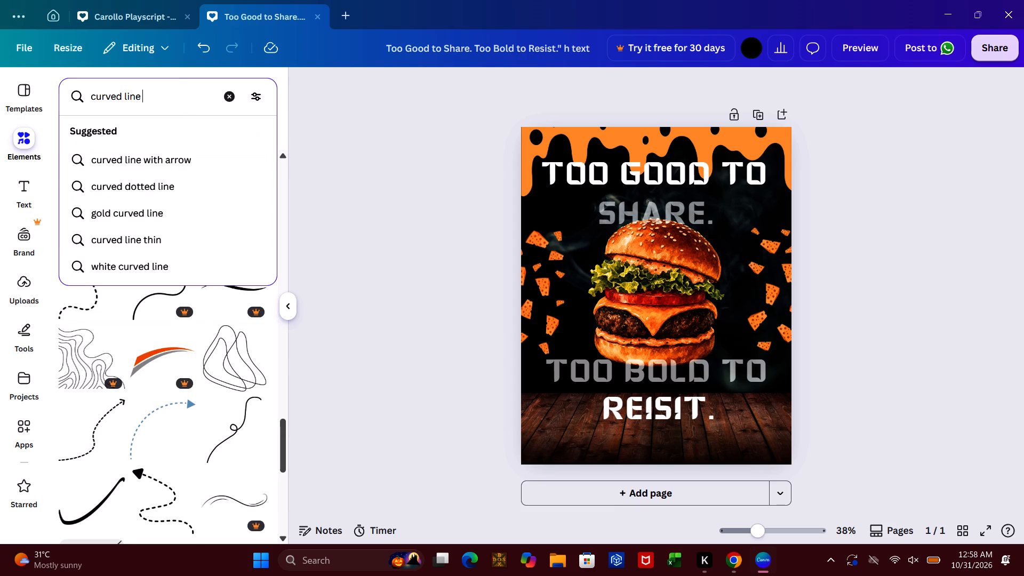
text(YELLO)
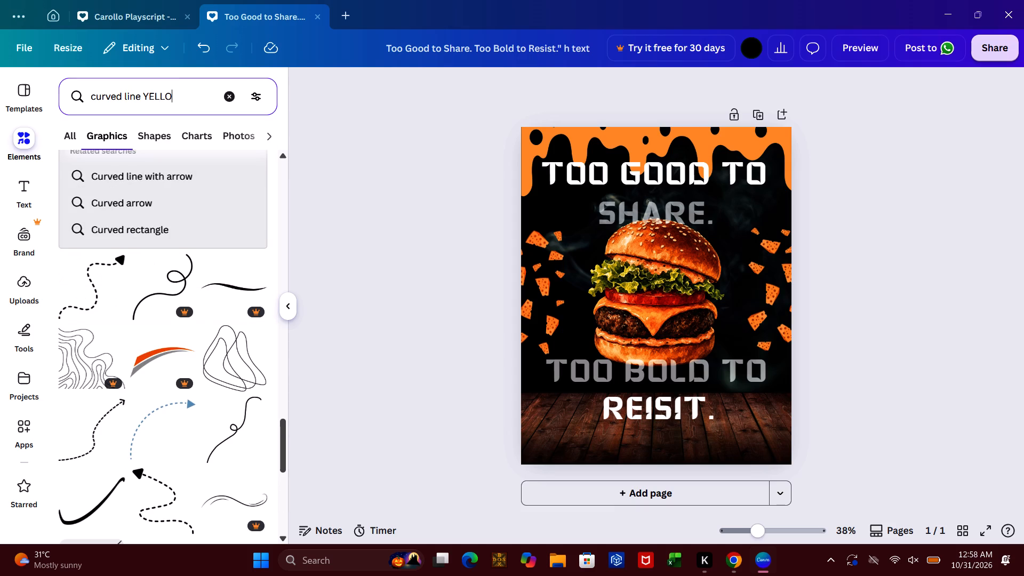
text(W)
key(space)
key(Return)
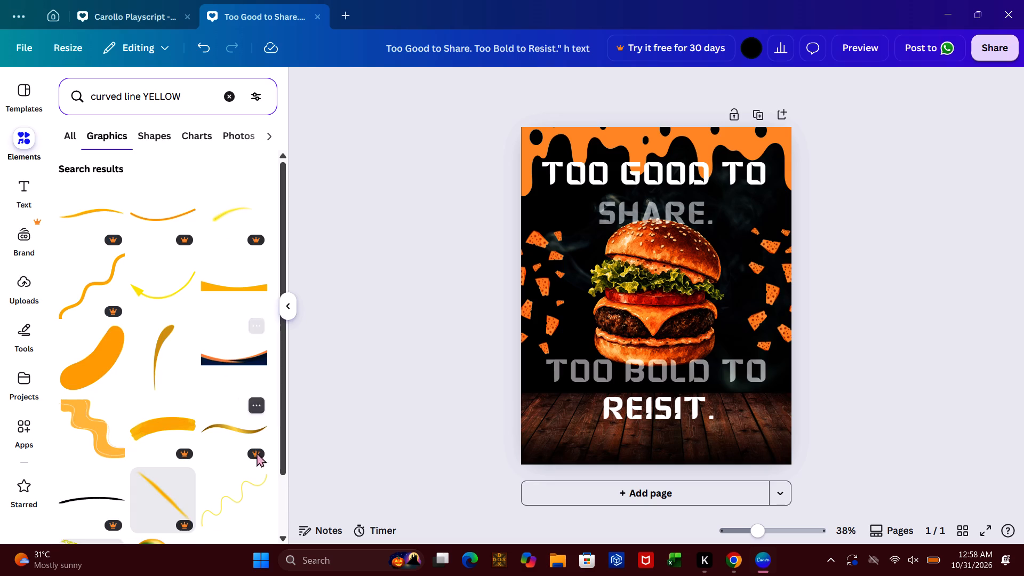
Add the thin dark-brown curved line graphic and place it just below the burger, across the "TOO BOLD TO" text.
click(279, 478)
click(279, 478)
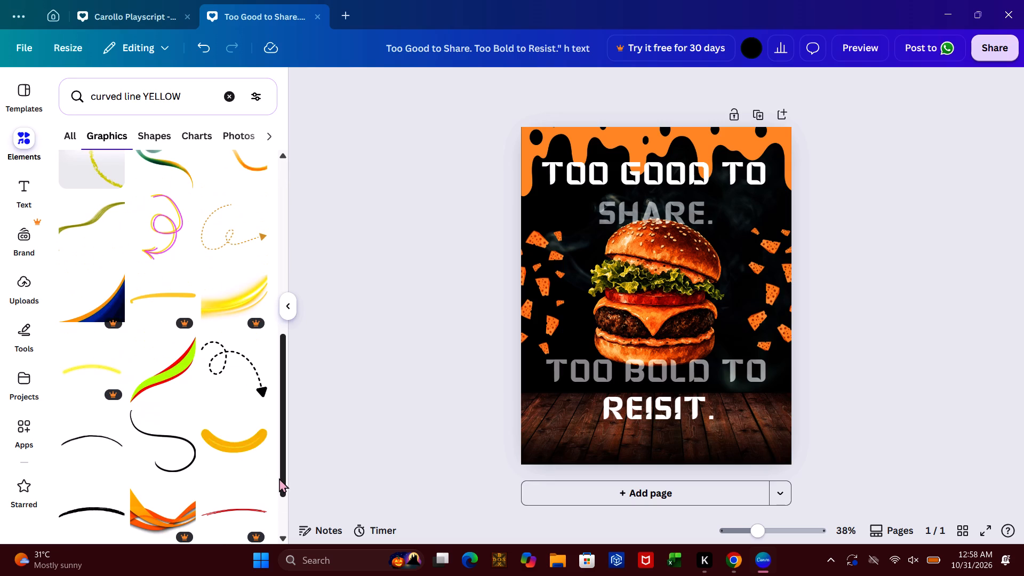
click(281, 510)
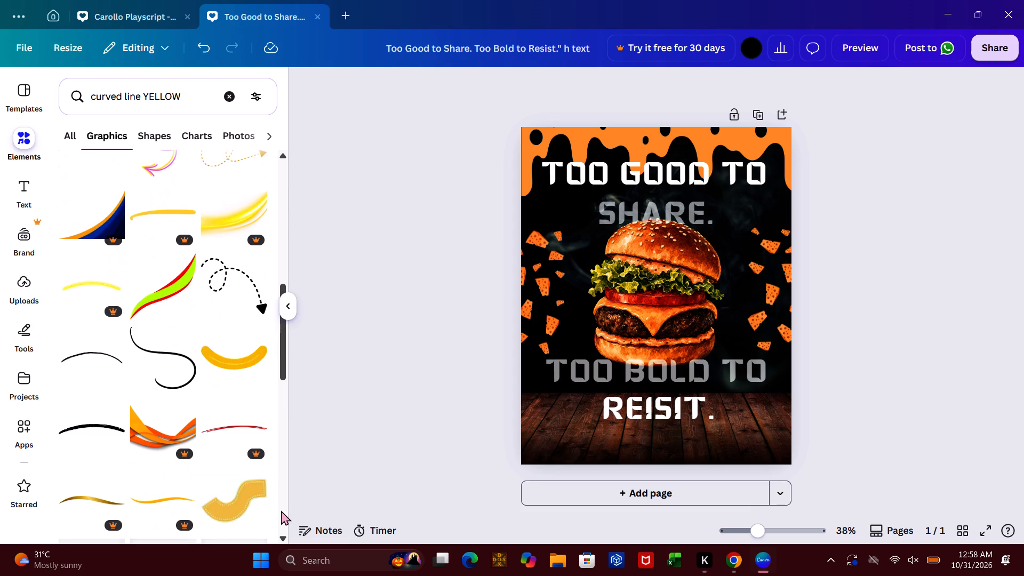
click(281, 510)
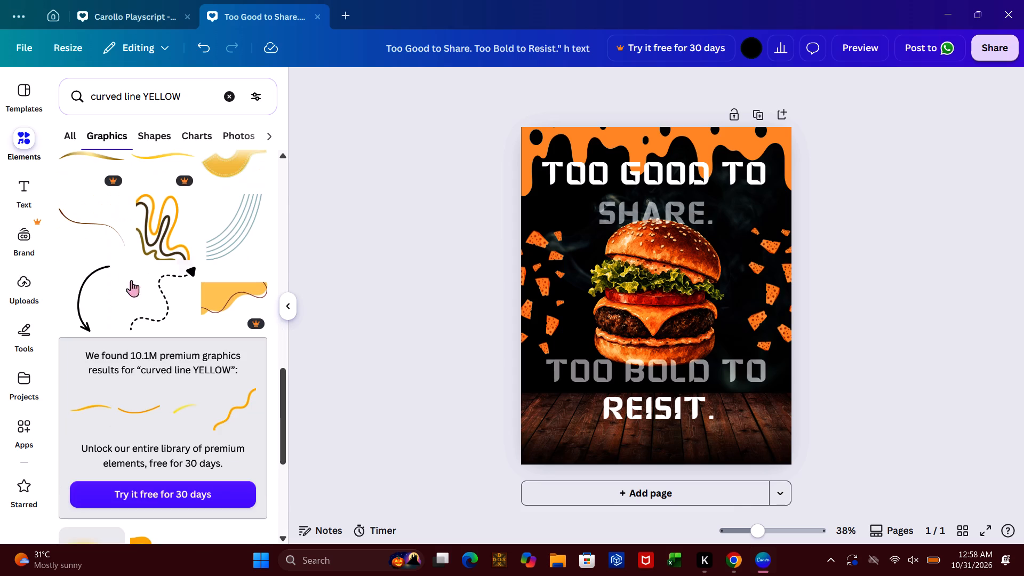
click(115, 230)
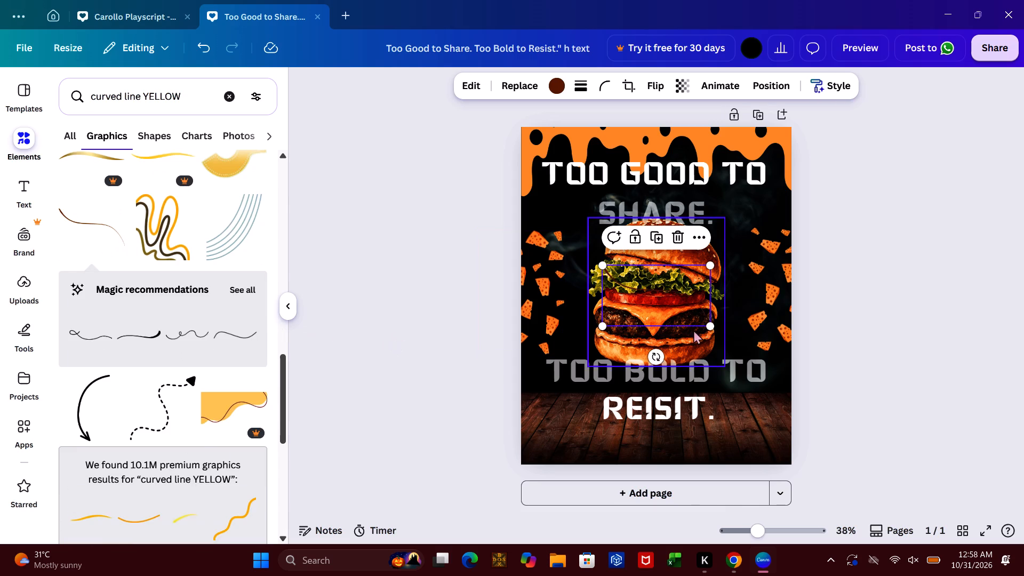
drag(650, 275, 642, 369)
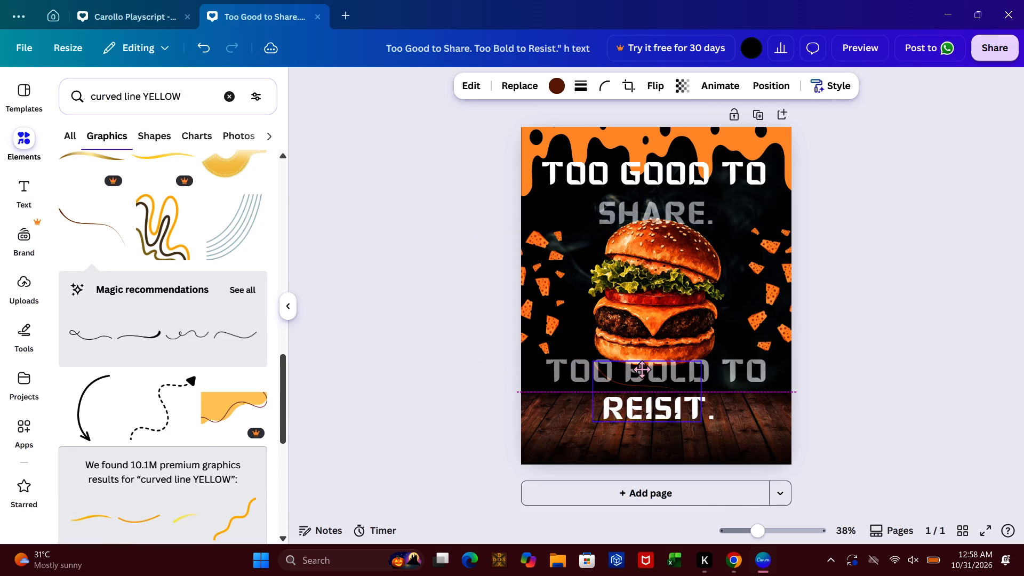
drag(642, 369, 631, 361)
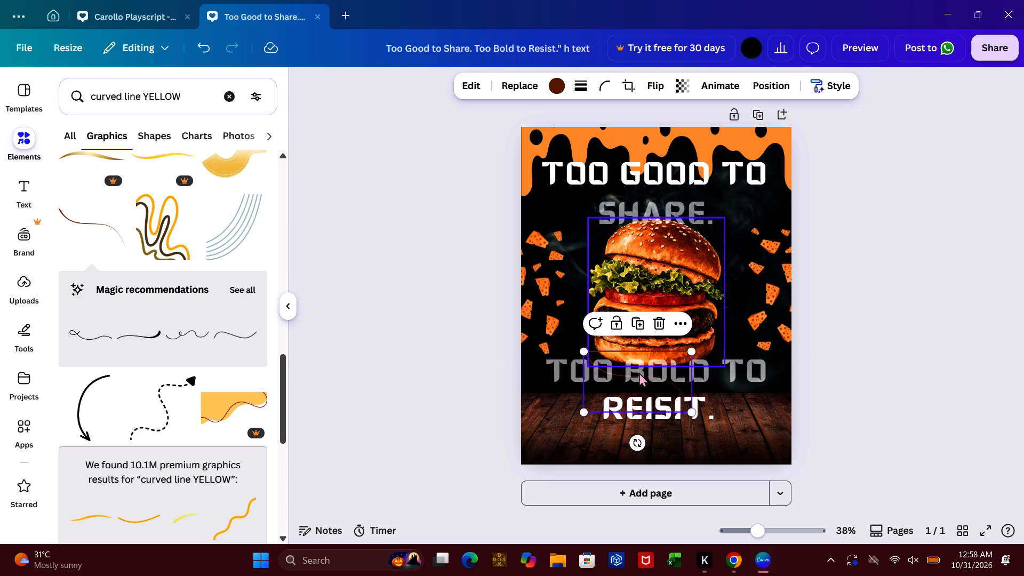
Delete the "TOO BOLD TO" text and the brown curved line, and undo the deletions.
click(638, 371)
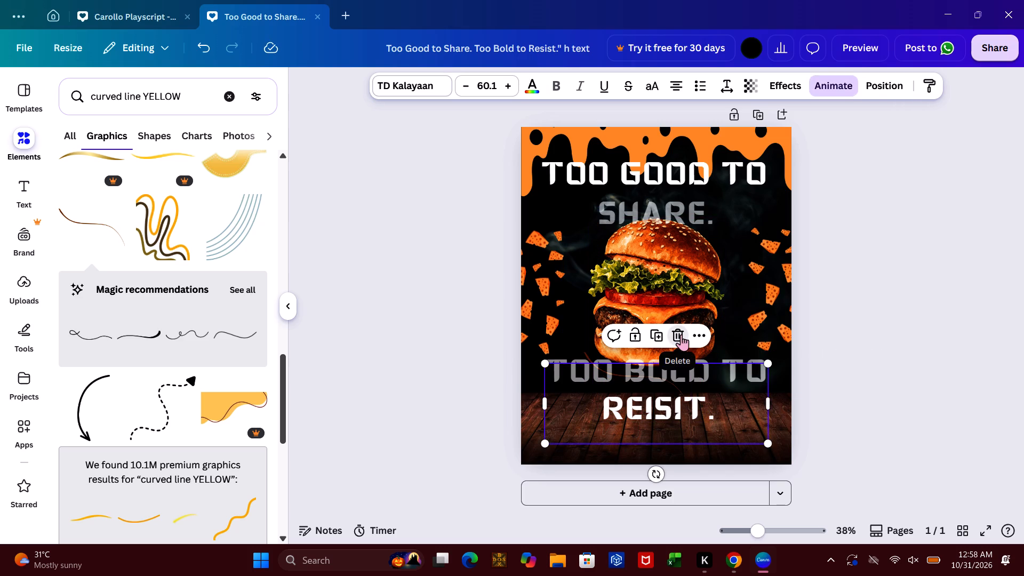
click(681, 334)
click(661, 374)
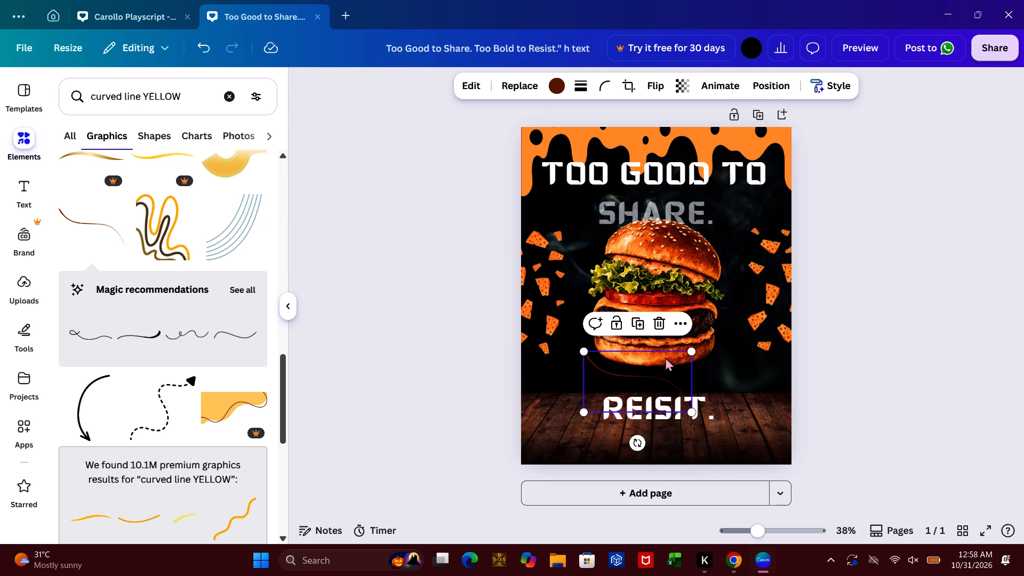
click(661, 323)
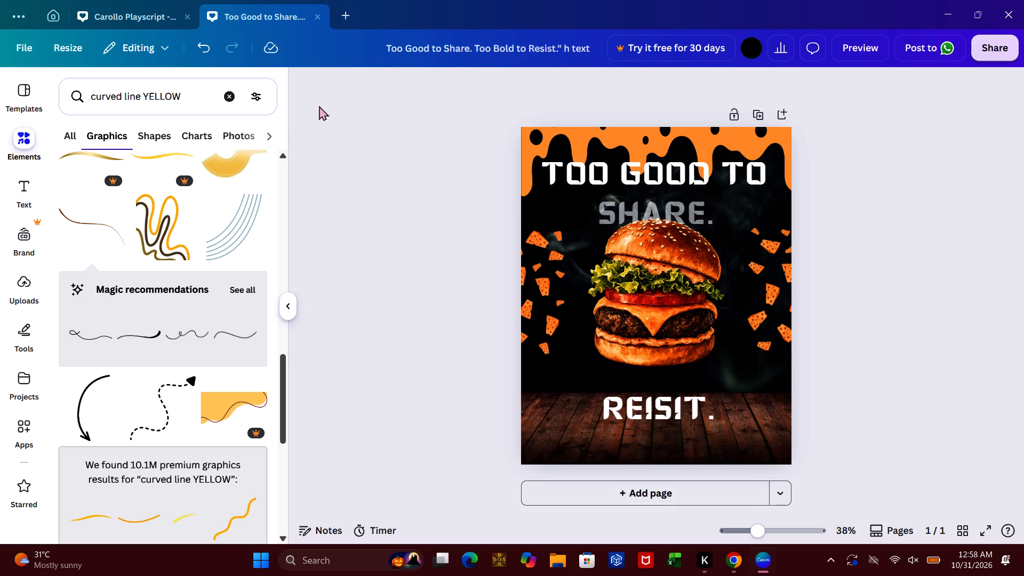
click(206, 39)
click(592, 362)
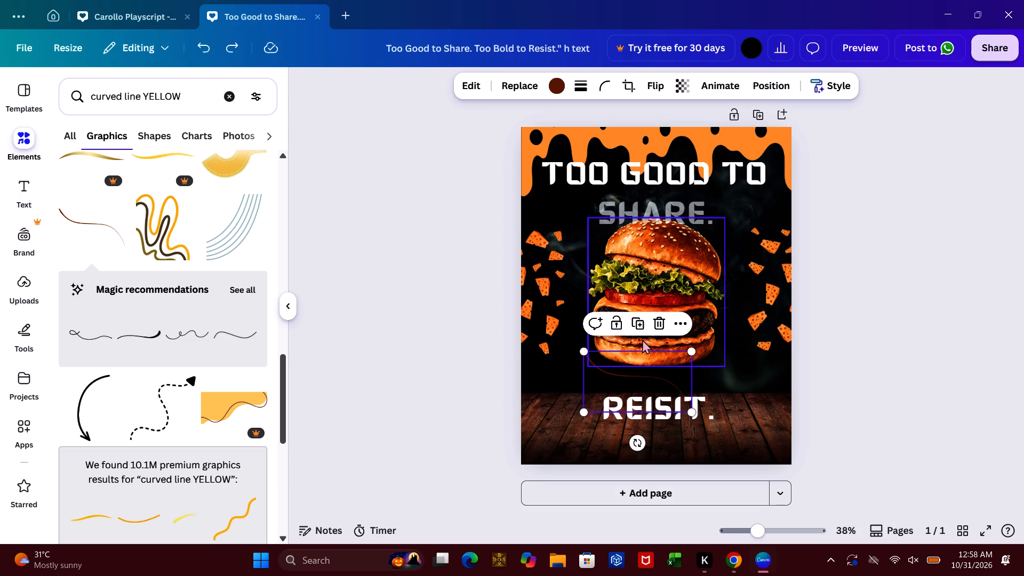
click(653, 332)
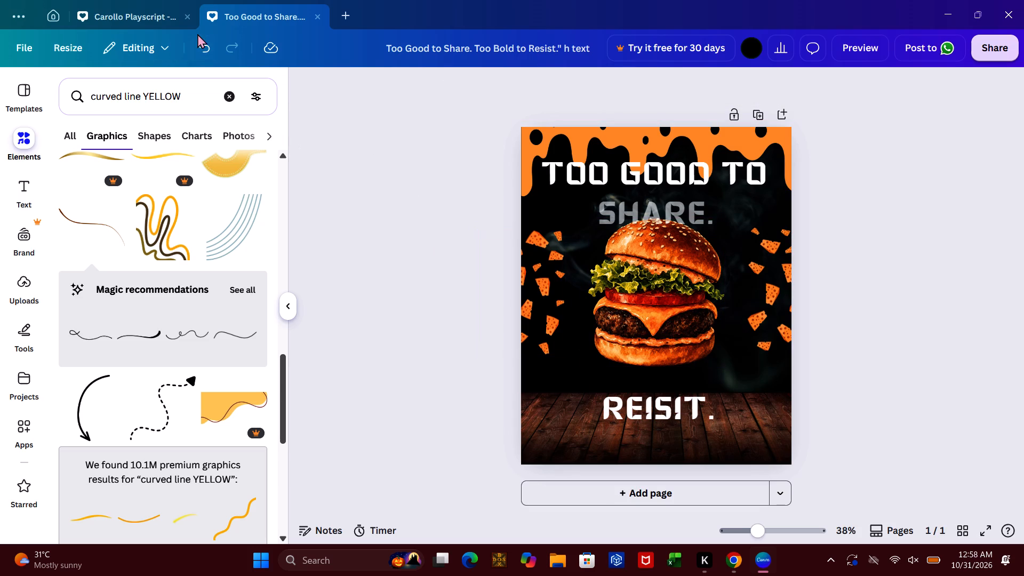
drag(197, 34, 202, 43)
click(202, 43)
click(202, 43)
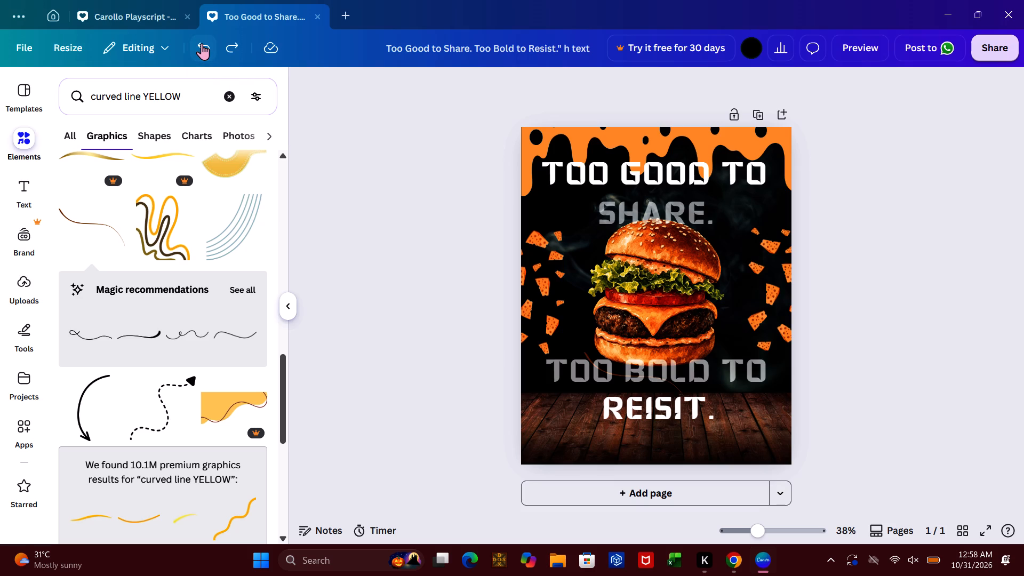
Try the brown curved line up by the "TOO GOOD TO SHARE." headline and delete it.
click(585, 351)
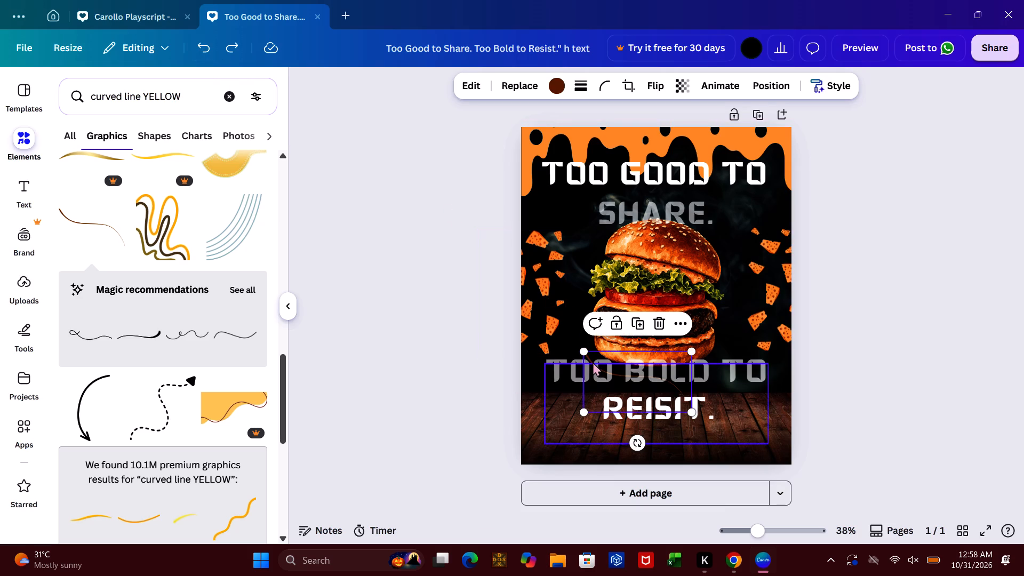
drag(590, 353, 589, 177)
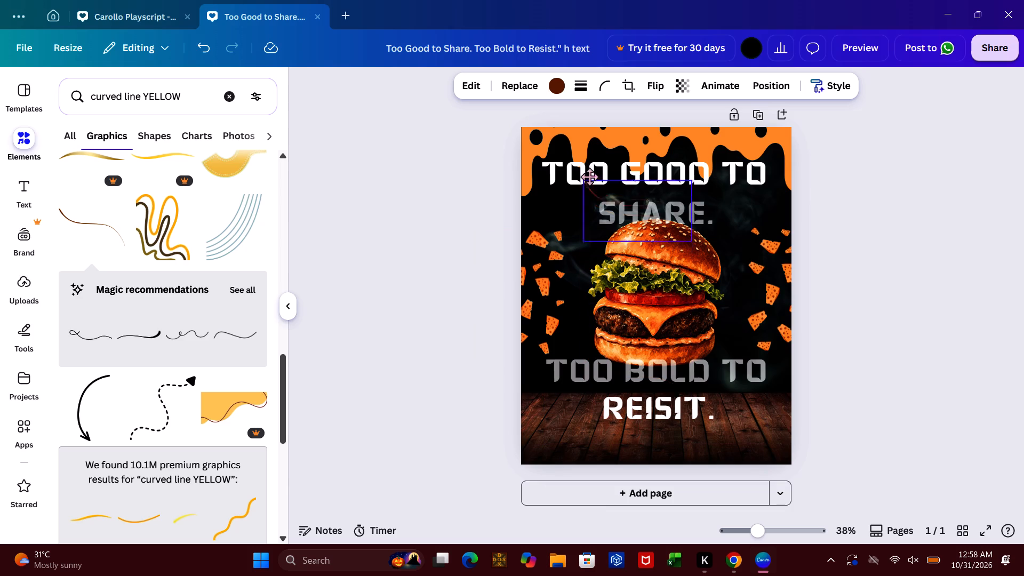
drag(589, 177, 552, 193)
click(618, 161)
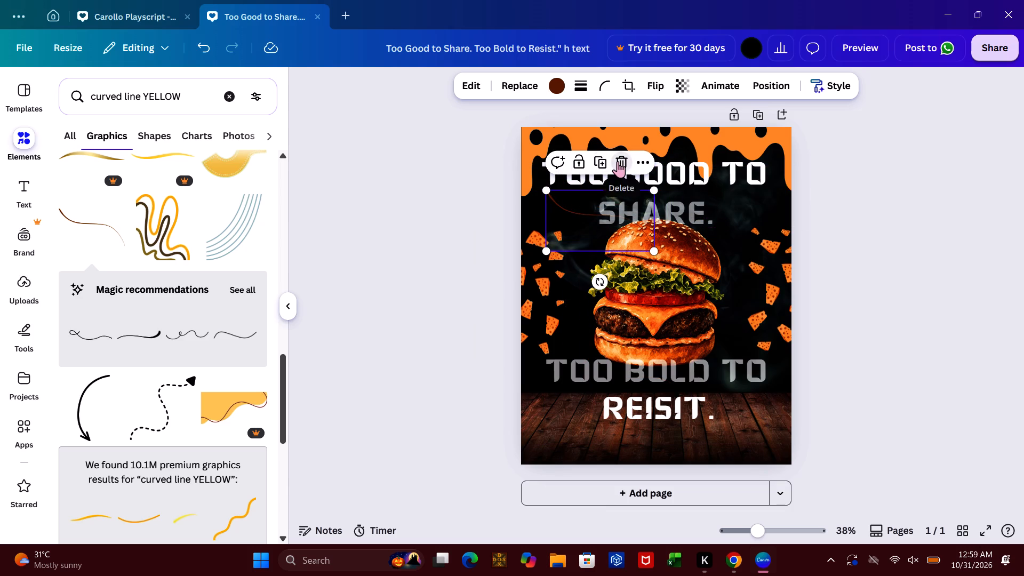
Look further through the yellow curved line graphics for a decoration that suits the burger design.
click(288, 467)
click(288, 467)
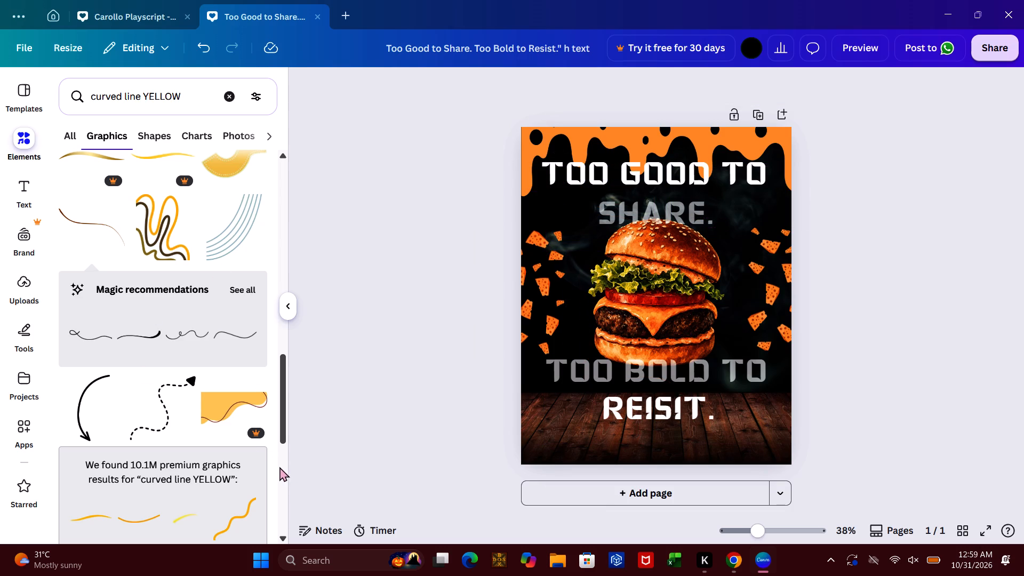
click(277, 465)
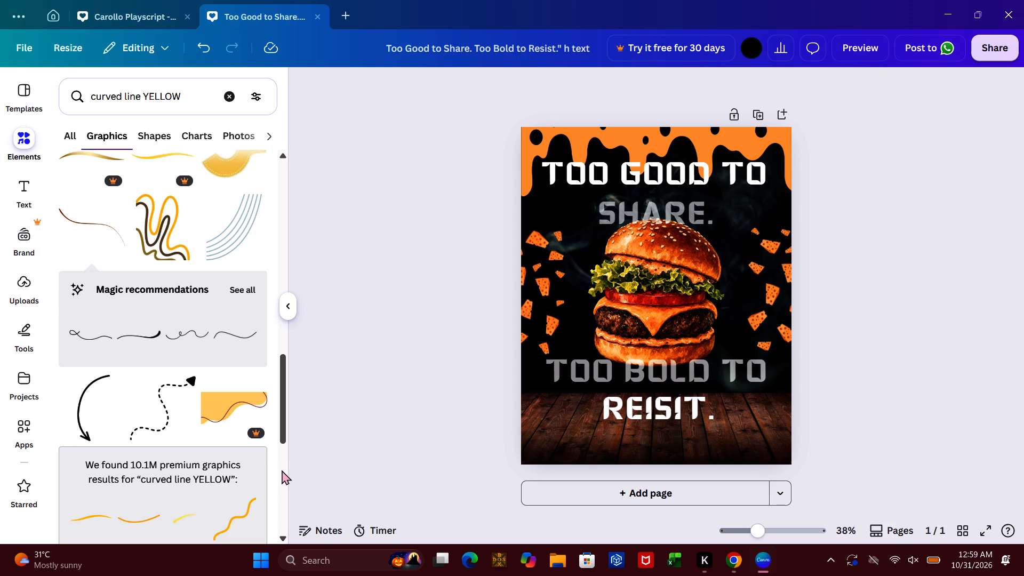
click(282, 470)
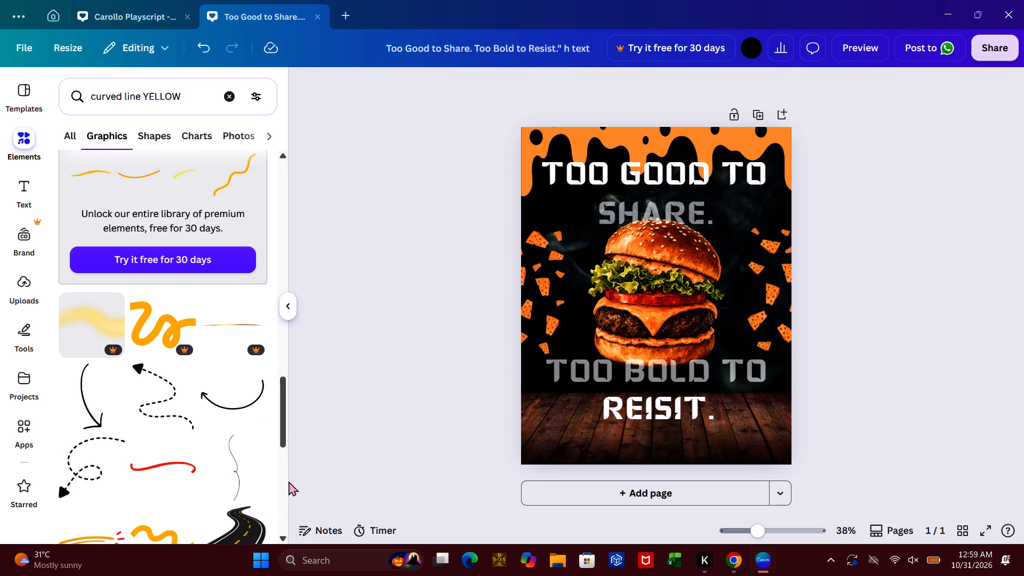
click(286, 478)
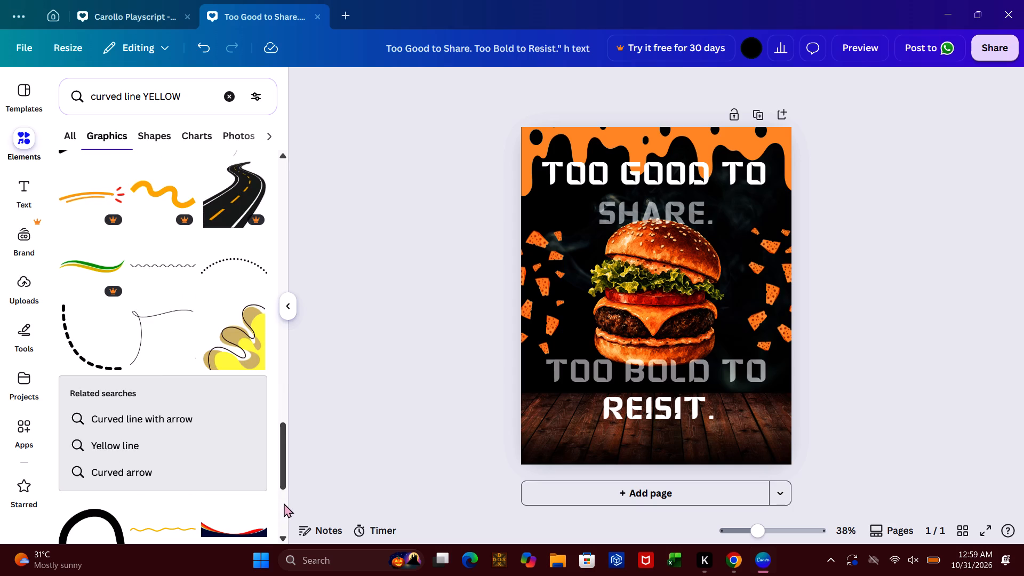
click(284, 503)
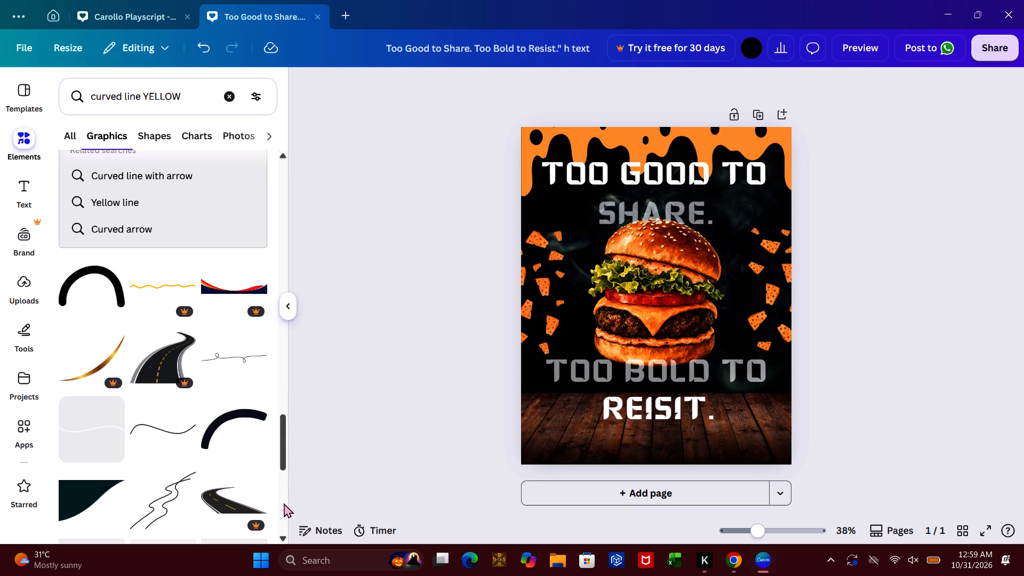
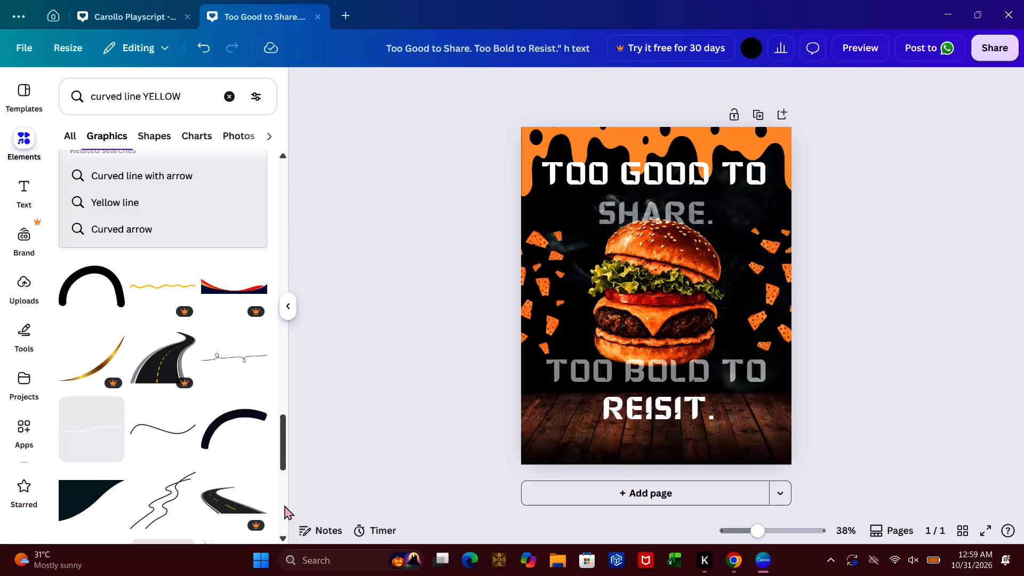
Look further down the yellow curved line graphics for a decoration that suits the burger design.
click(284, 505)
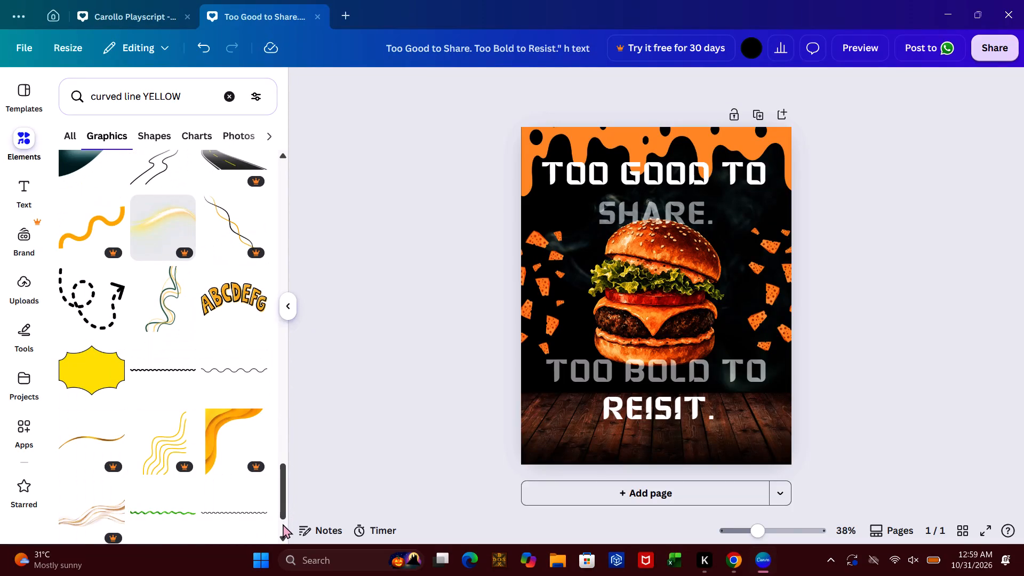
click(283, 524)
click(283, 524)
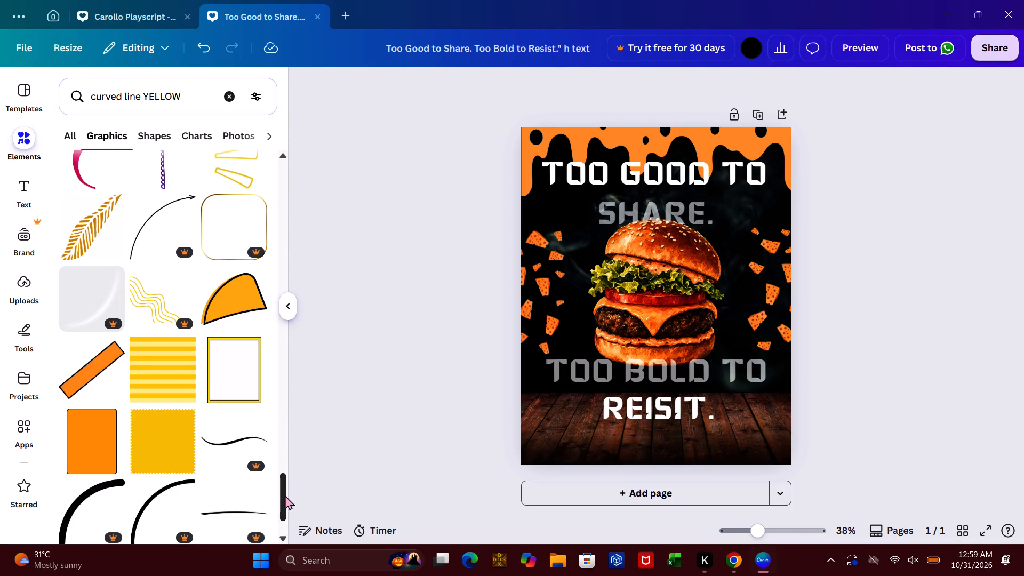
click(283, 524)
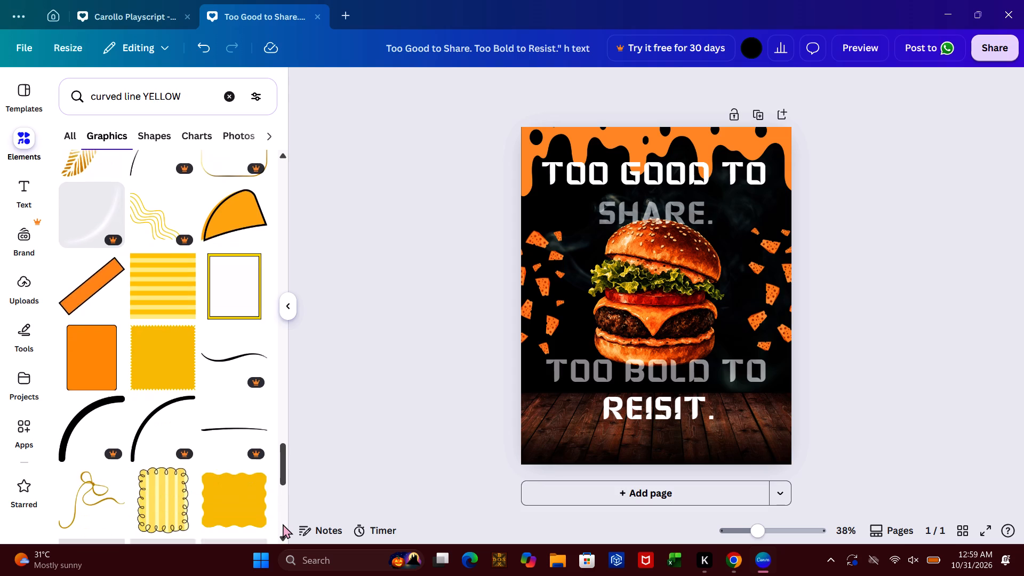
click(283, 524)
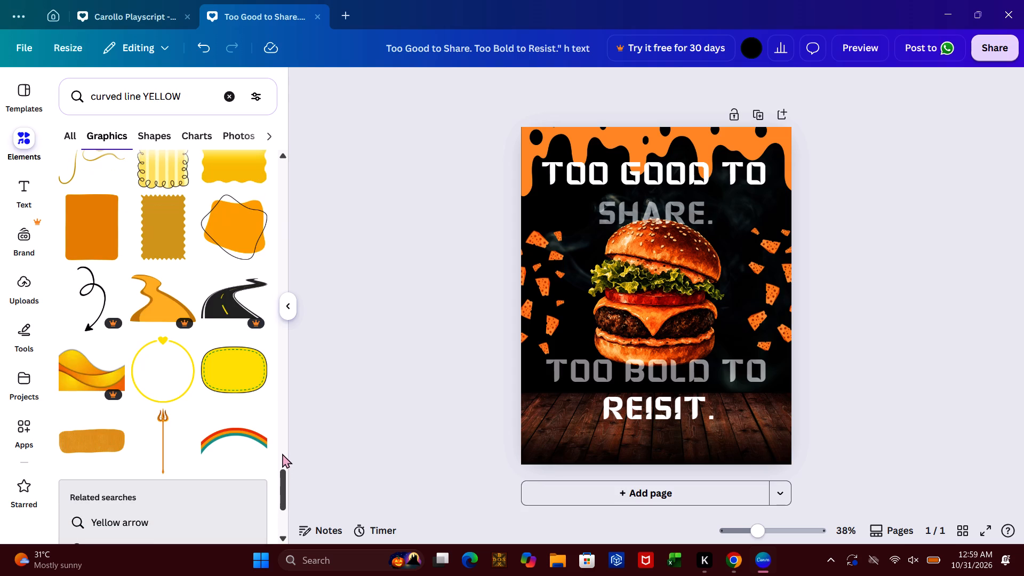
click(282, 453)
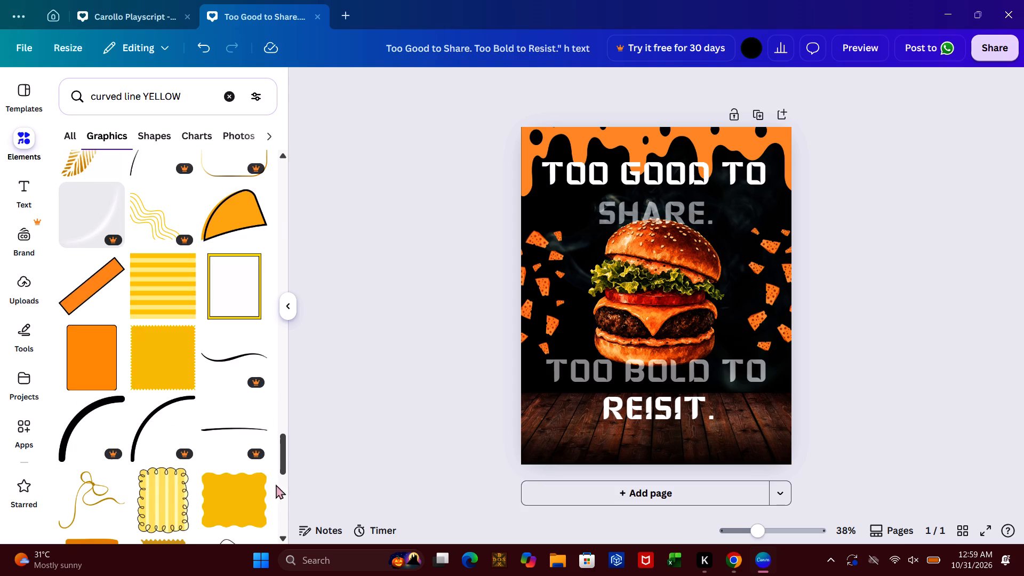
click(275, 510)
double_click(279, 512)
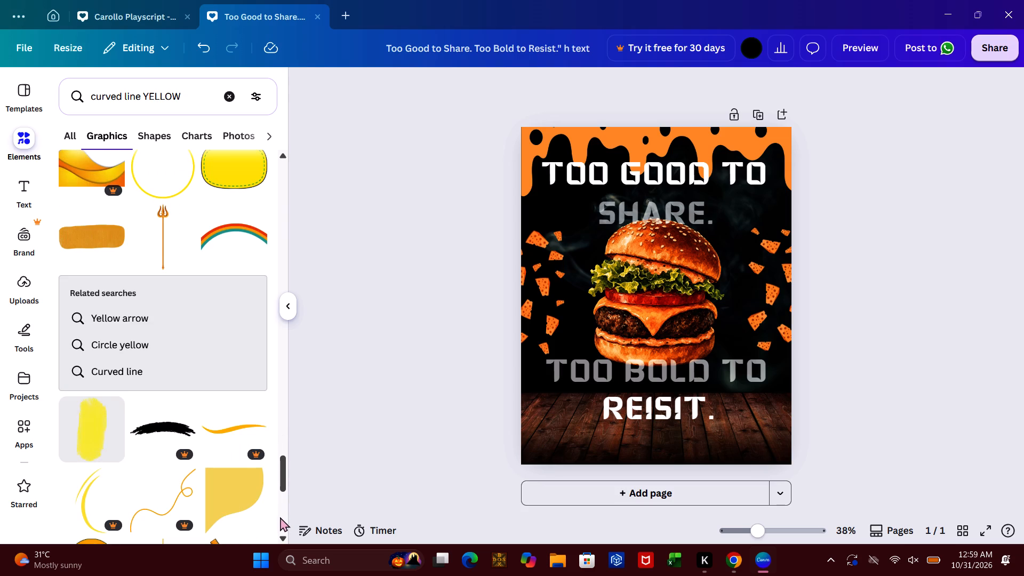
click(280, 517)
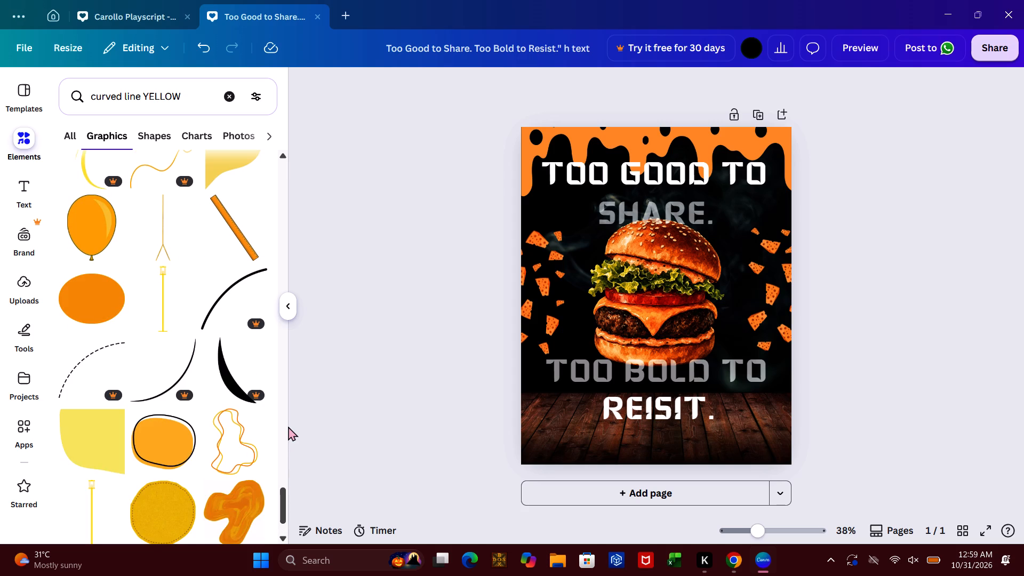
click(283, 525)
click(283, 525)
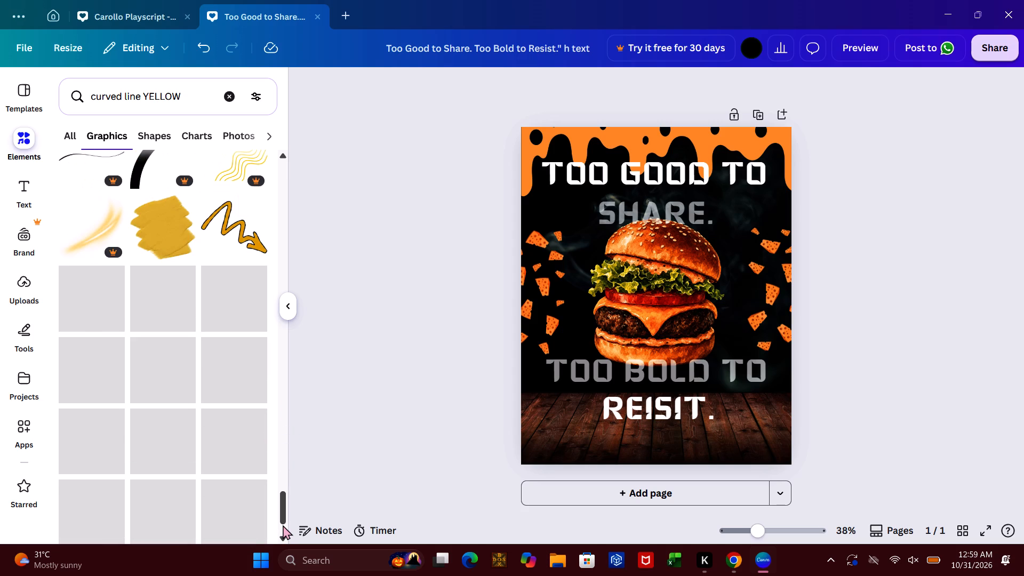
click(280, 466)
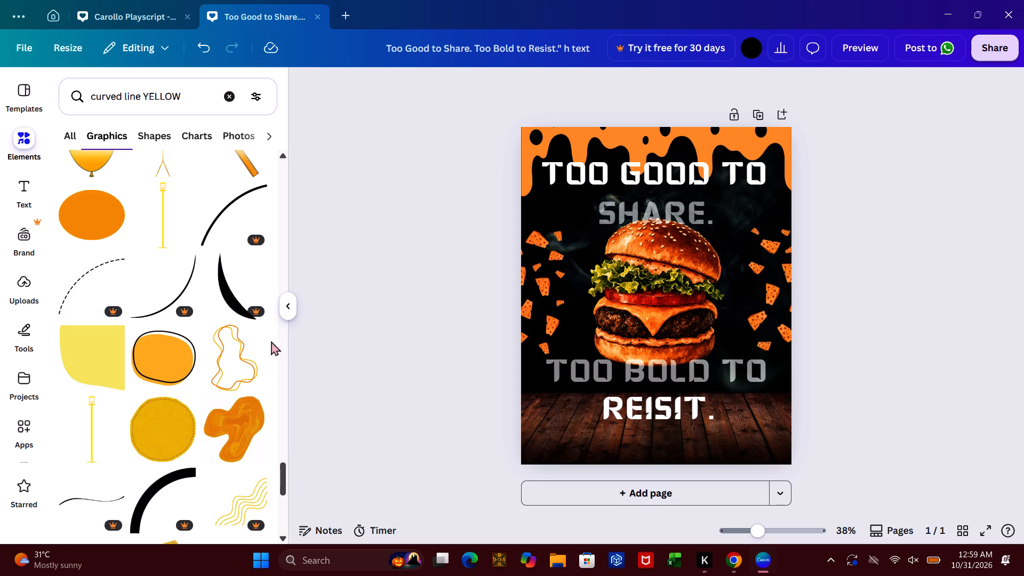
Go back up the yellow curved line results and add the free orange wavy line graphic across the burger.
click(287, 198)
click(287, 198)
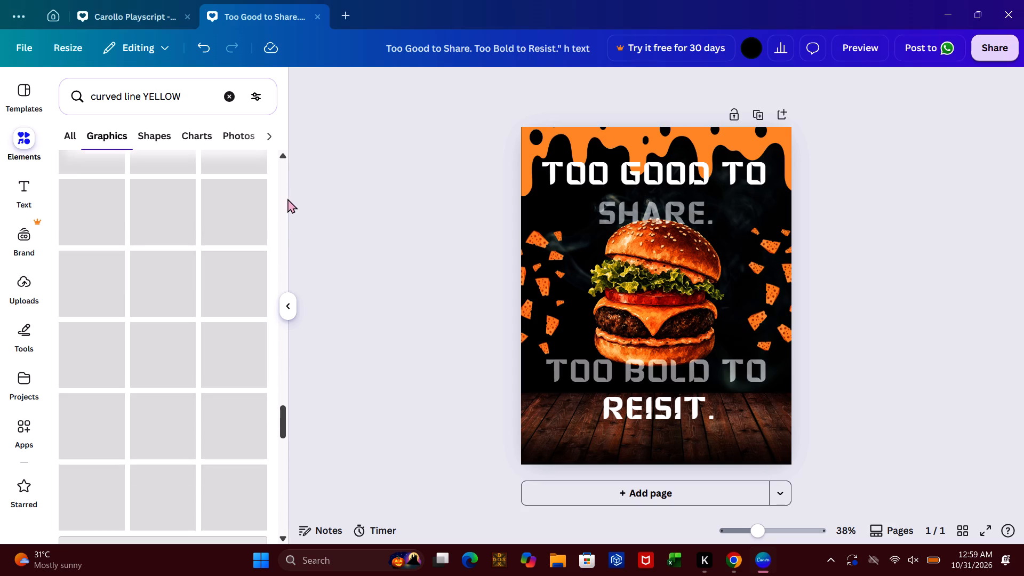
drag(287, 198, 282, 194)
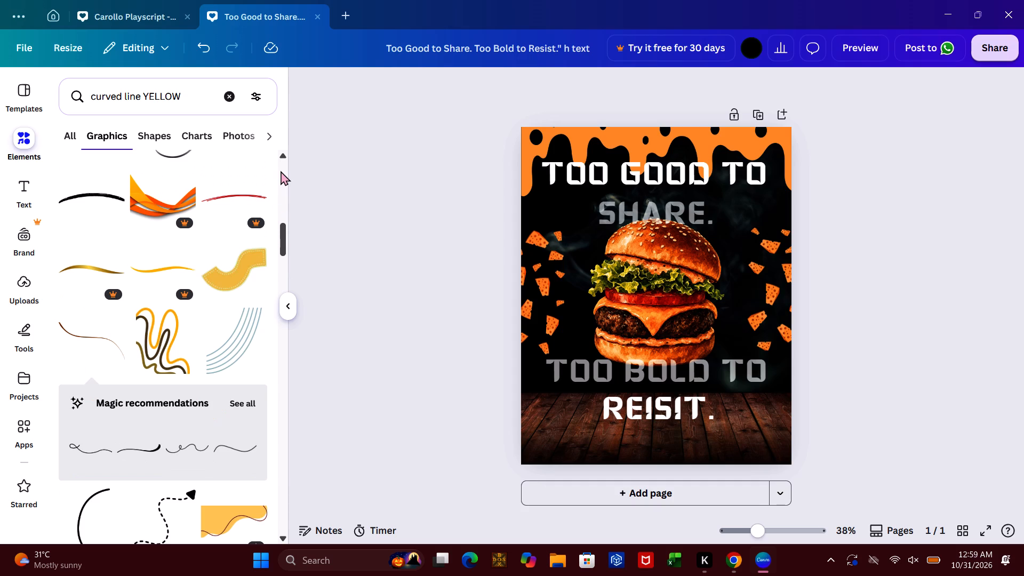
click(283, 182)
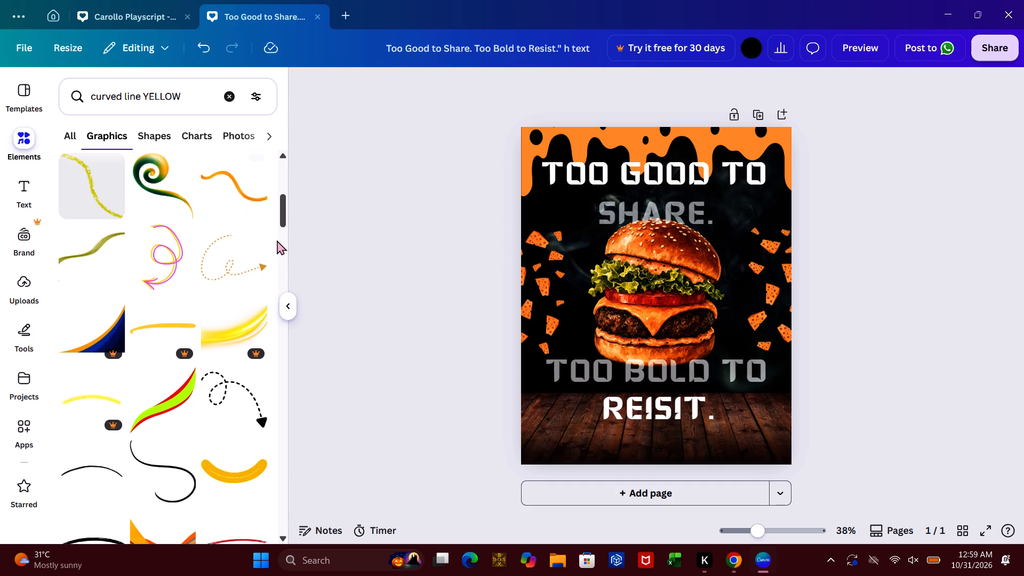
click(252, 202)
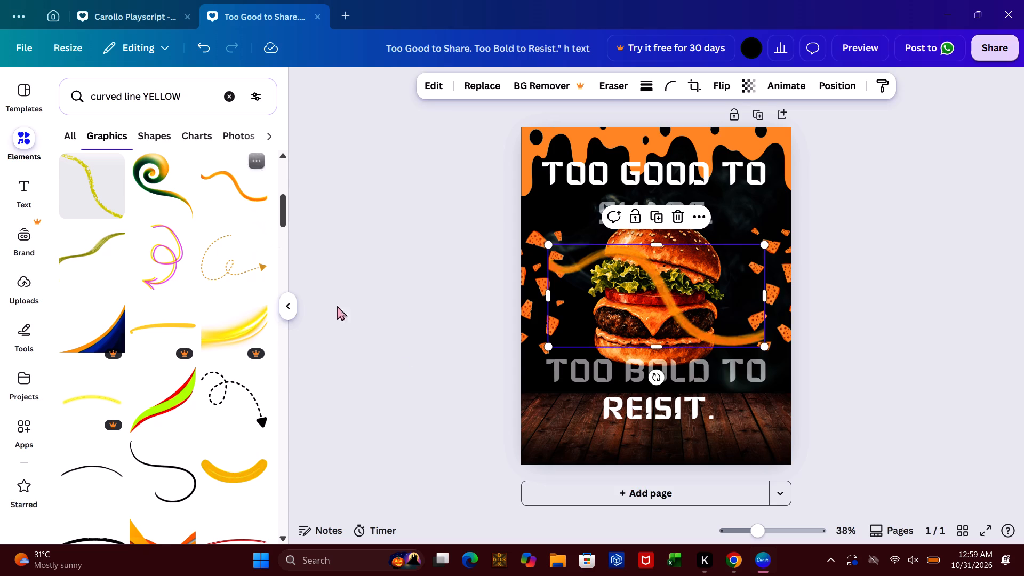
click(726, 346)
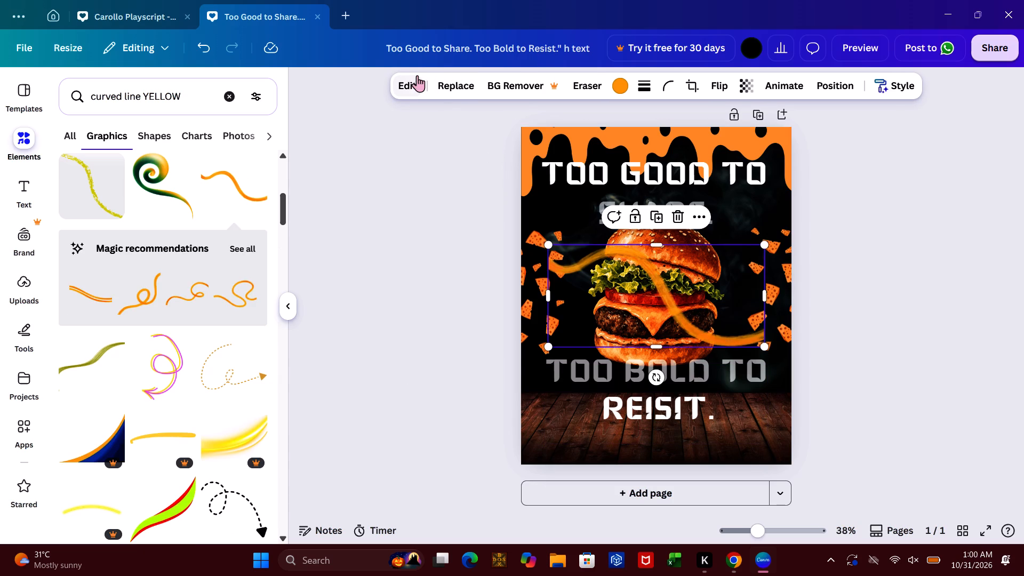
Adjust the orange wavy line's image settings, setting its tint to 36 and its contrast to -11.
click(416, 76)
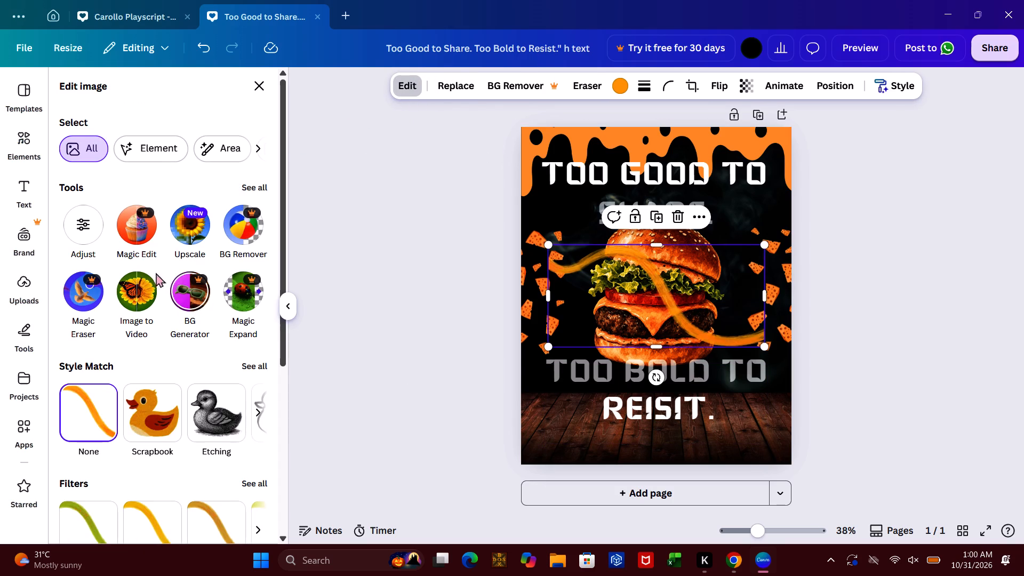
click(87, 227)
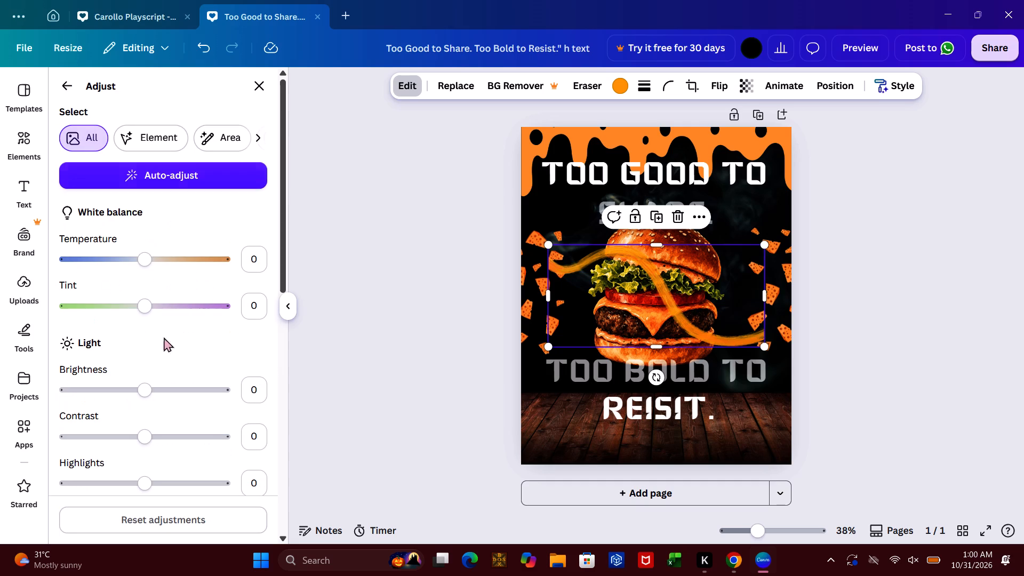
click(173, 306)
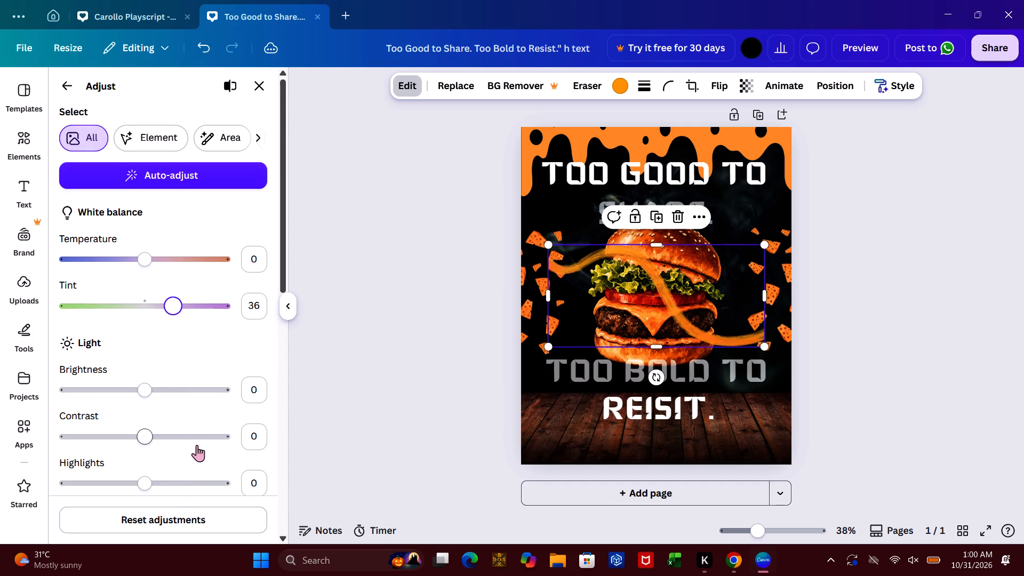
click(174, 433)
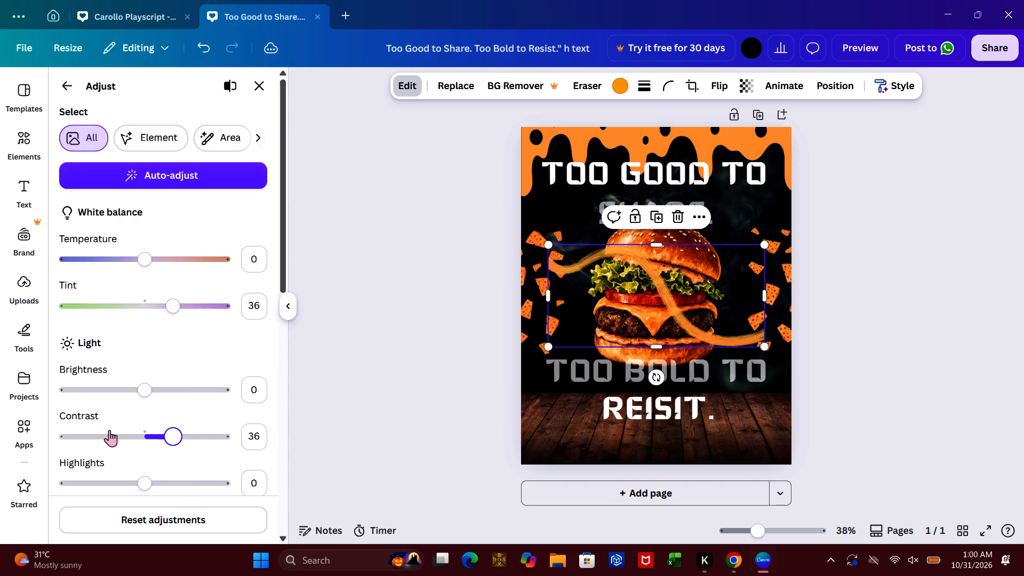
click(108, 431)
click(115, 436)
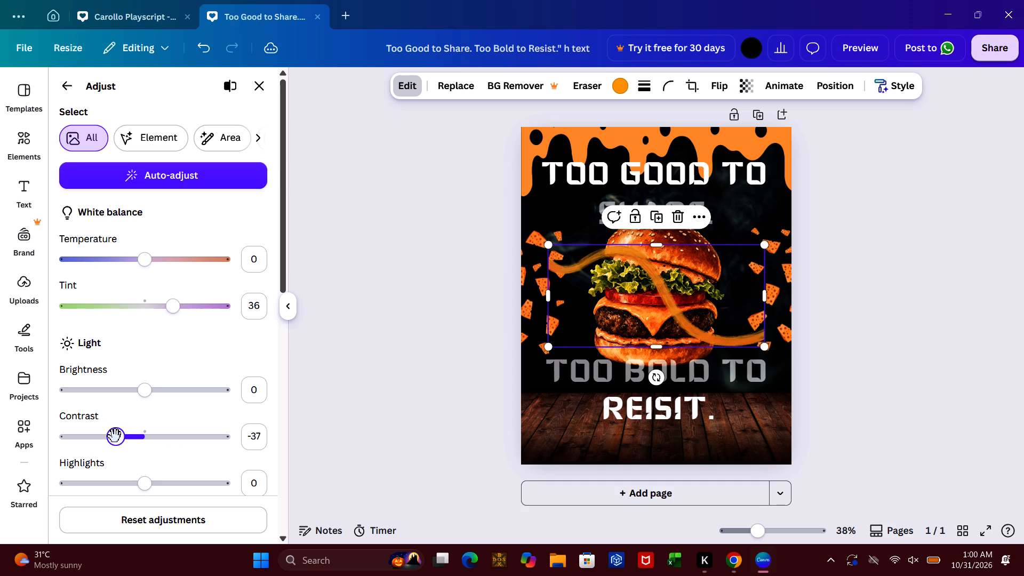
click(135, 441)
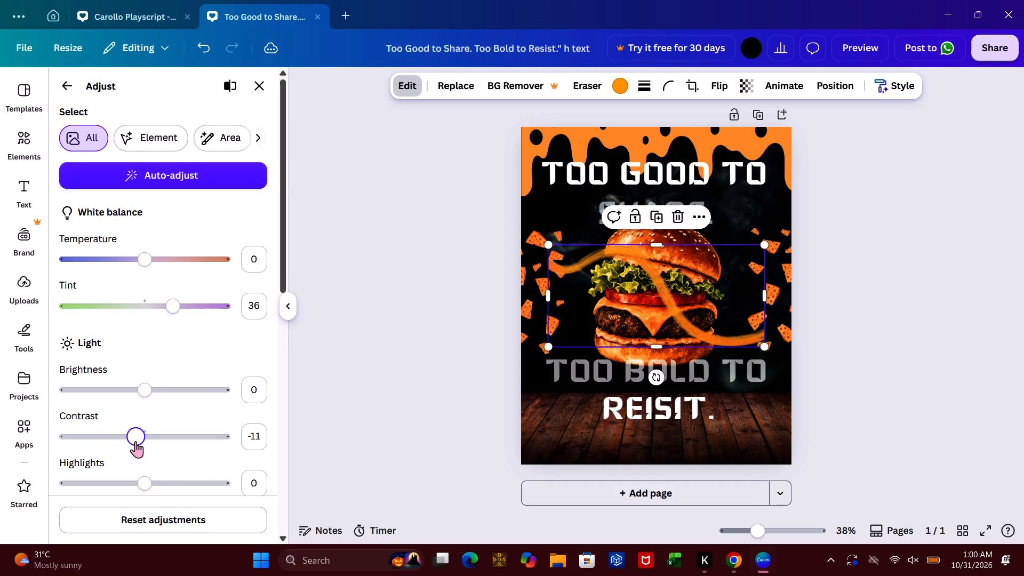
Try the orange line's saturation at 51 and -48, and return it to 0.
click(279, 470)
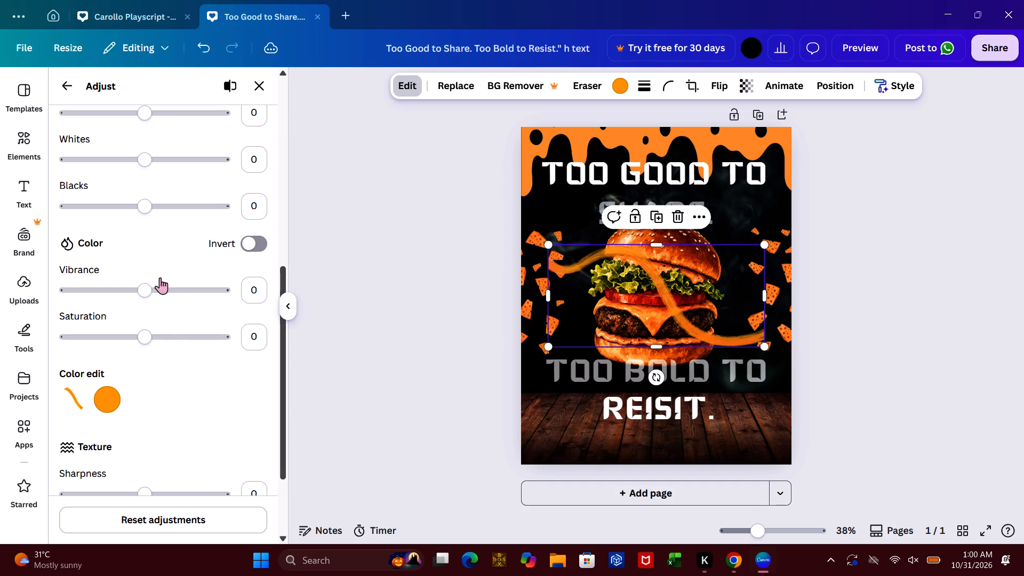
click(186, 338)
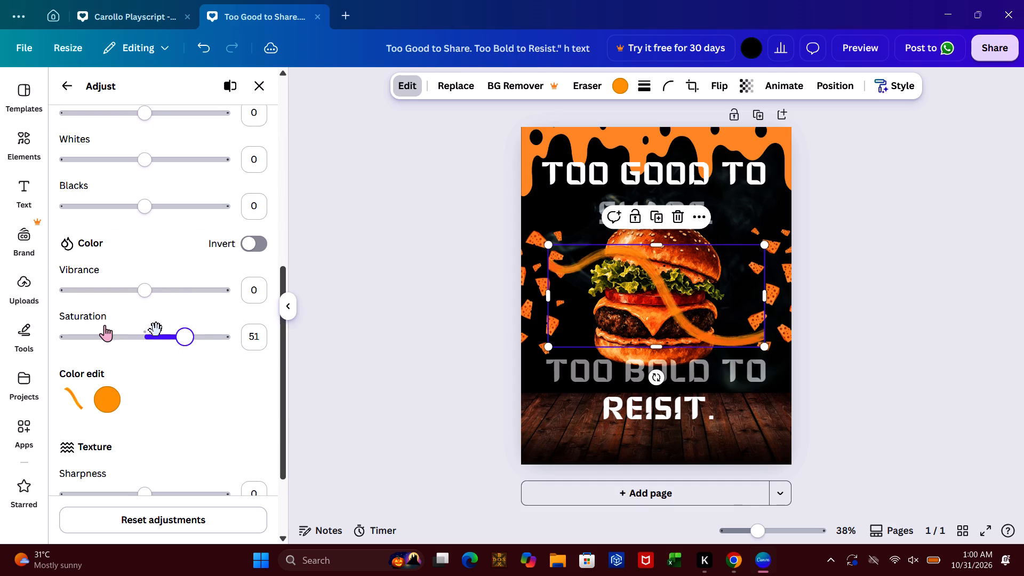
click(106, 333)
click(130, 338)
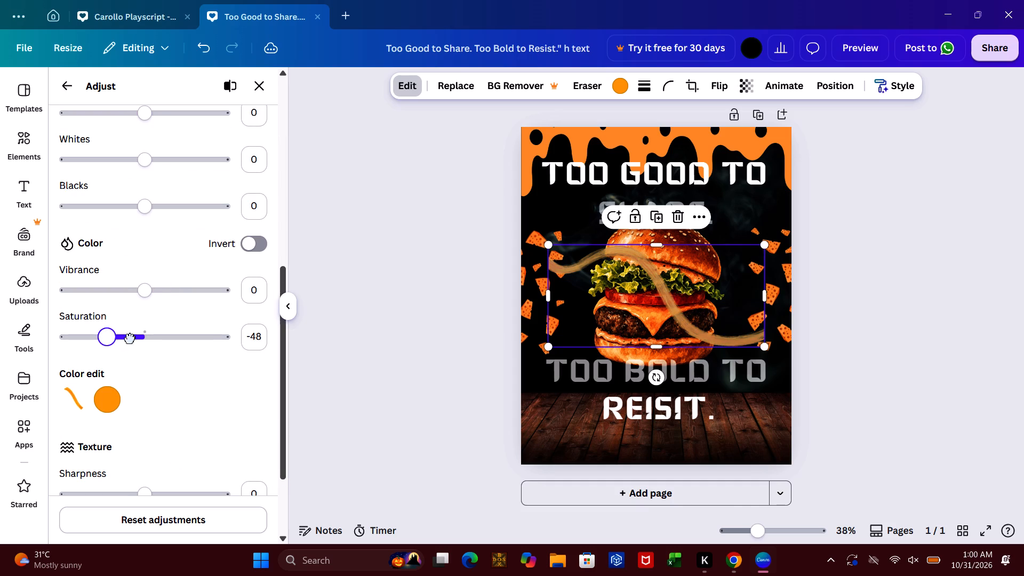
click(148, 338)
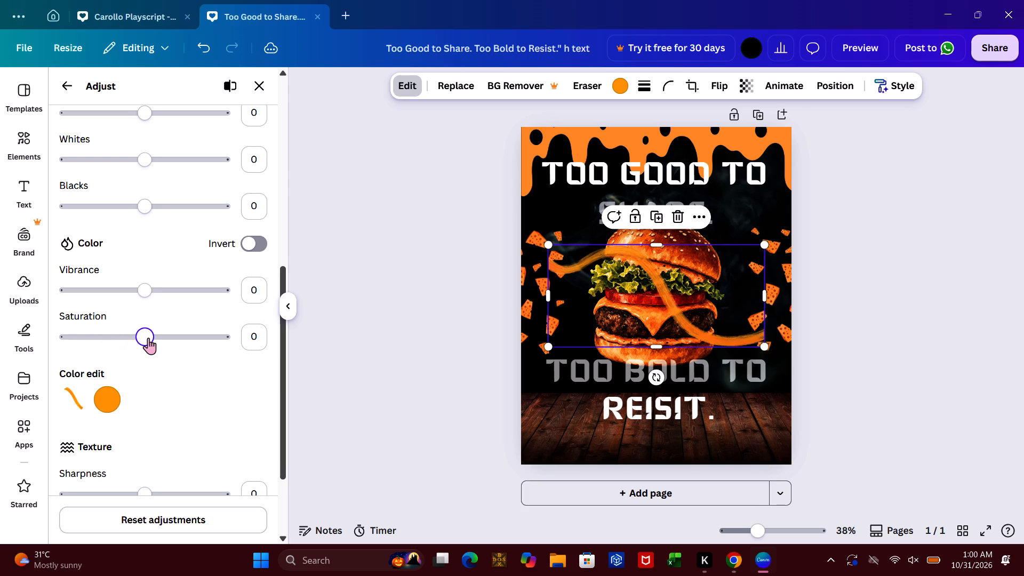
Try stronger and weaker vibrance on the orange line and settle on -6.
click(181, 284)
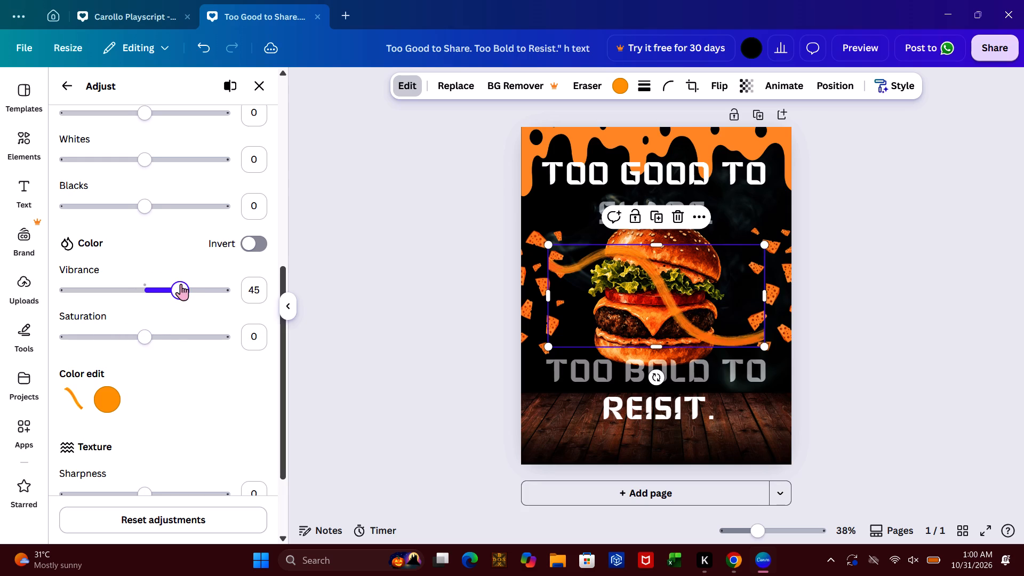
click(189, 284)
drag(93, 288, 123, 288)
click(123, 288)
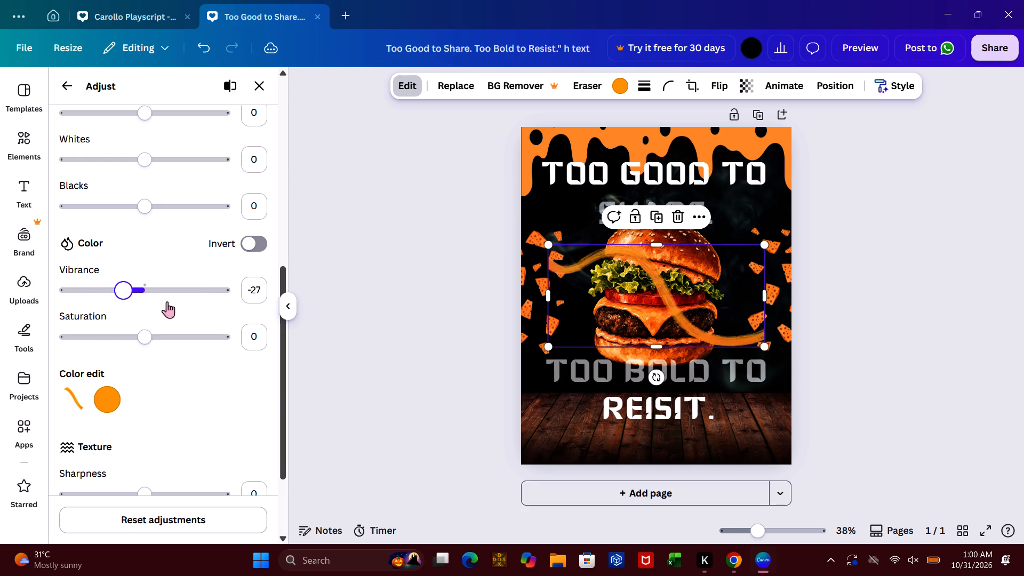
click(140, 292)
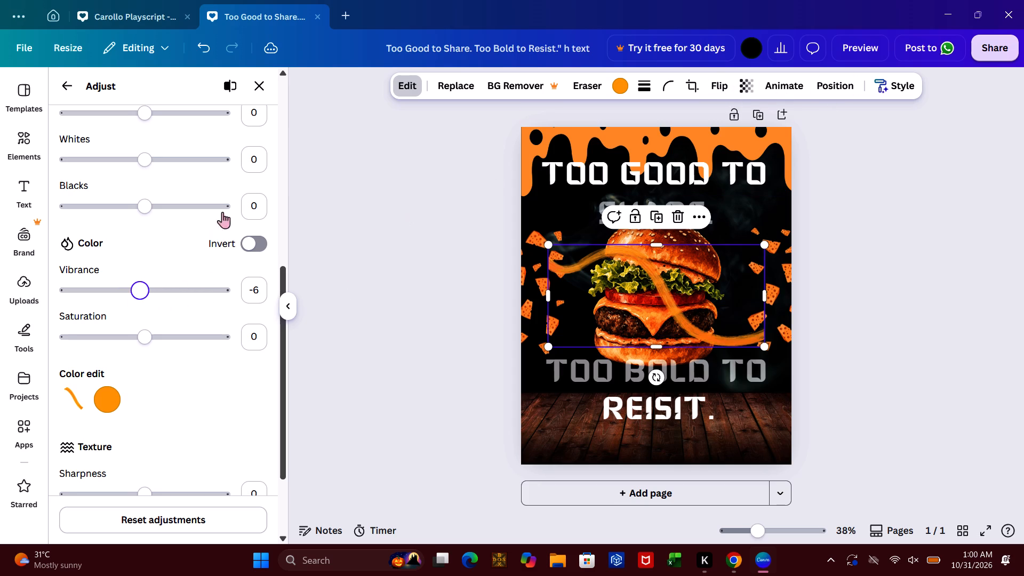
Make the orange wavy line faint by raising its transparency beyond 43.
click(281, 174)
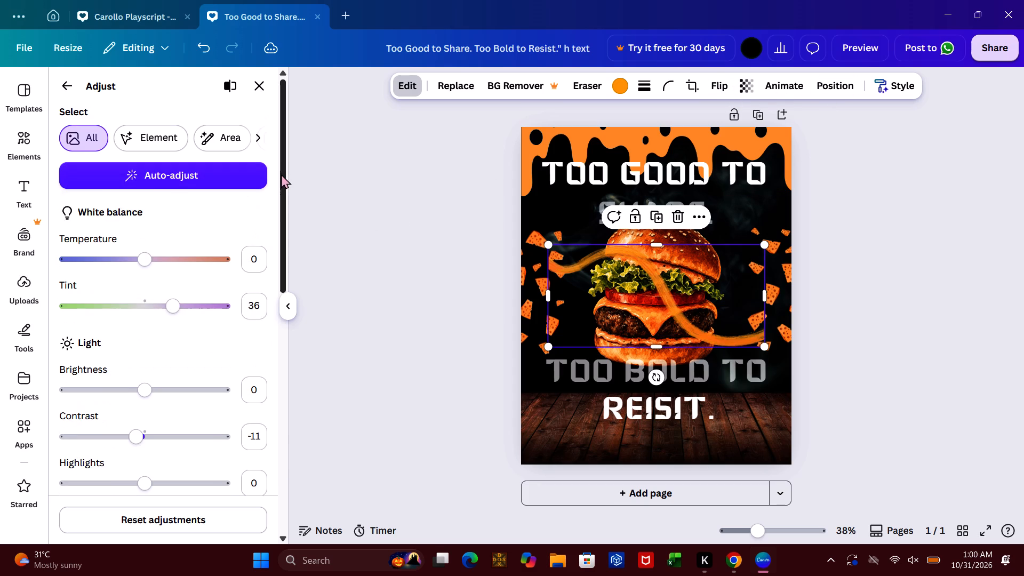
click(747, 78)
click(721, 137)
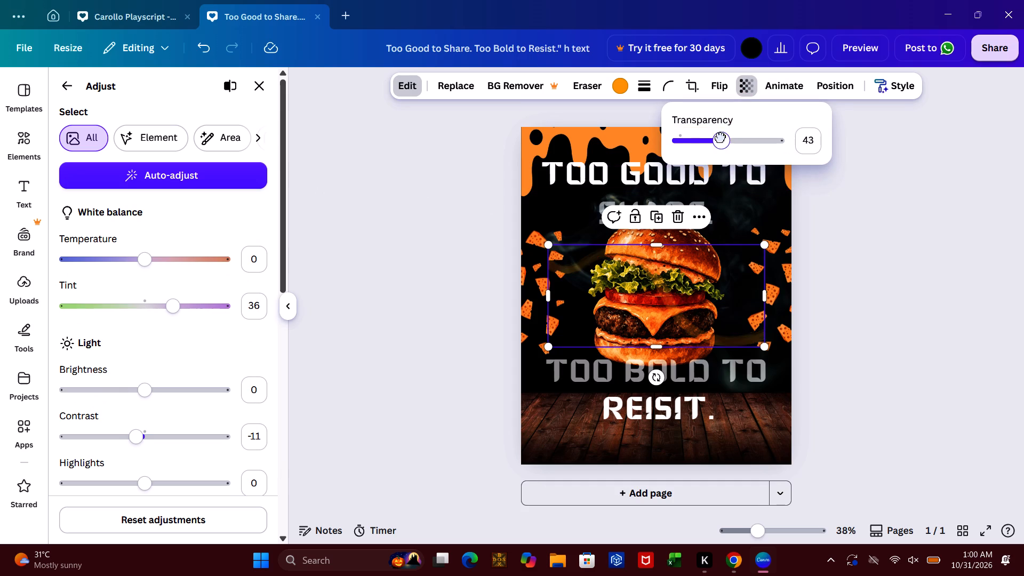
click(741, 140)
Move the faint orange wavy line to the lower part of the post and enlarge it beyond the page's full width.
drag(662, 276, 653, 308)
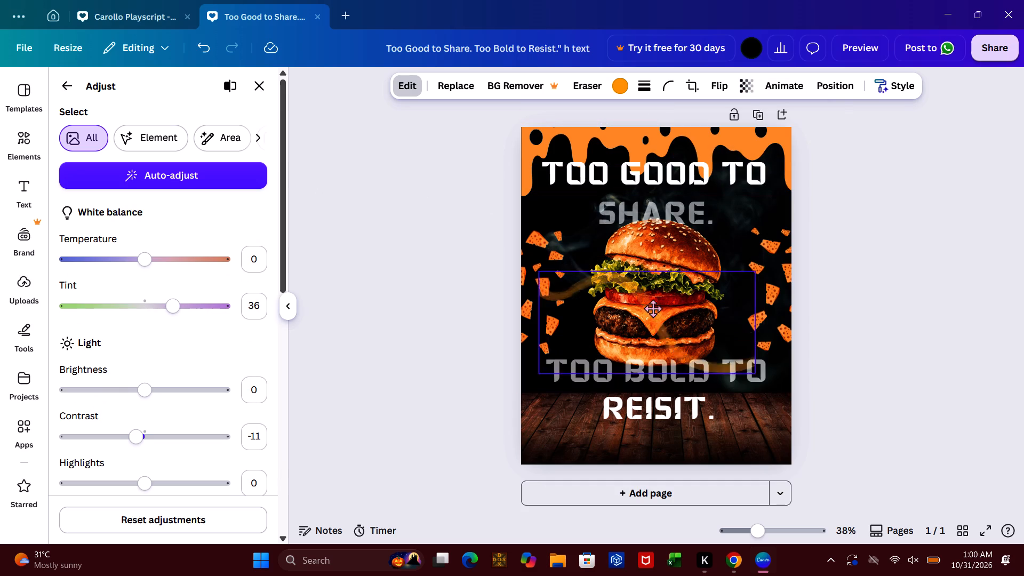
drag(653, 308, 639, 389)
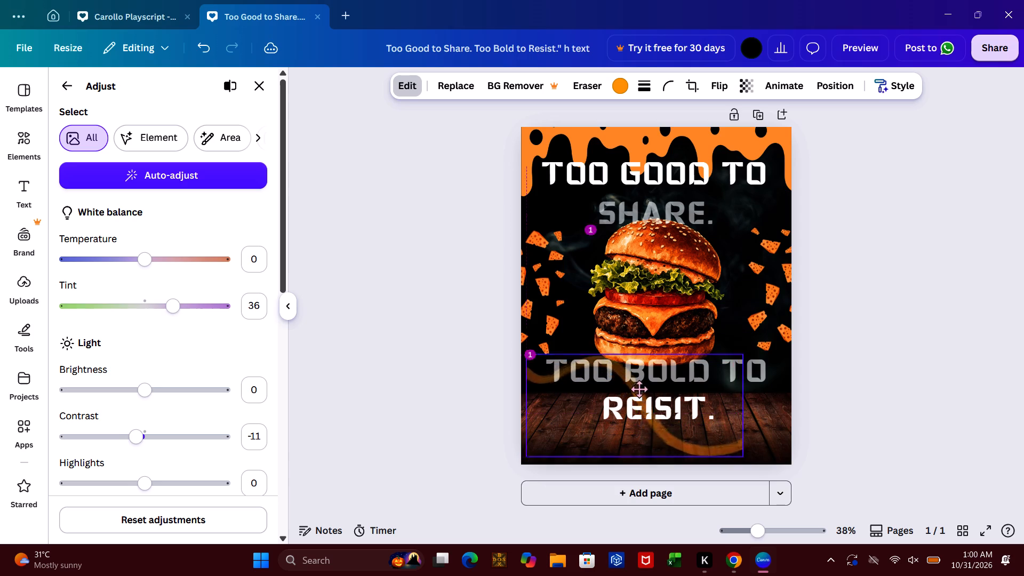
drag(639, 389, 690, 394)
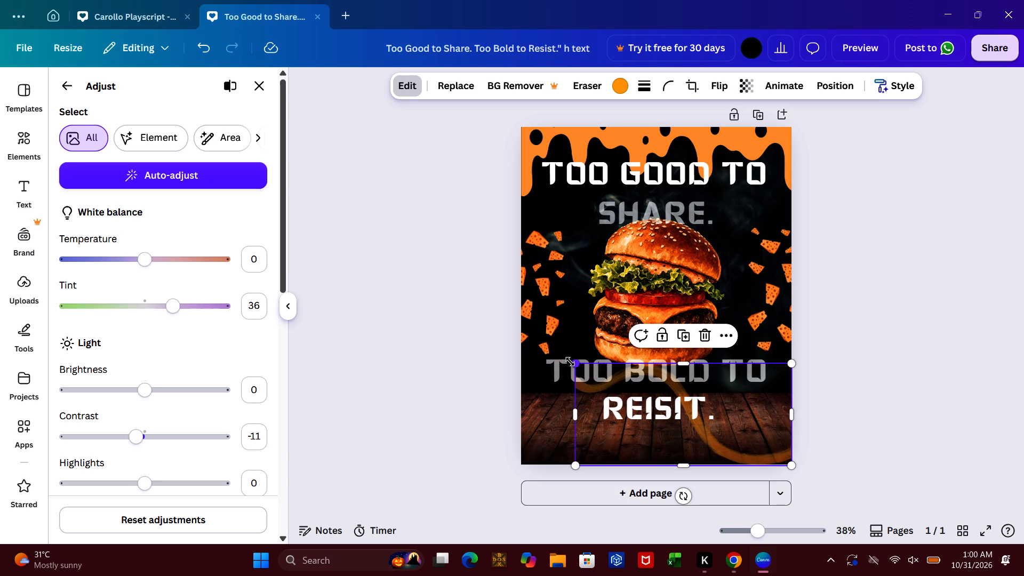
drag(571, 361, 540, 174)
click(625, 344)
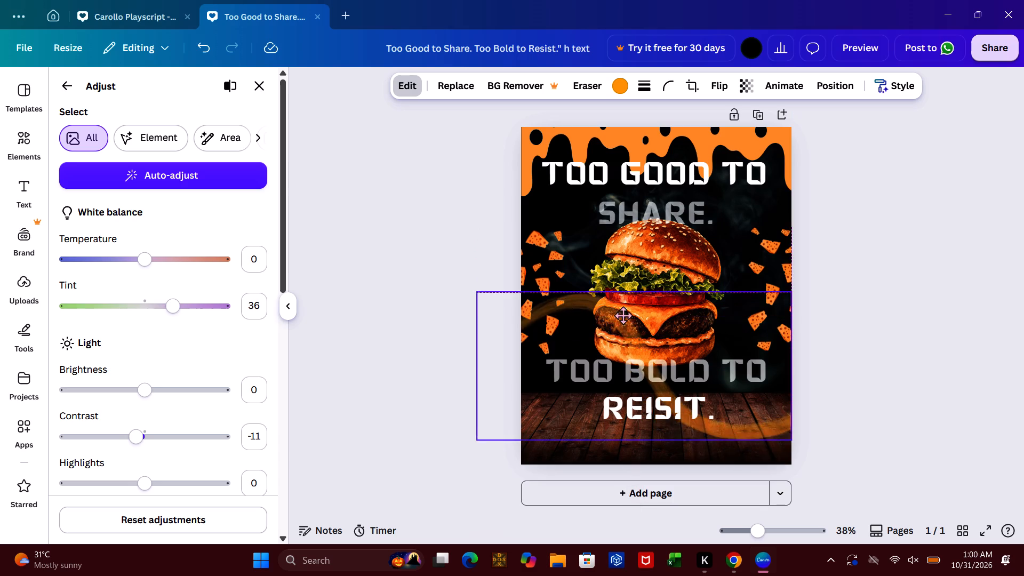
click(903, 191)
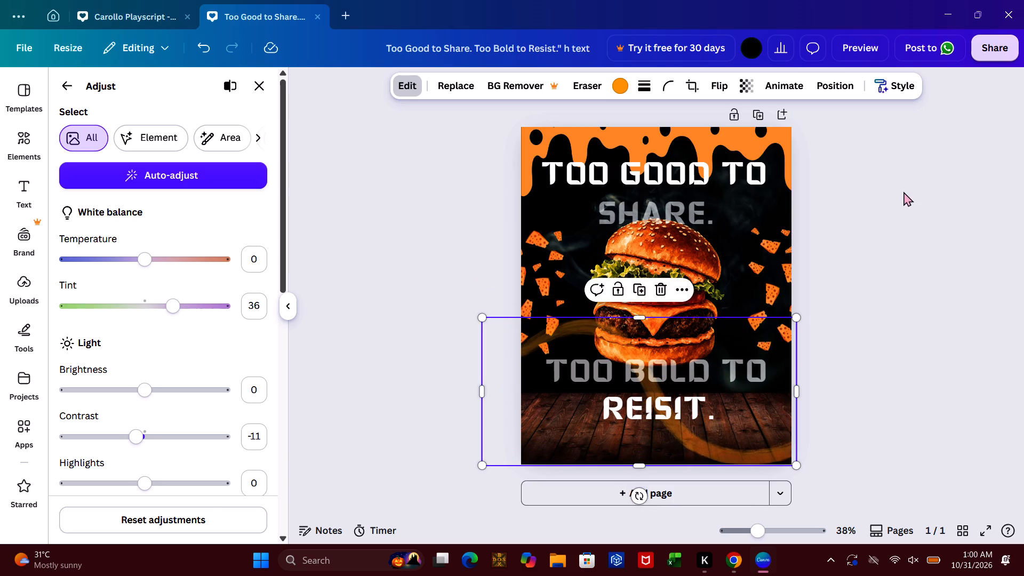
click(935, 228)
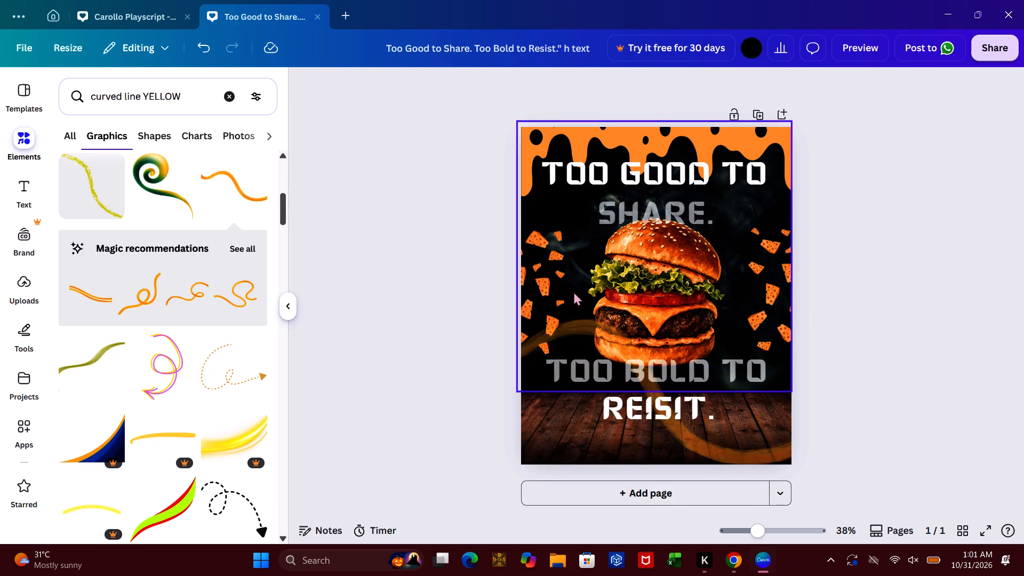
Delete the cheese-piece graphic on the left side of the burger.
click(557, 287)
click(538, 195)
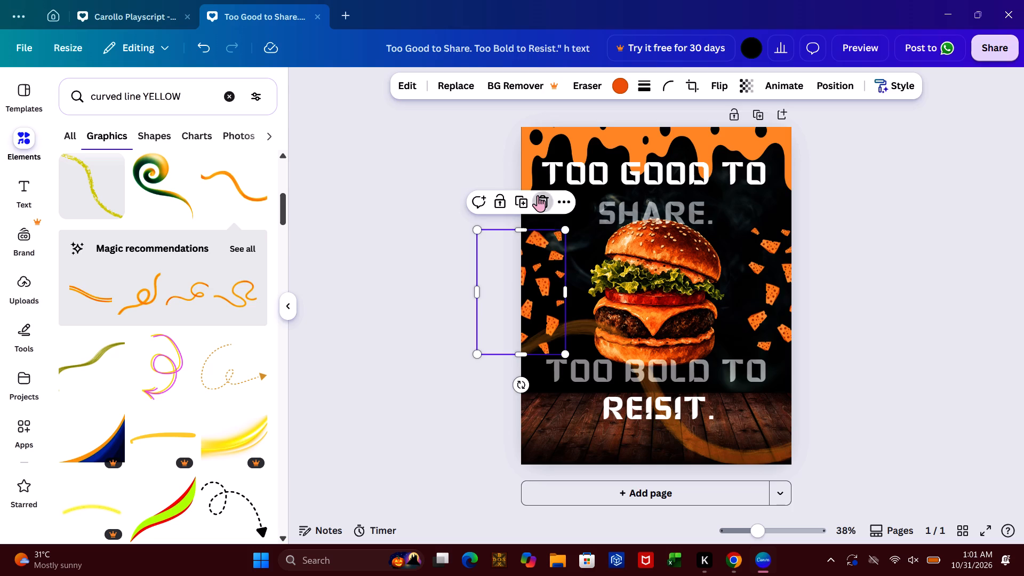
Reposition the faint orange line across the bottom of the post, behind the lower slogan and running past the page's right edge.
drag(563, 330, 559, 323)
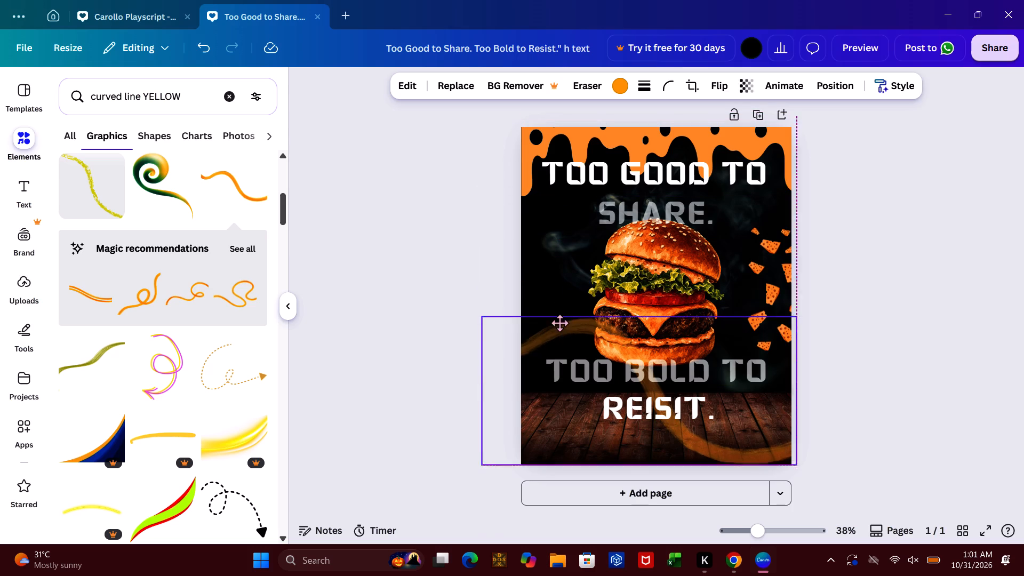
drag(559, 323, 559, 238)
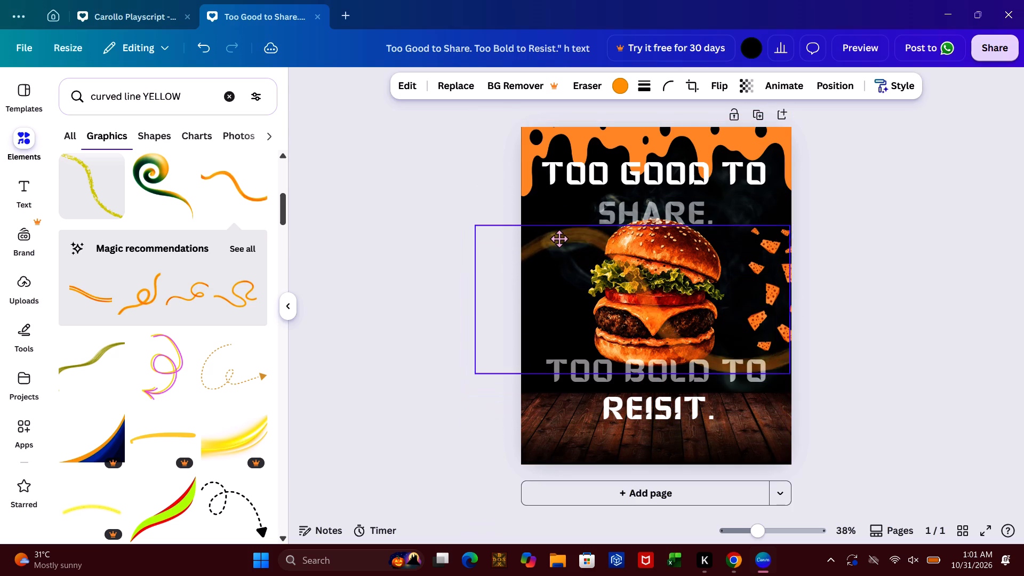
drag(559, 238, 584, 328)
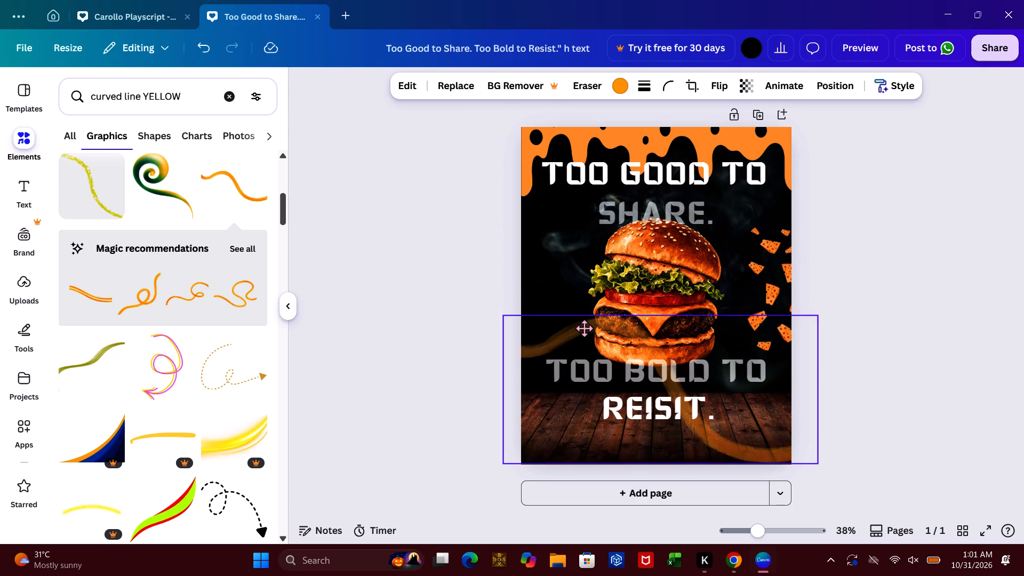
drag(584, 328, 583, 332)
click(861, 247)
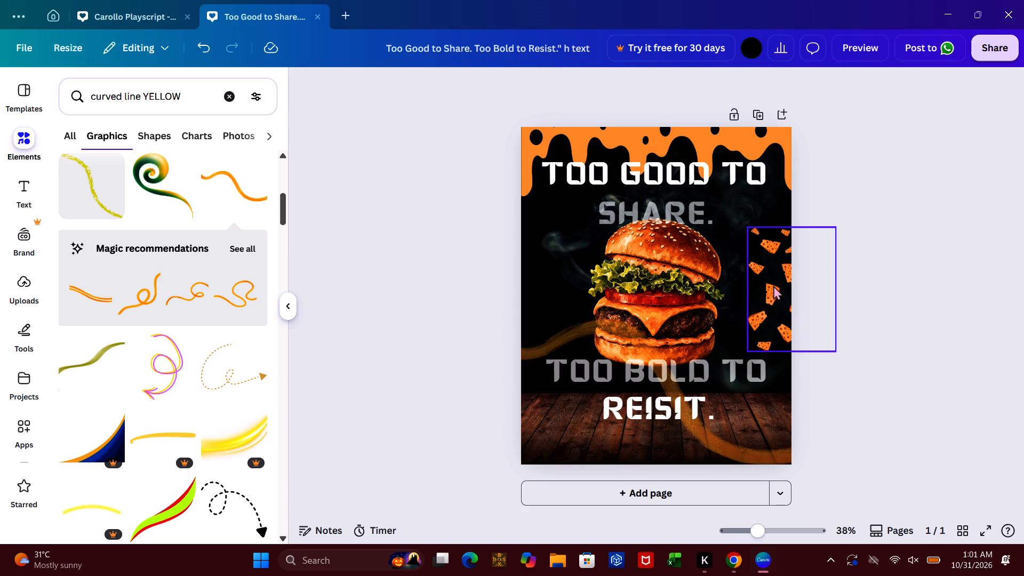
click(415, 351)
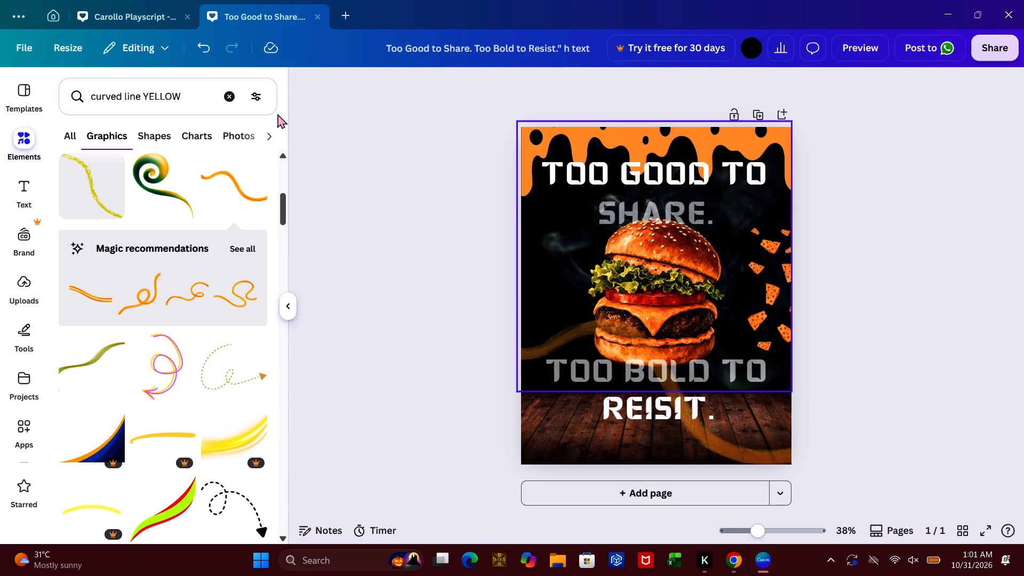
Search the elements for "FOOD STICKER", browse the graphics for a suitable decoration, and clear the search.
click(233, 94)
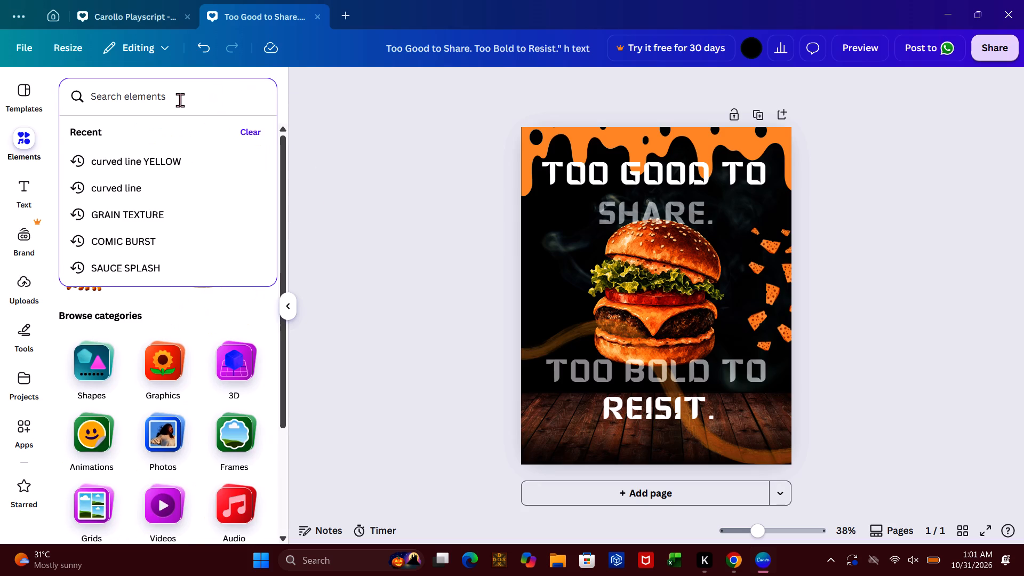
click(180, 100)
text(FOOD STICKER)
key(space)
key(Return)
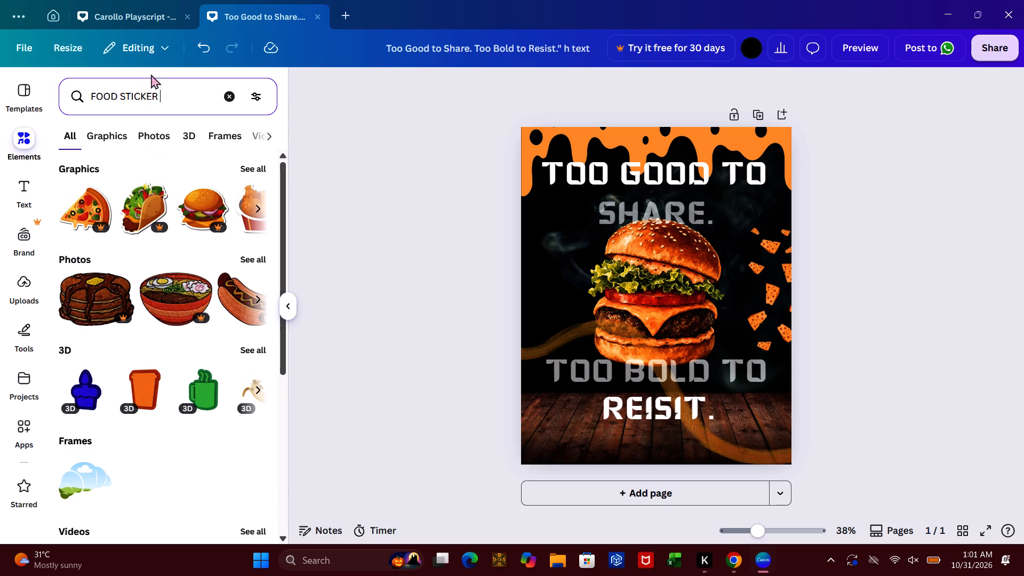
click(258, 169)
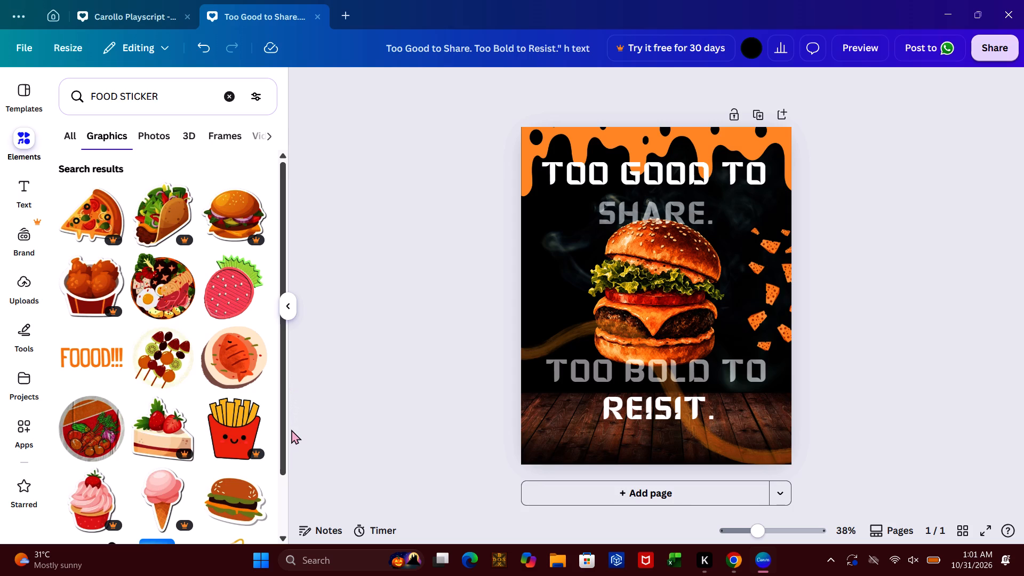
click(284, 502)
click(284, 502)
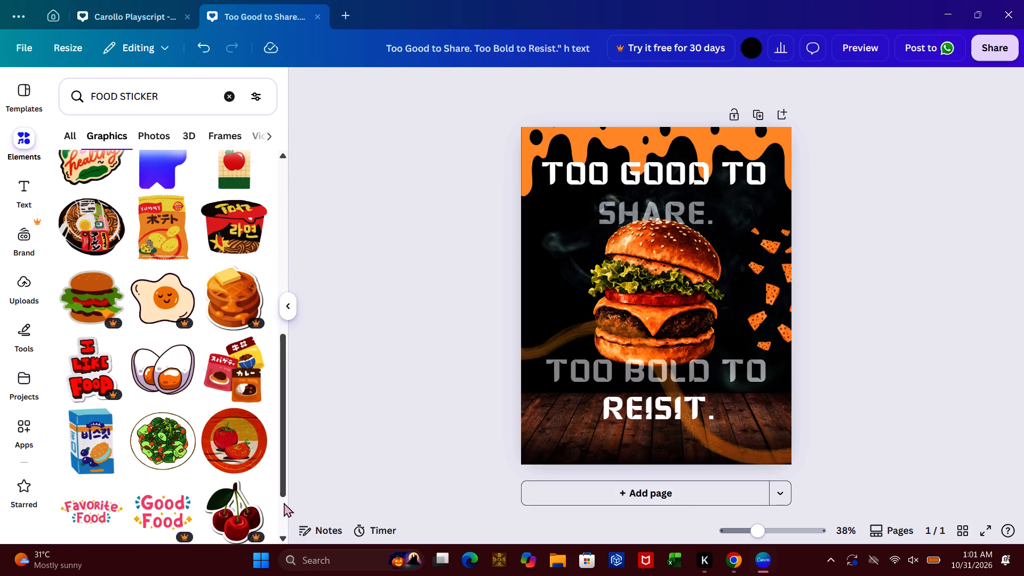
click(283, 513)
click(283, 513)
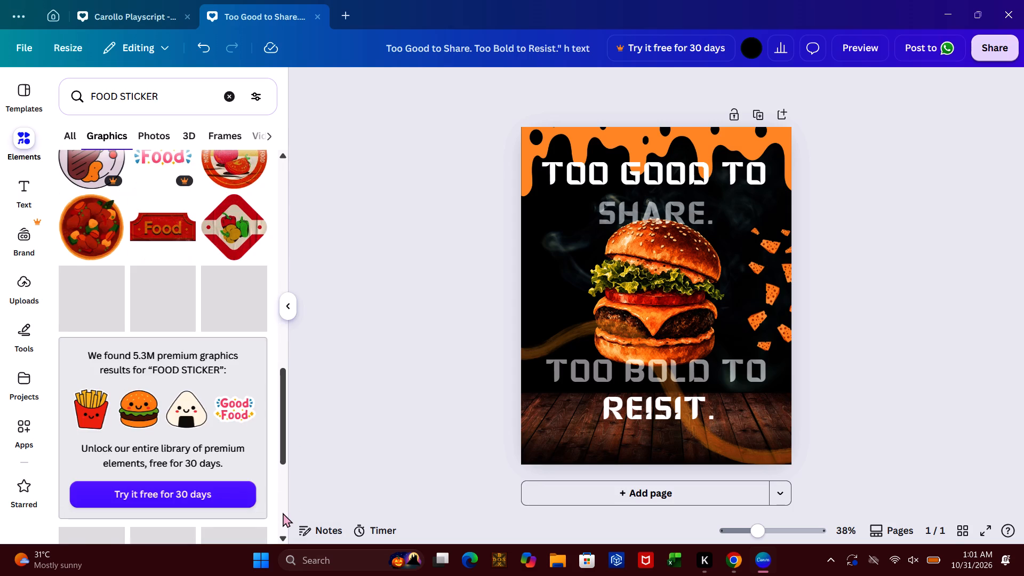
click(283, 513)
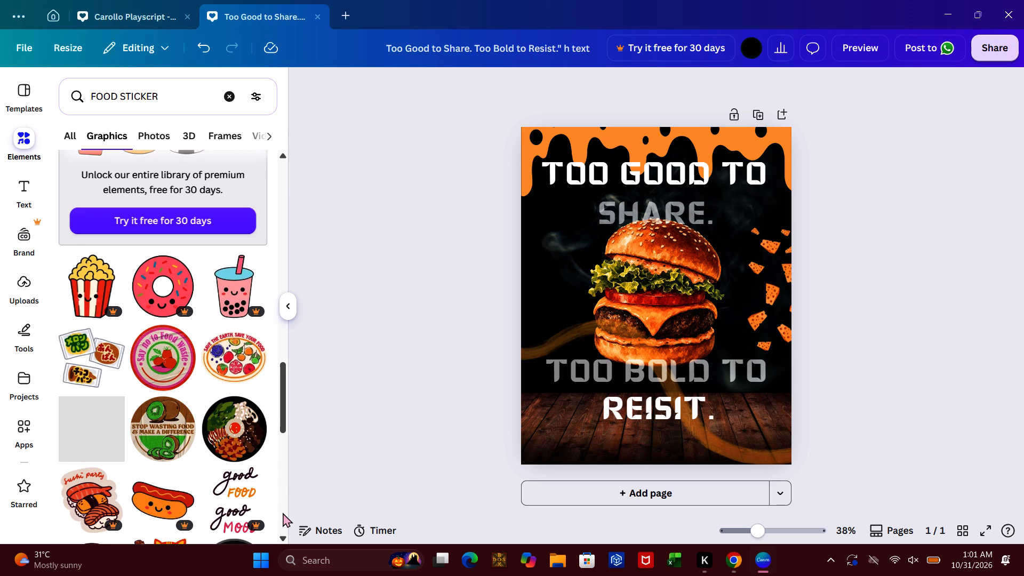
click(283, 513)
click(283, 513)
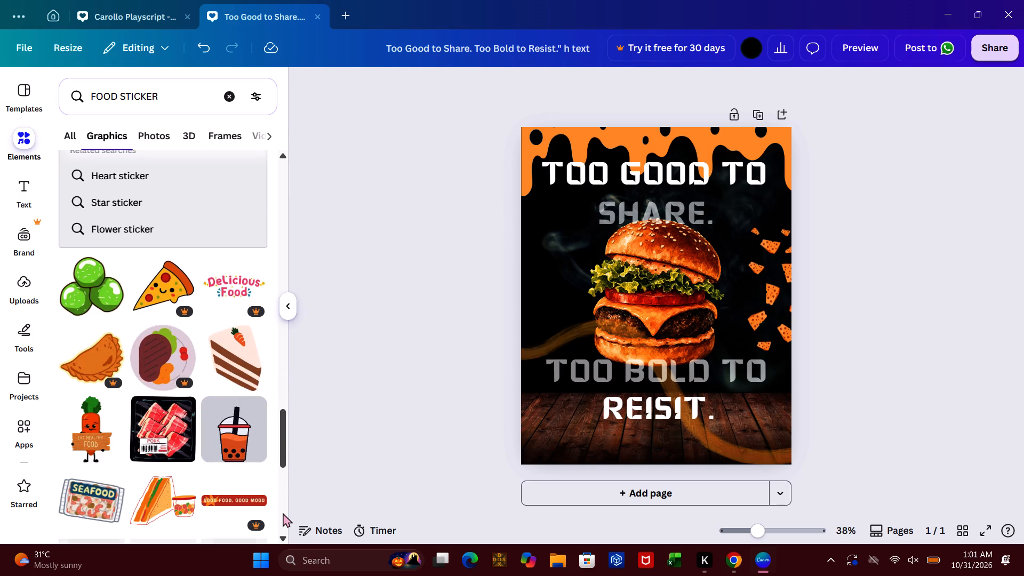
click(283, 513)
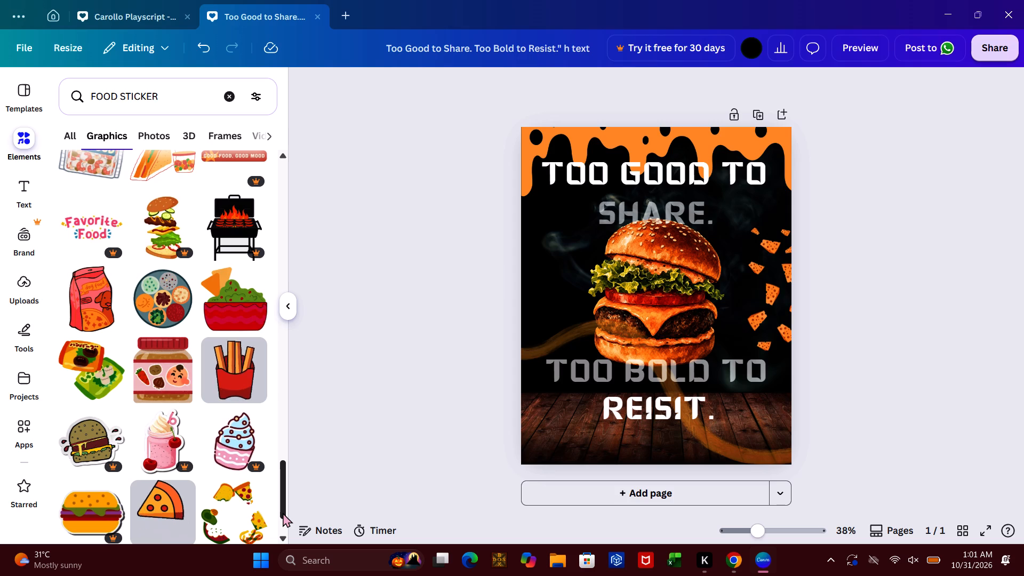
click(228, 91)
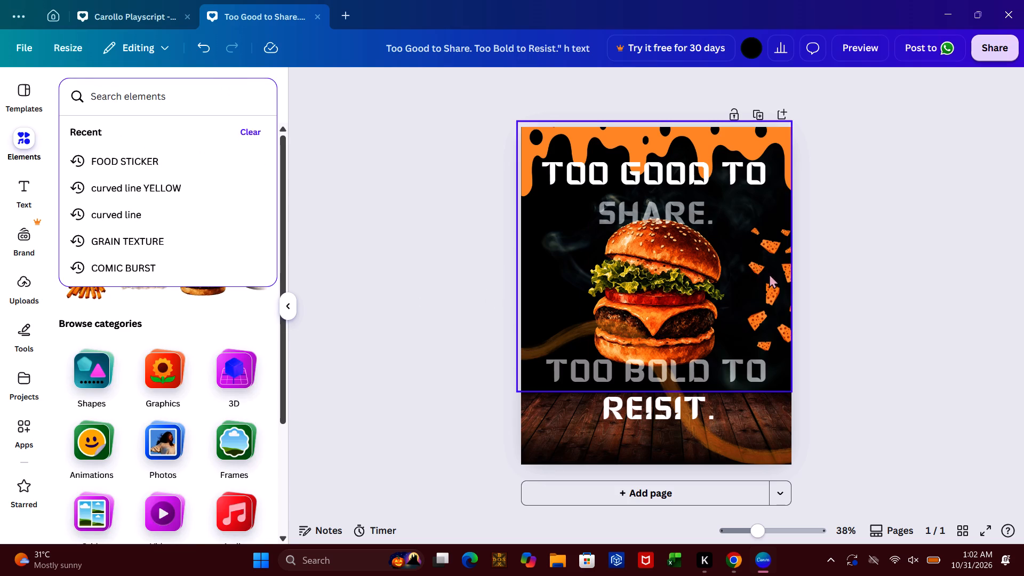
Try the remaining cheese-piece graphic along the post's left side, and settle it slightly higher at the page's right edge.
double_click(751, 282)
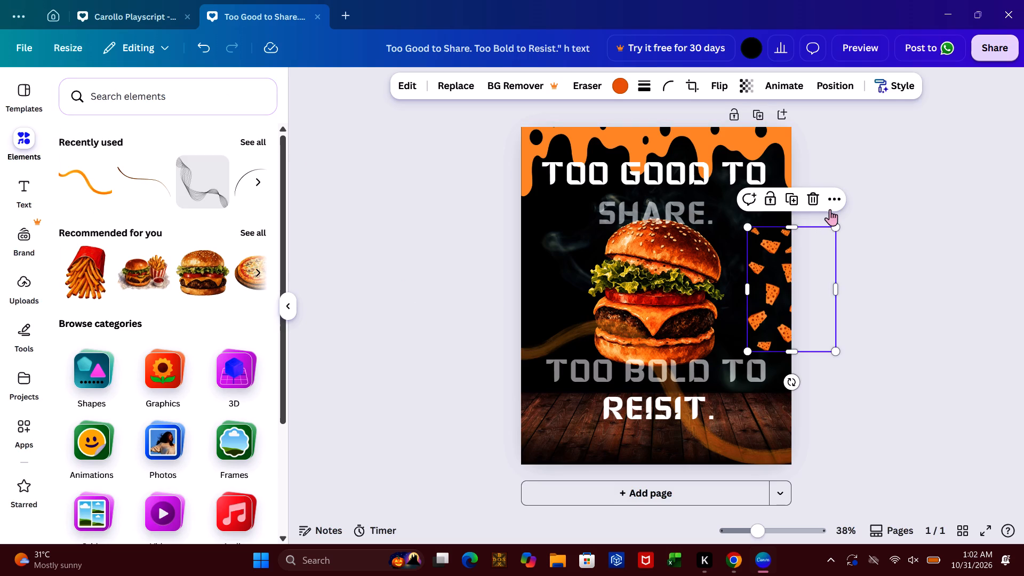
click(833, 204)
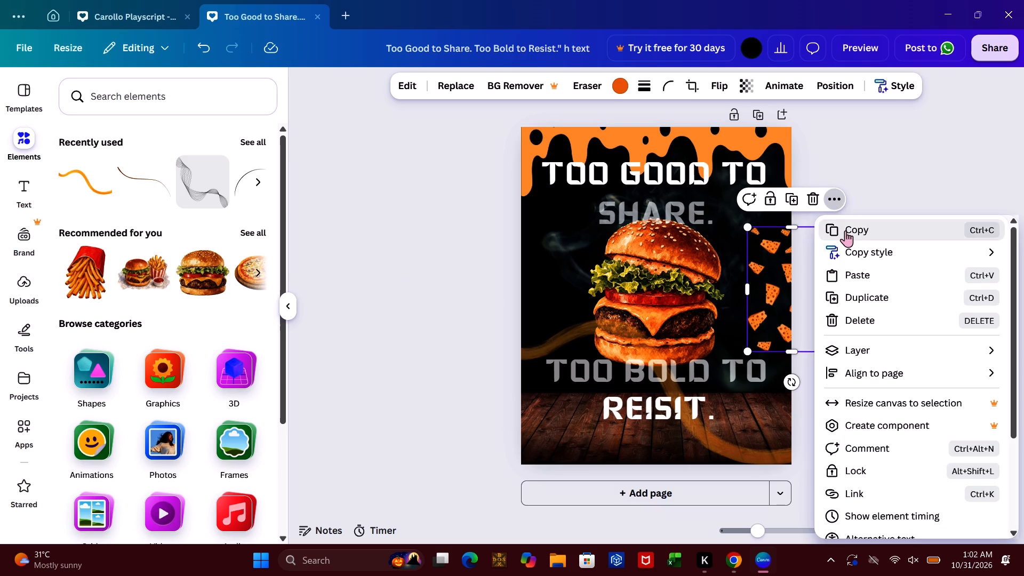
click(845, 230)
drag(777, 274, 746, 275)
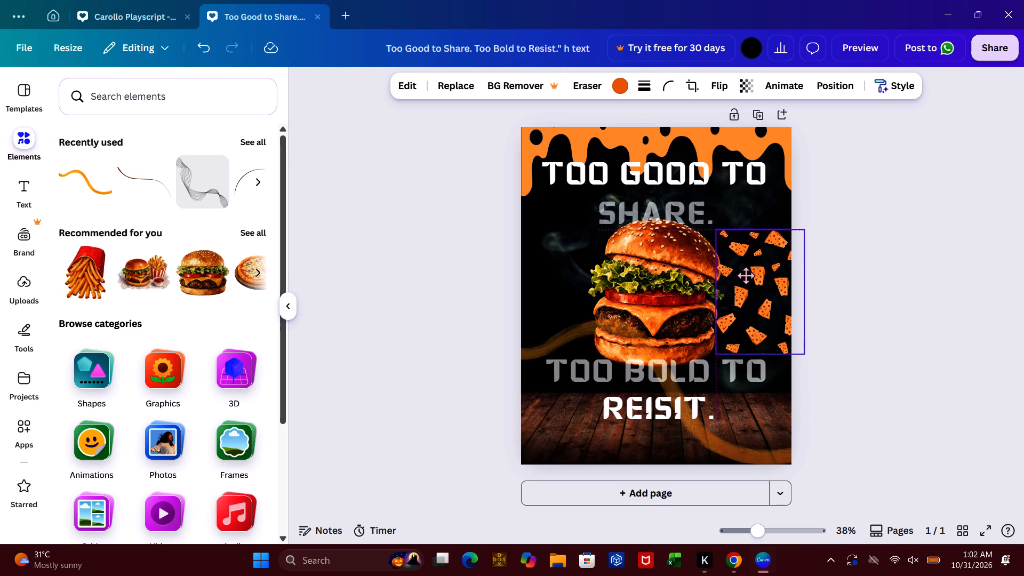
drag(746, 275, 554, 258)
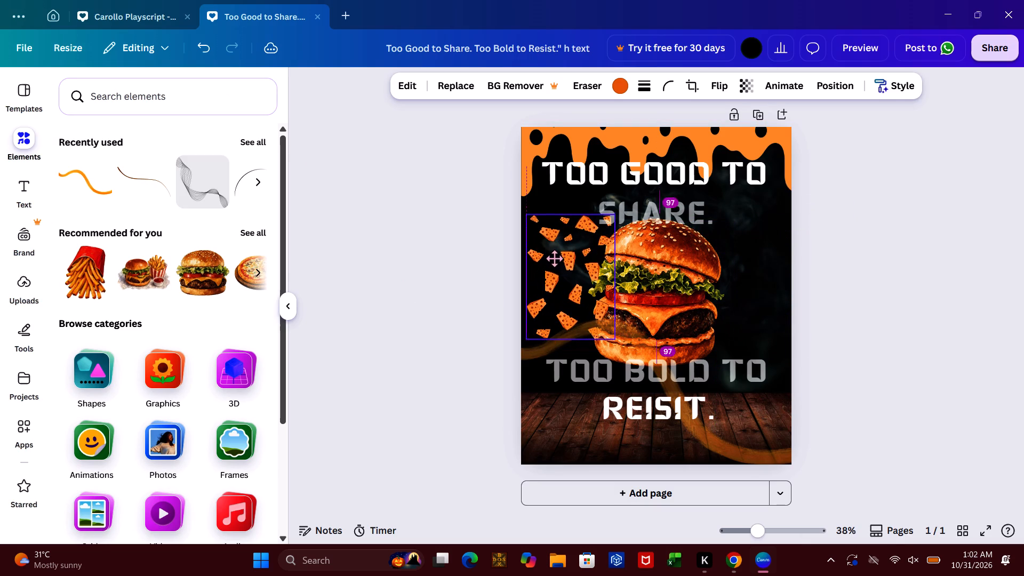
drag(554, 258, 541, 381)
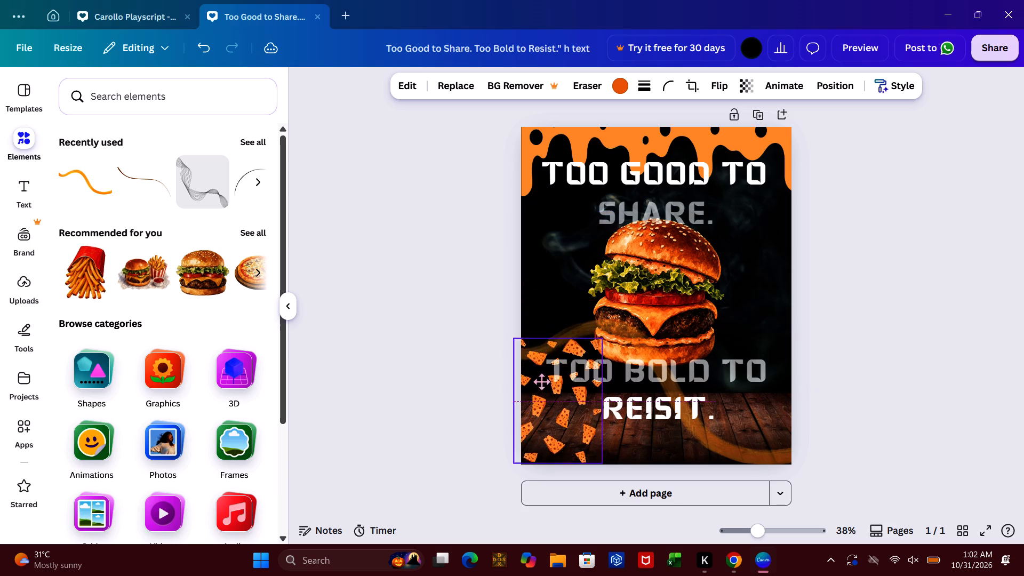
drag(541, 381, 950, 205)
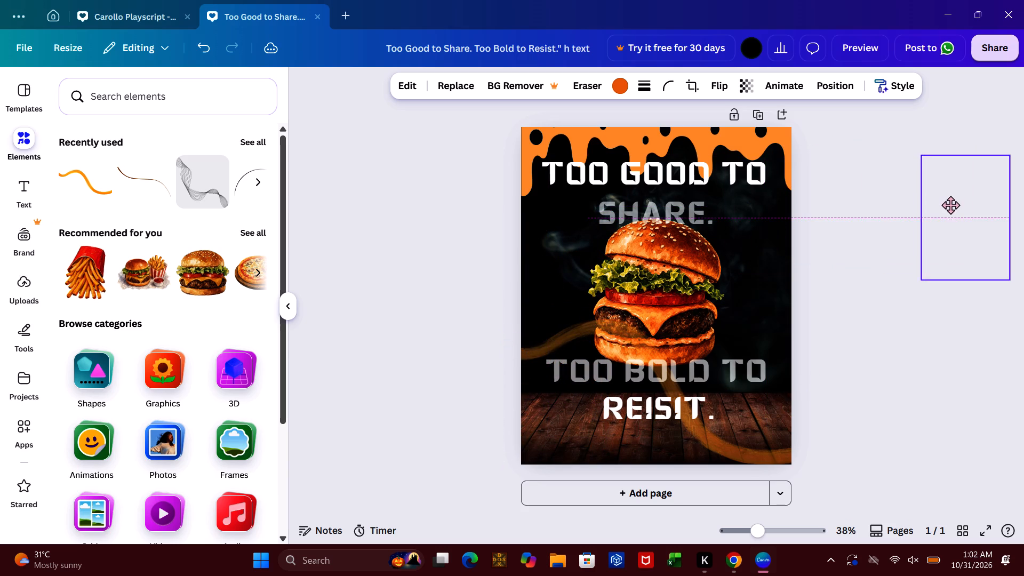
drag(950, 205, 781, 255)
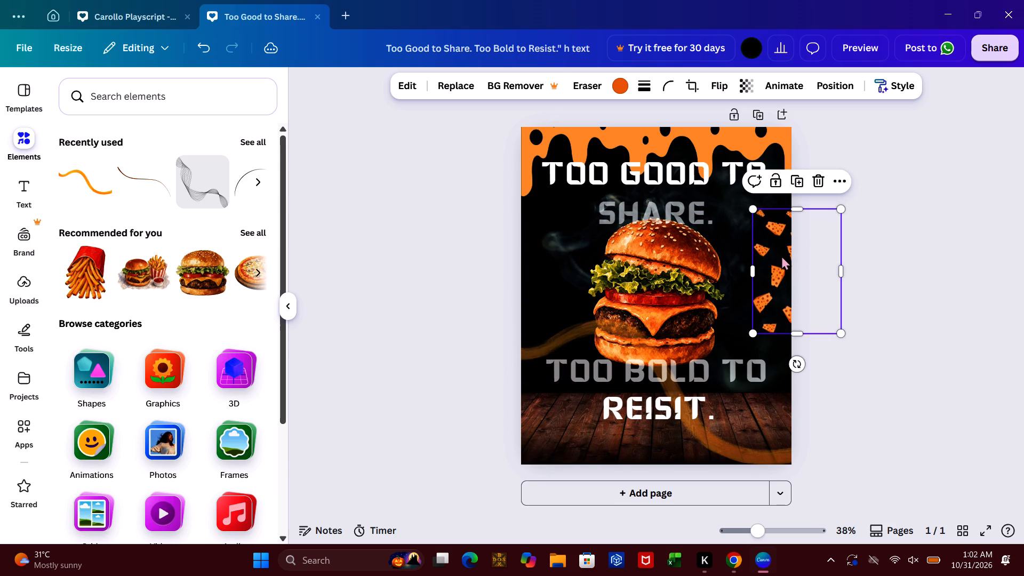
click(781, 255)
click(766, 266)
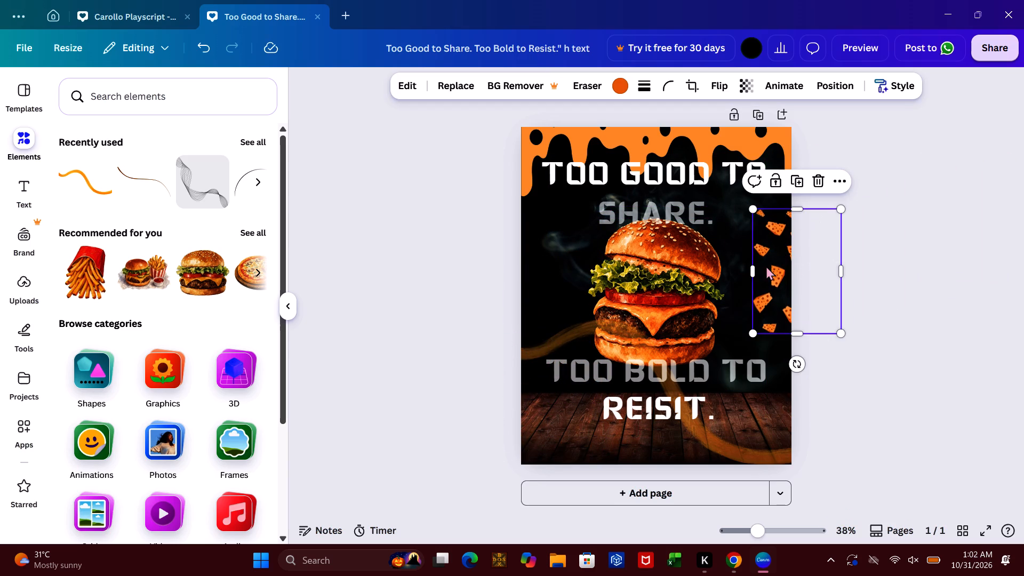
Duplicate the cheese-piece graphic and place the copy beside the burger, partly off the page's left edge.
click(835, 180)
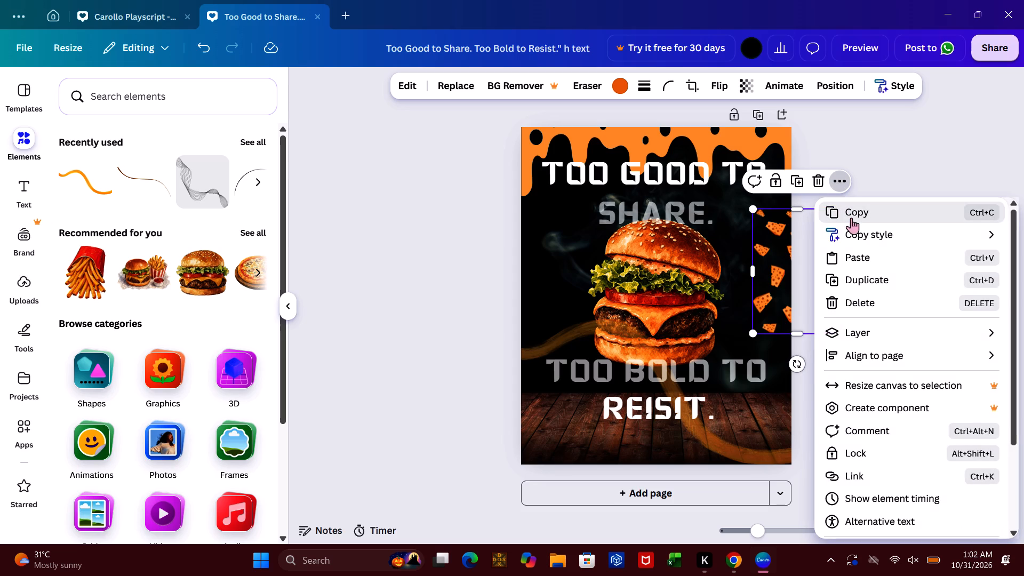
click(851, 274)
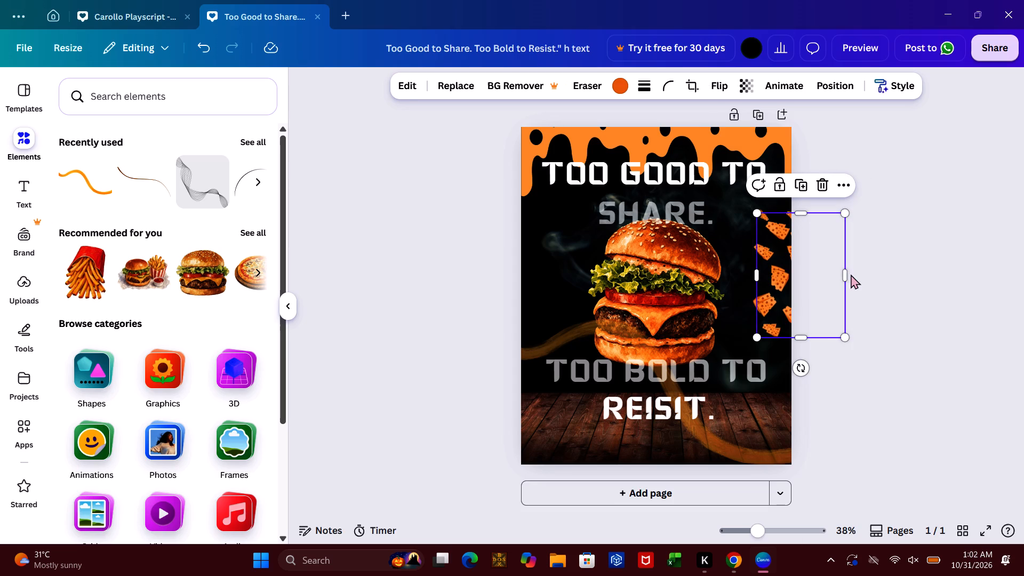
drag(766, 266, 526, 275)
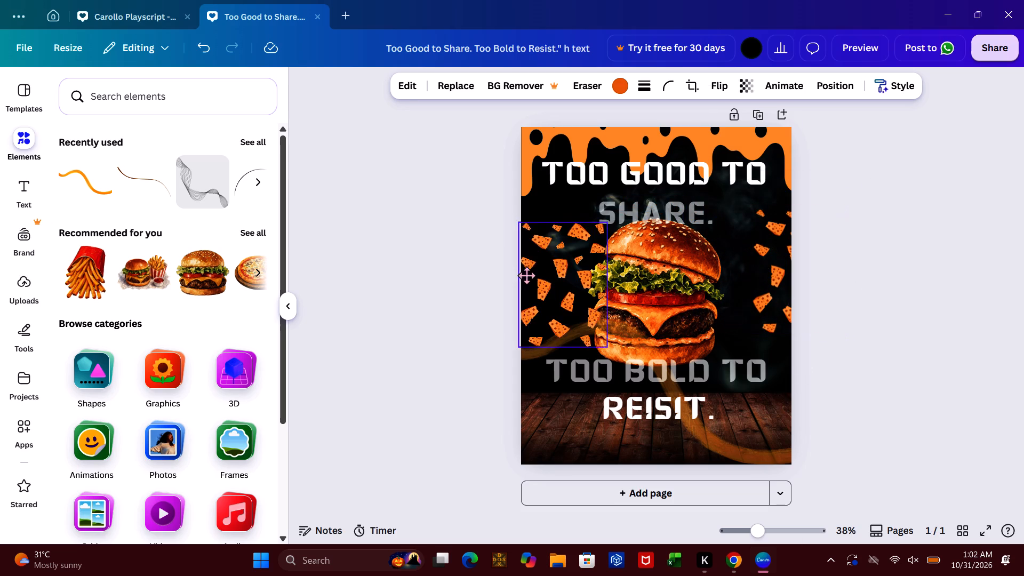
drag(526, 275, 496, 272)
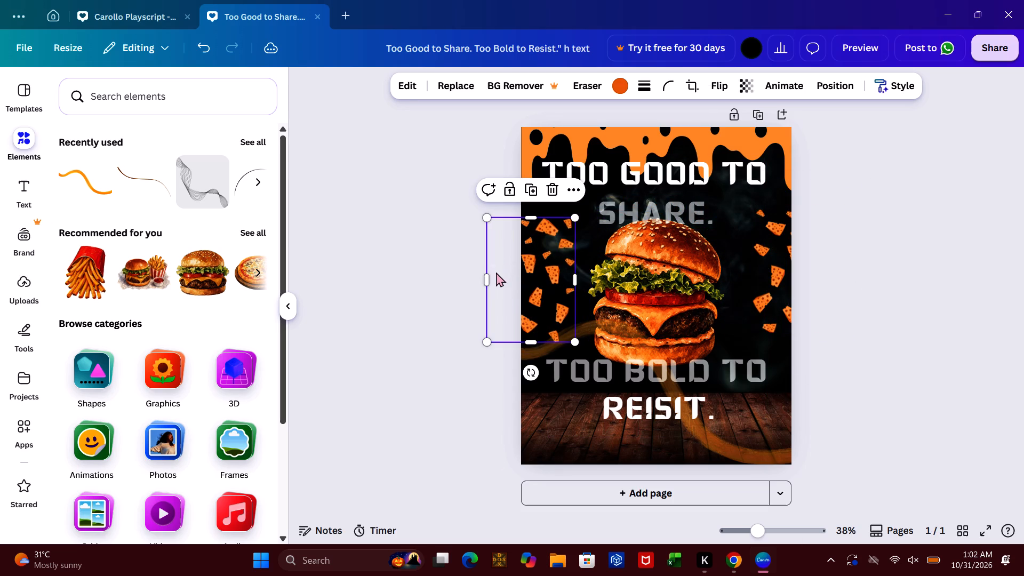
drag(560, 255, 539, 260)
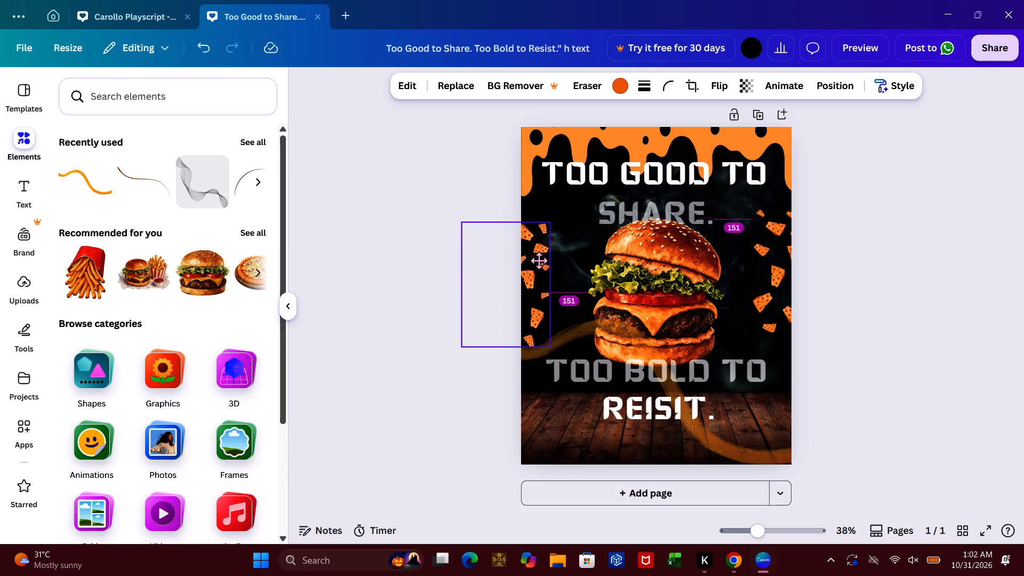
drag(539, 260, 550, 261)
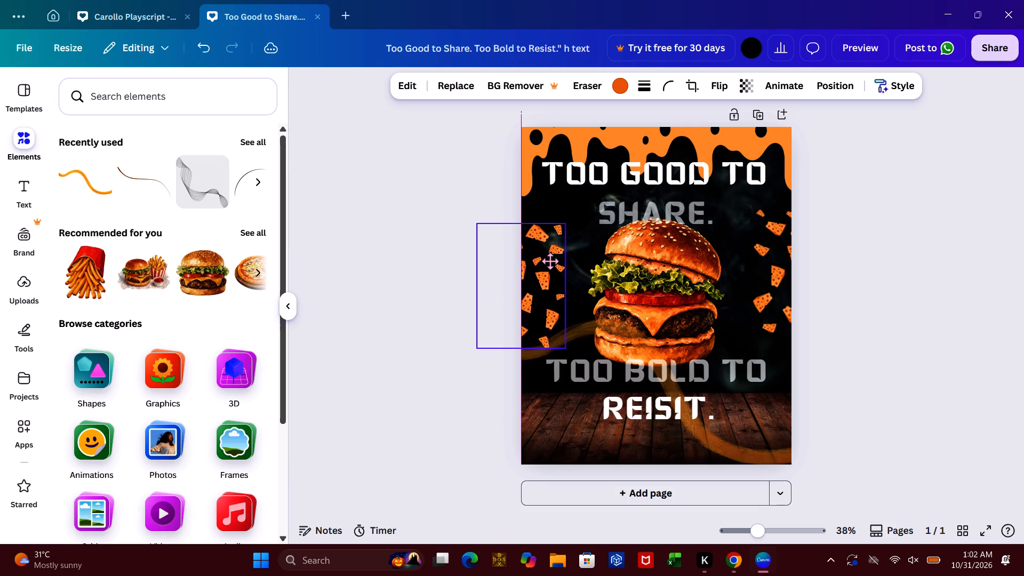
Lower the left cheese-piece graphic slightly, and shift the right one inward and down so the two flank the burger evenly.
drag(550, 261, 549, 271)
drag(892, 247, 869, 253)
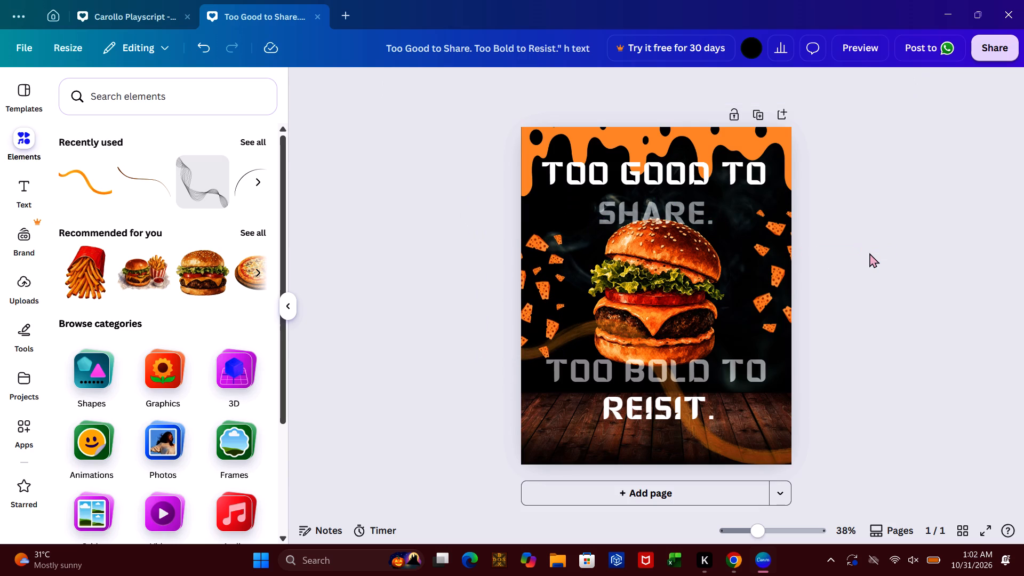
click(869, 253)
drag(766, 257, 755, 282)
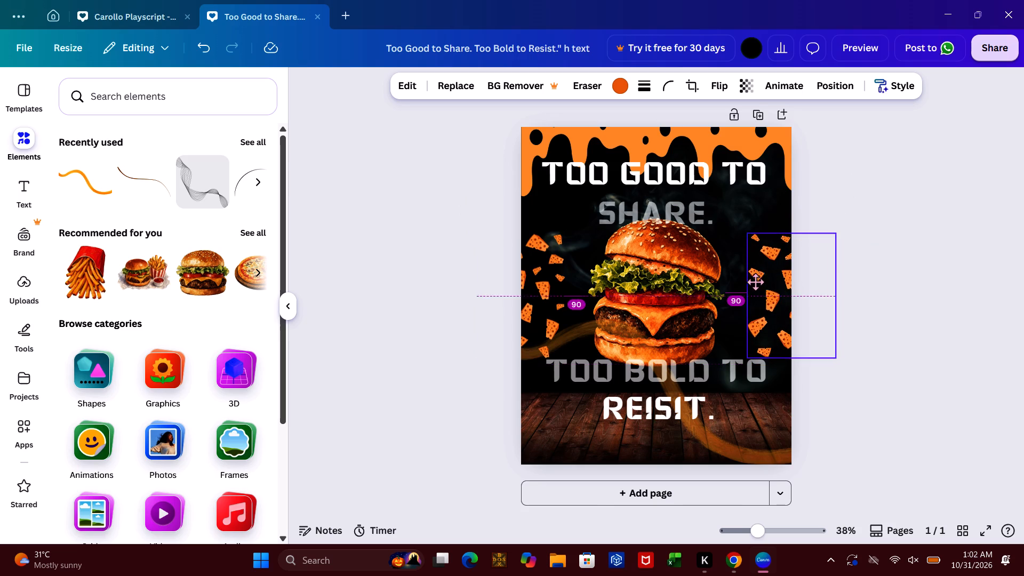
drag(755, 282, 754, 277)
click(847, 244)
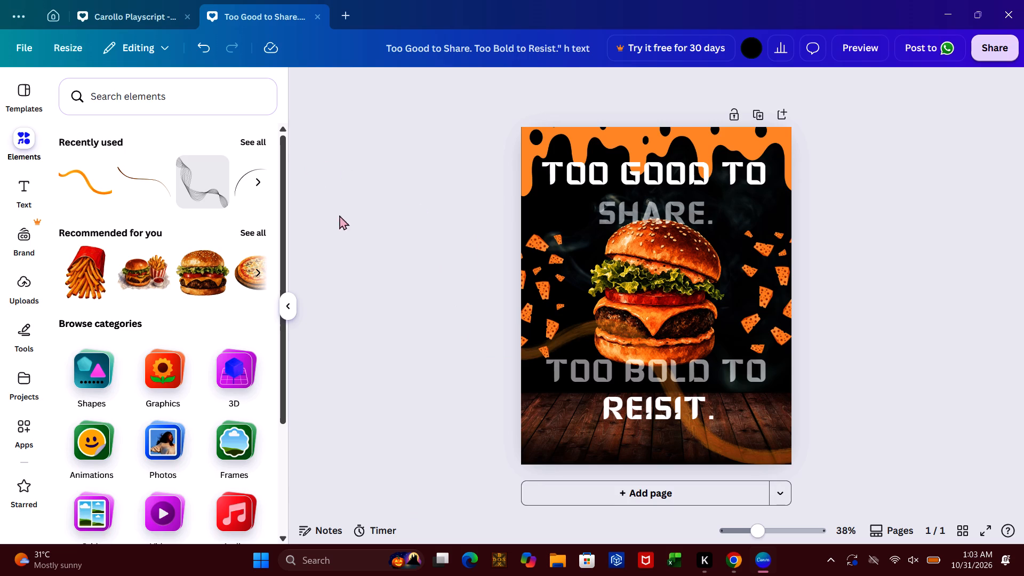
Nudge the orange drip graphic slightly upward along the post's top edge.
drag(542, 139, 537, 124)
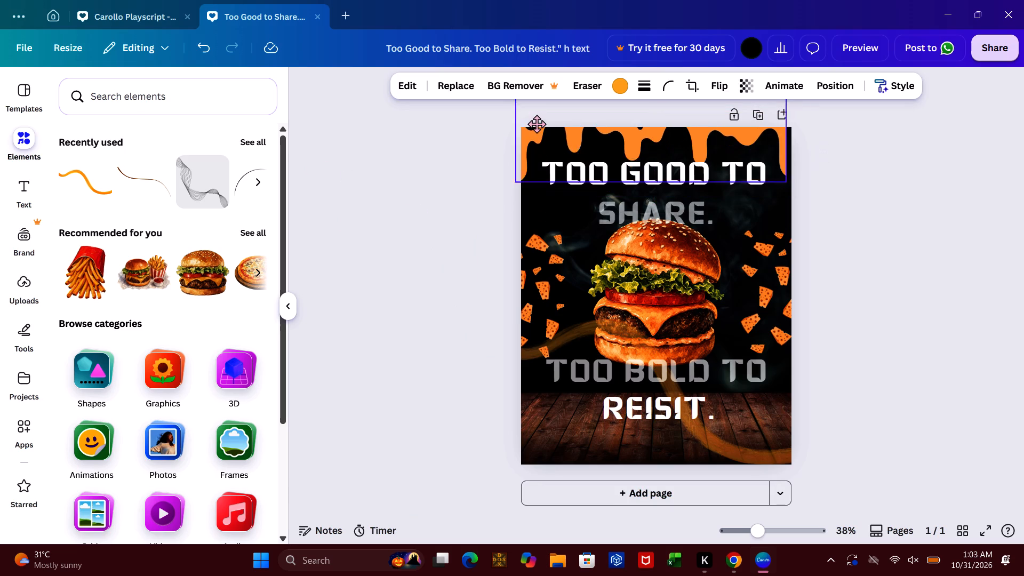
drag(537, 124, 540, 134)
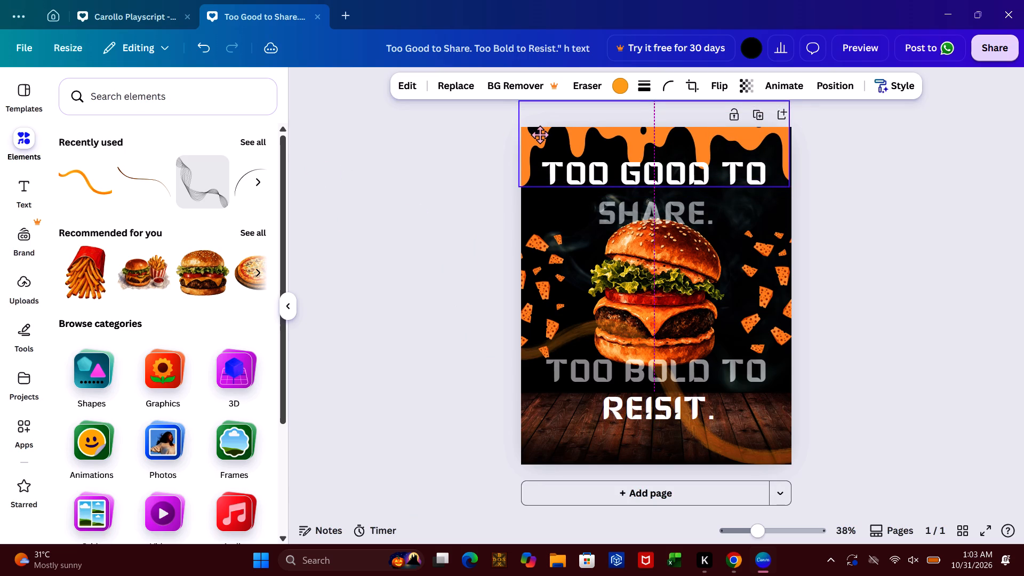
drag(540, 134, 540, 134)
click(419, 212)
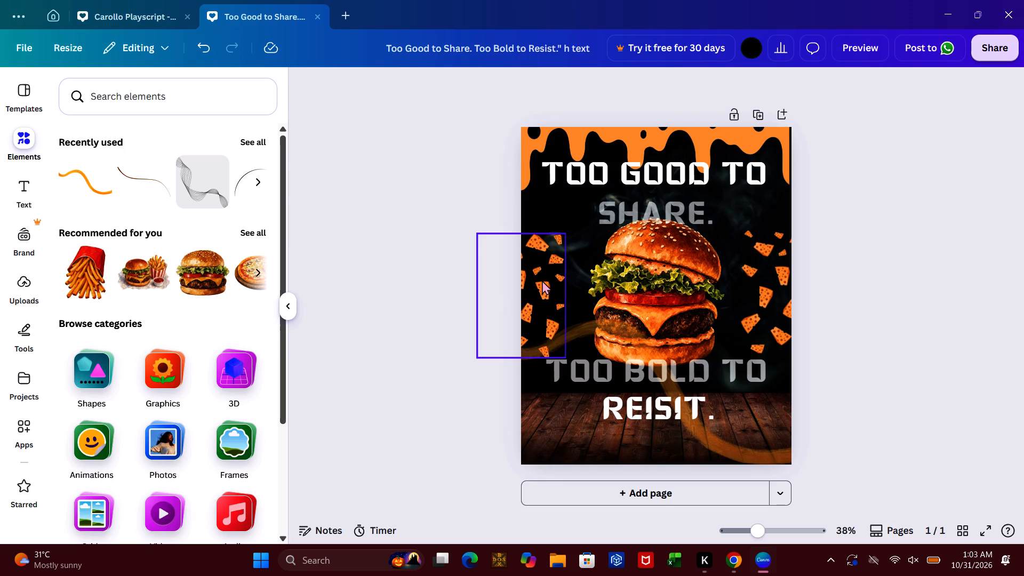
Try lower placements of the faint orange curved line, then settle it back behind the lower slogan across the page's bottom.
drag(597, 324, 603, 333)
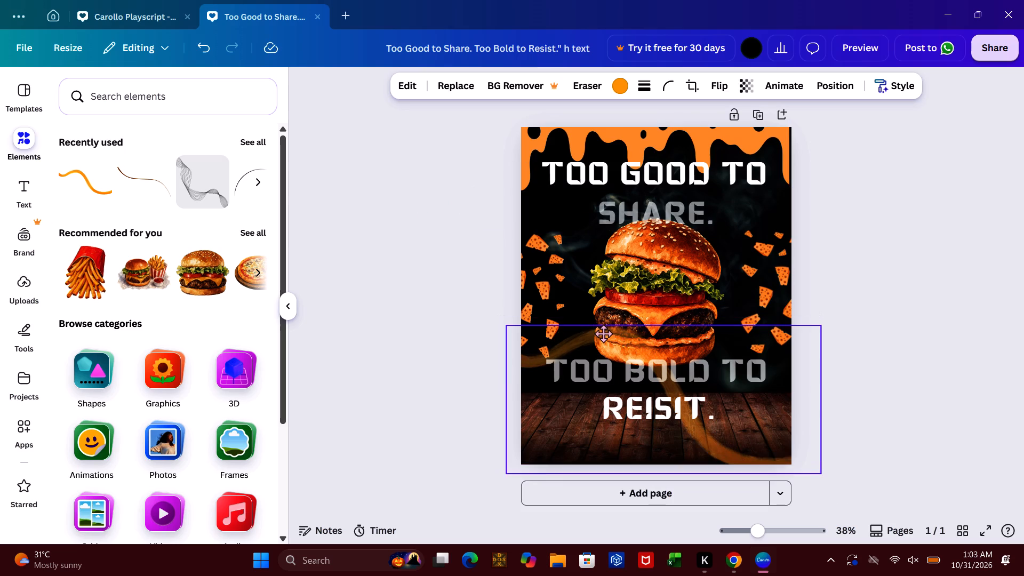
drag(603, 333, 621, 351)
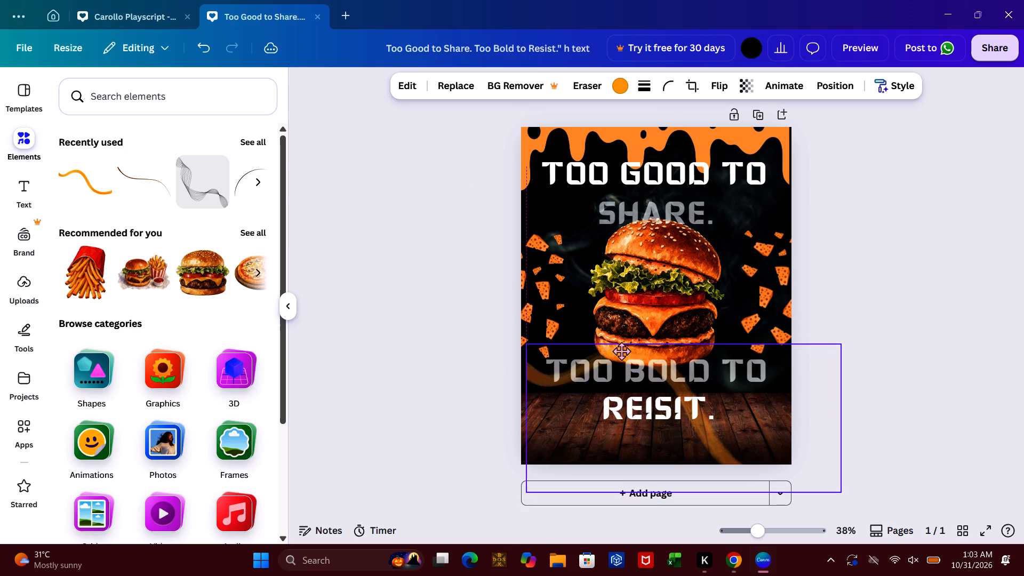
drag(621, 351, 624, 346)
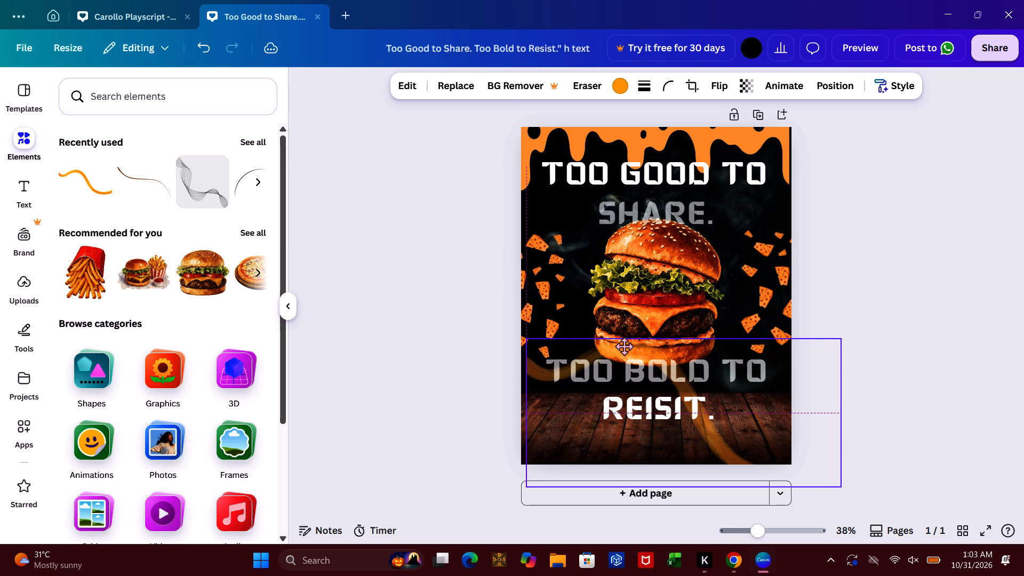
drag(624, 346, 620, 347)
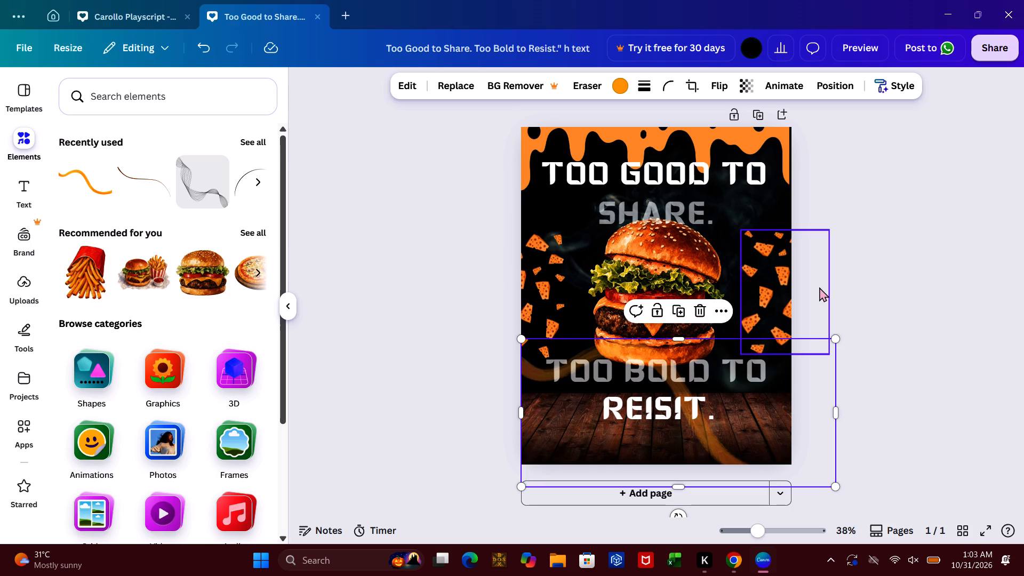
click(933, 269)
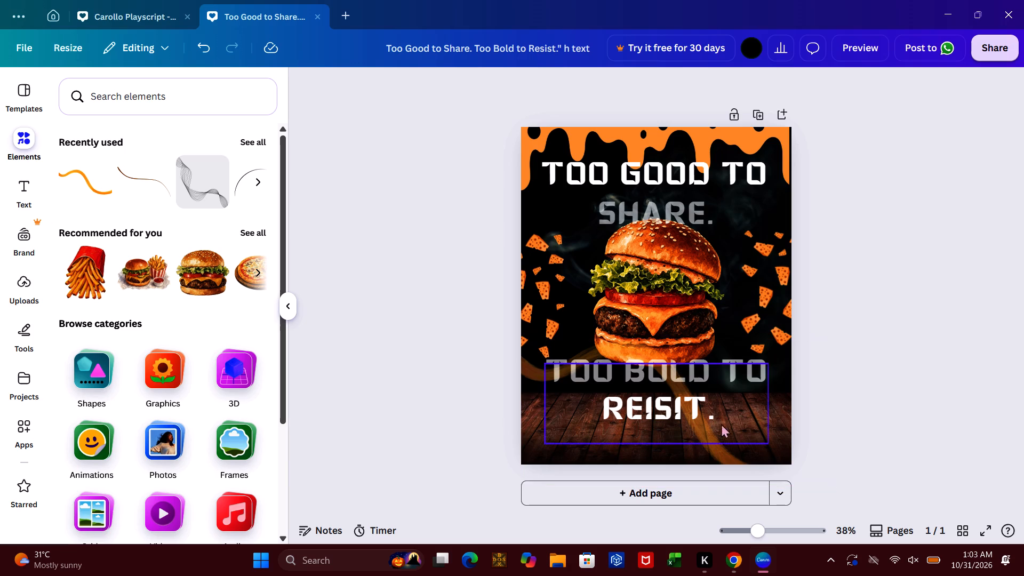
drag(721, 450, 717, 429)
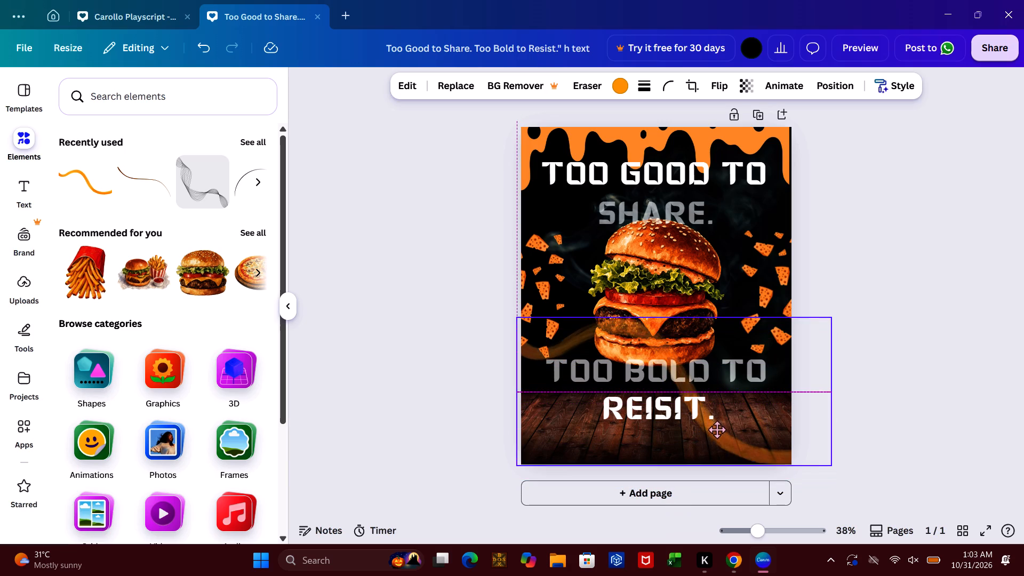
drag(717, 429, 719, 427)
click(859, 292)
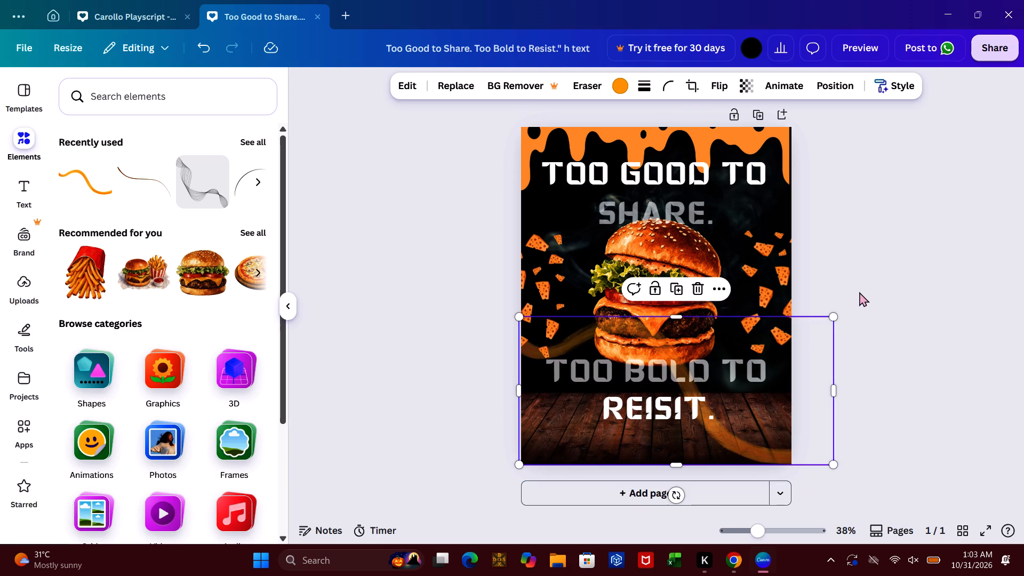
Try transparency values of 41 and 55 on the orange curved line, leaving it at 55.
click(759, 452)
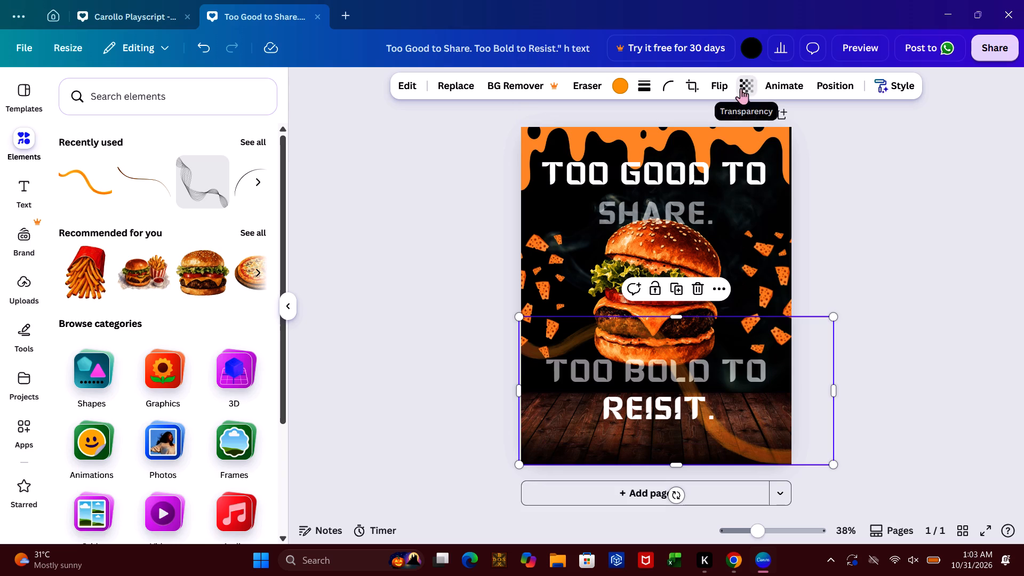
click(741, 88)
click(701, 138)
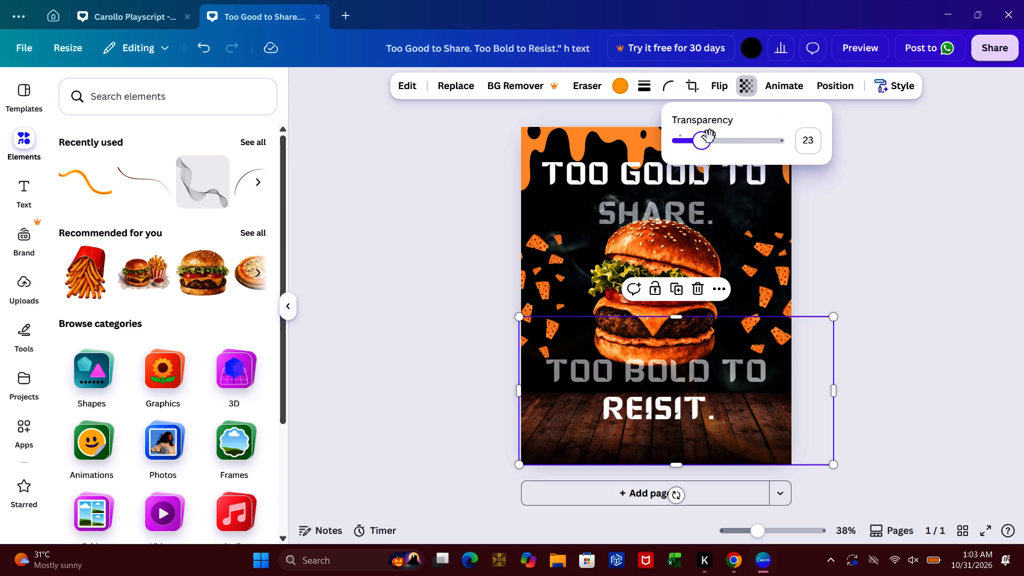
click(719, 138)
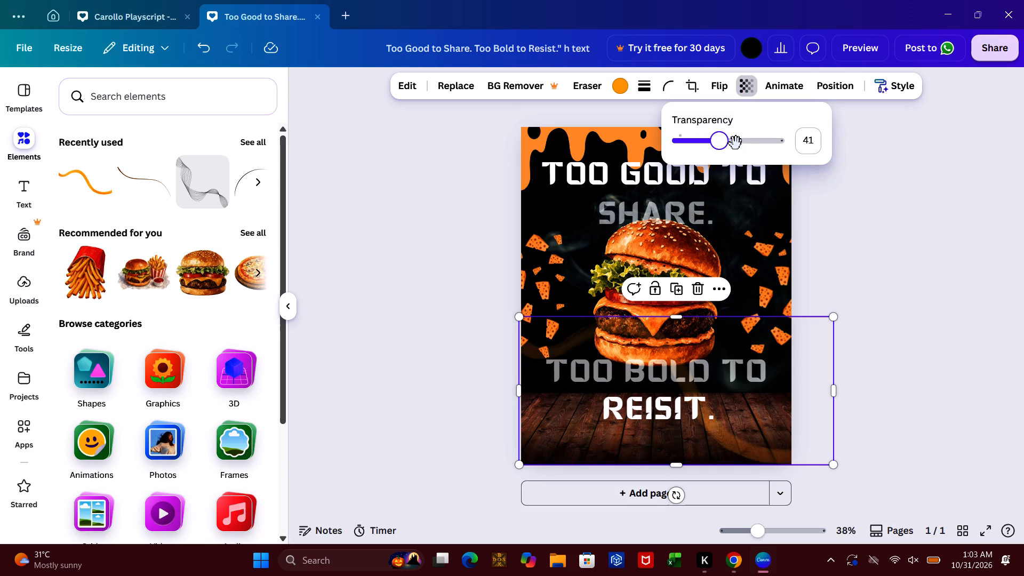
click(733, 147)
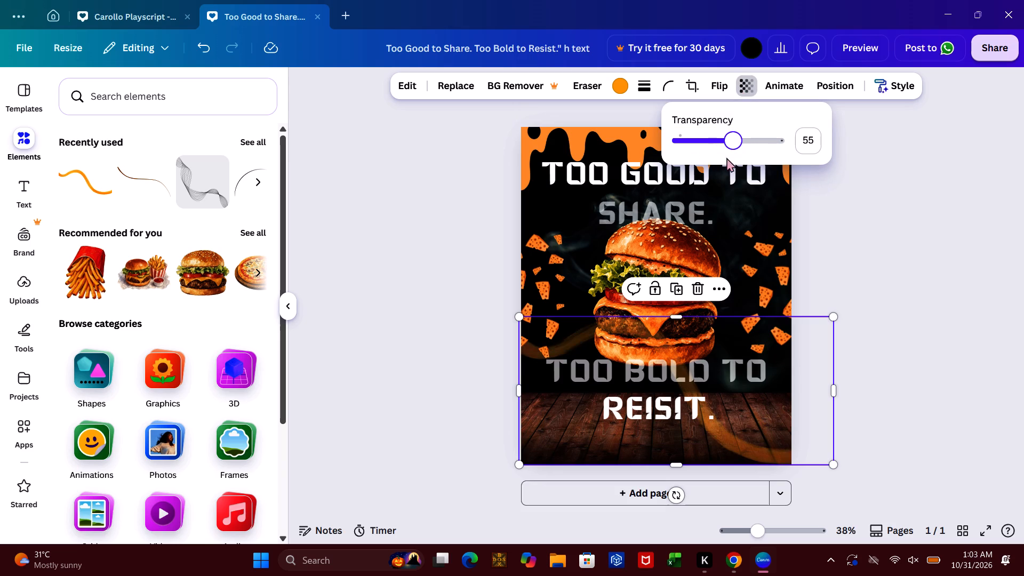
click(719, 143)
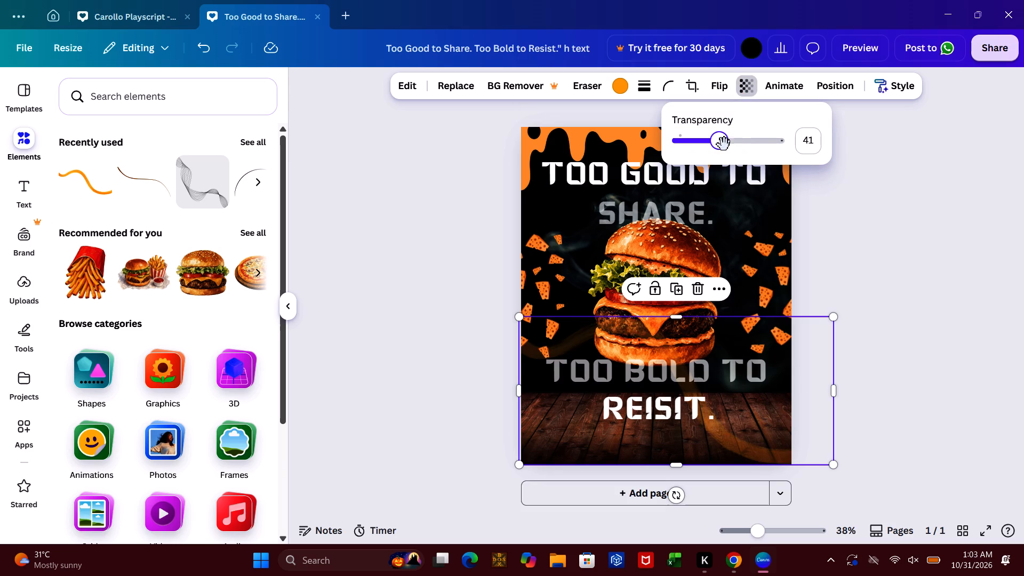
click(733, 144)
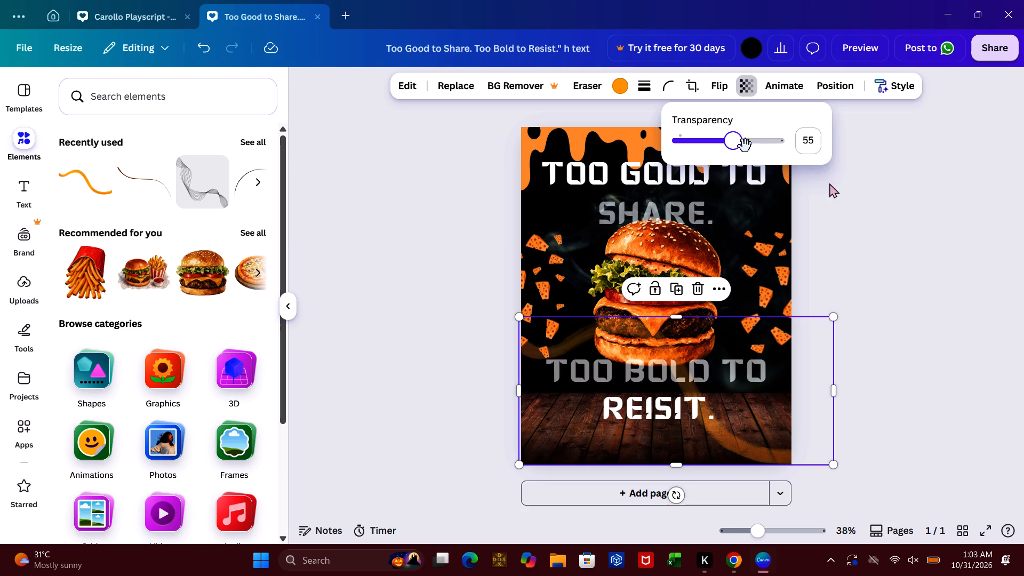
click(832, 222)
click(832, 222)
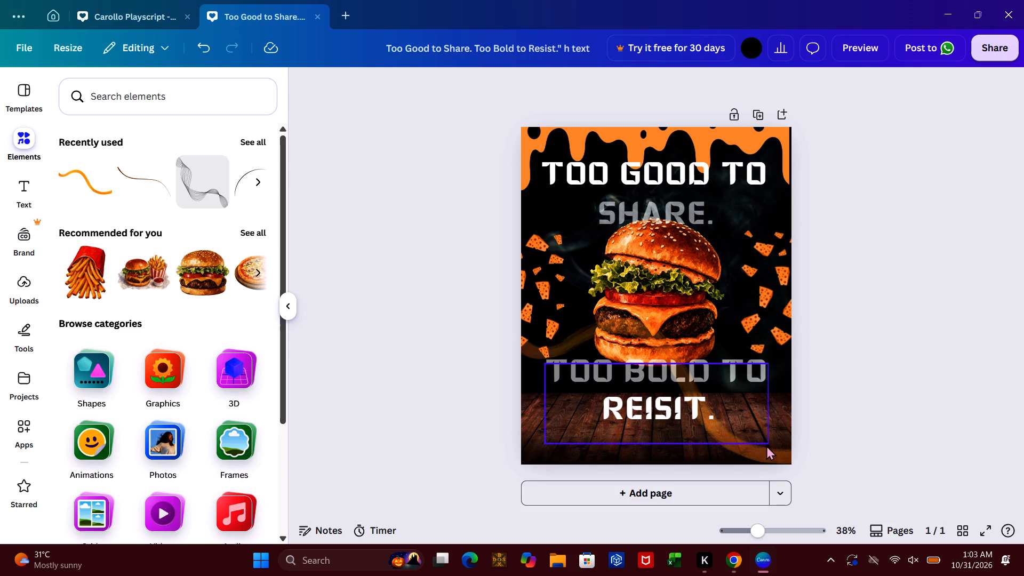
Delete the faint orange curved line from the bottom of the post.
click(777, 453)
click(697, 289)
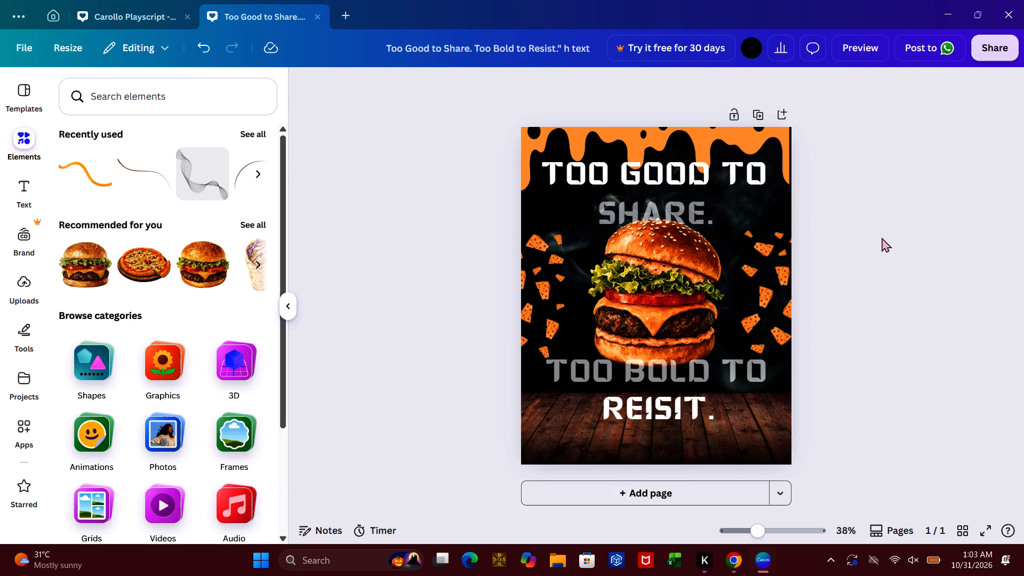
click(882, 237)
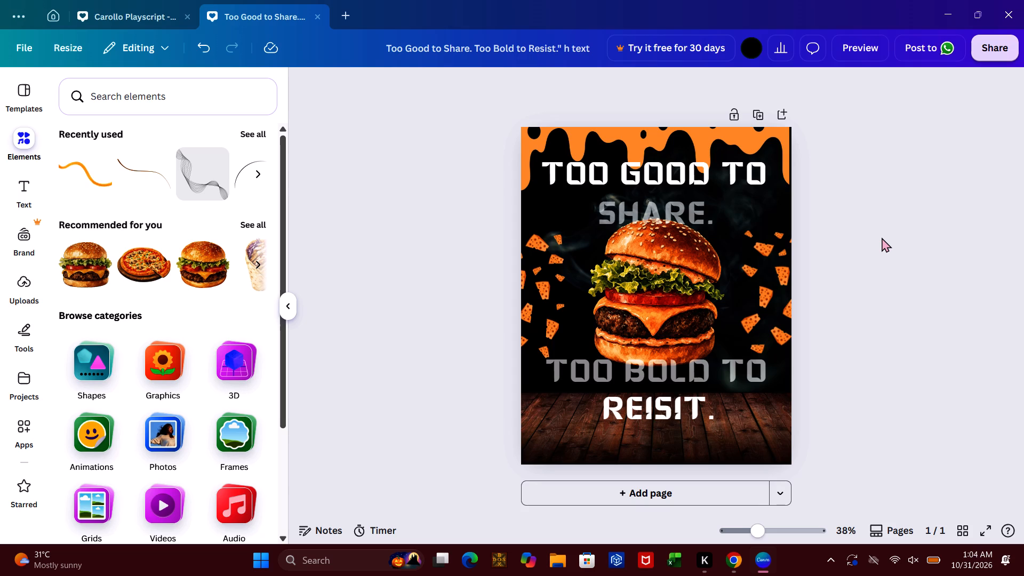
Download the design as an MP4 video at 1080 x 1350 px and save it in the Downloads folder under the suggested name.
click(981, 55)
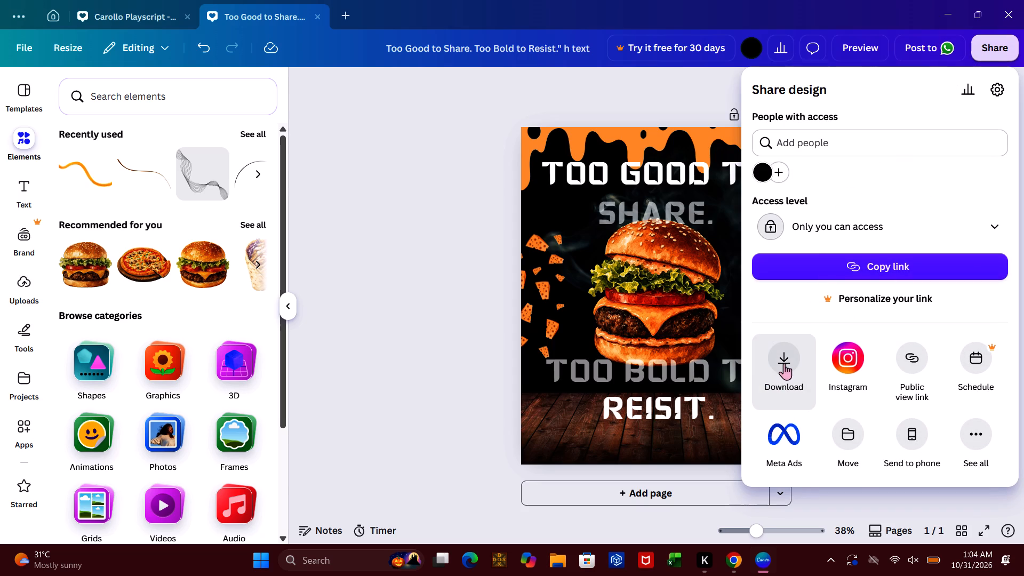
click(786, 363)
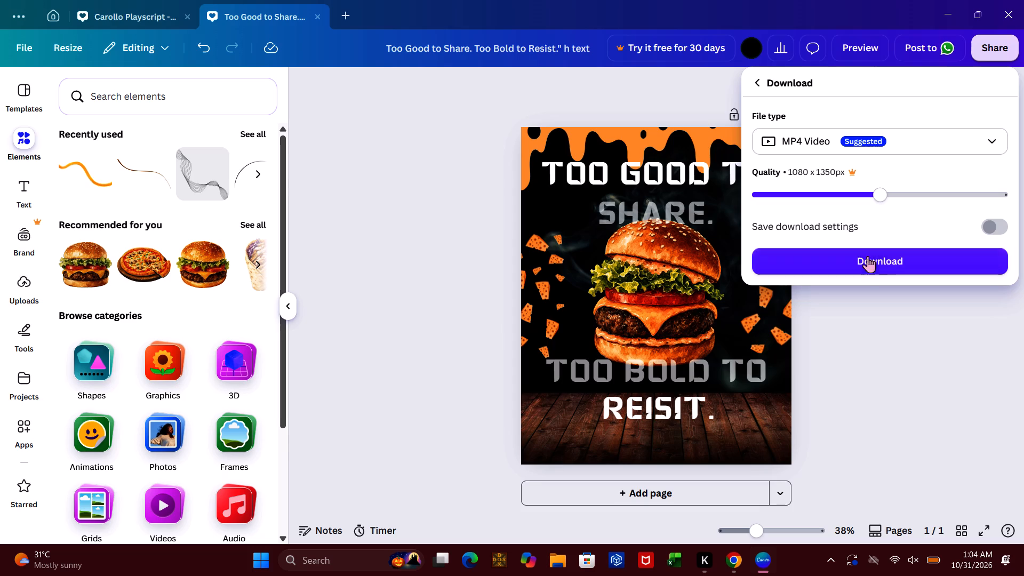
click(865, 265)
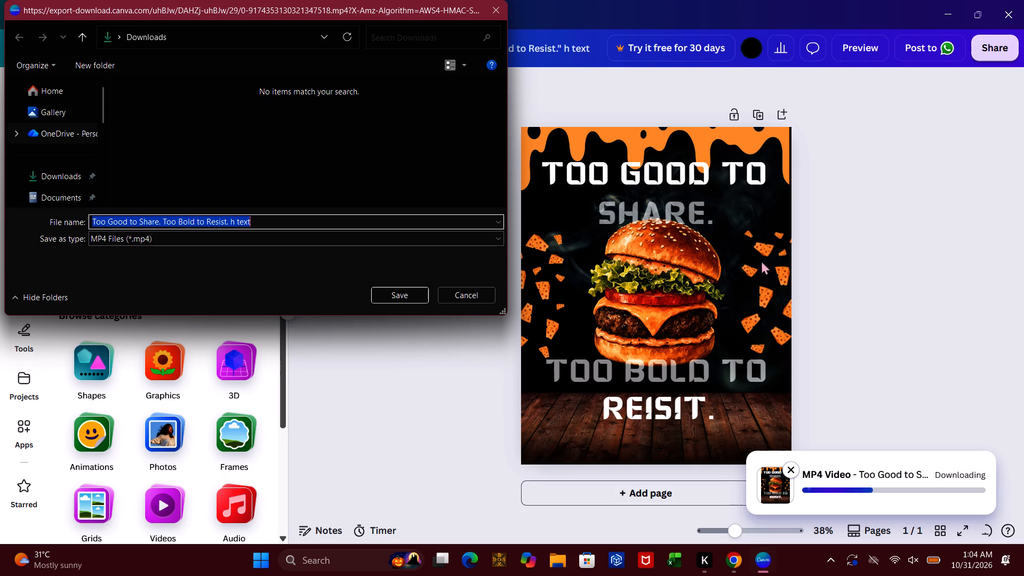
click(406, 293)
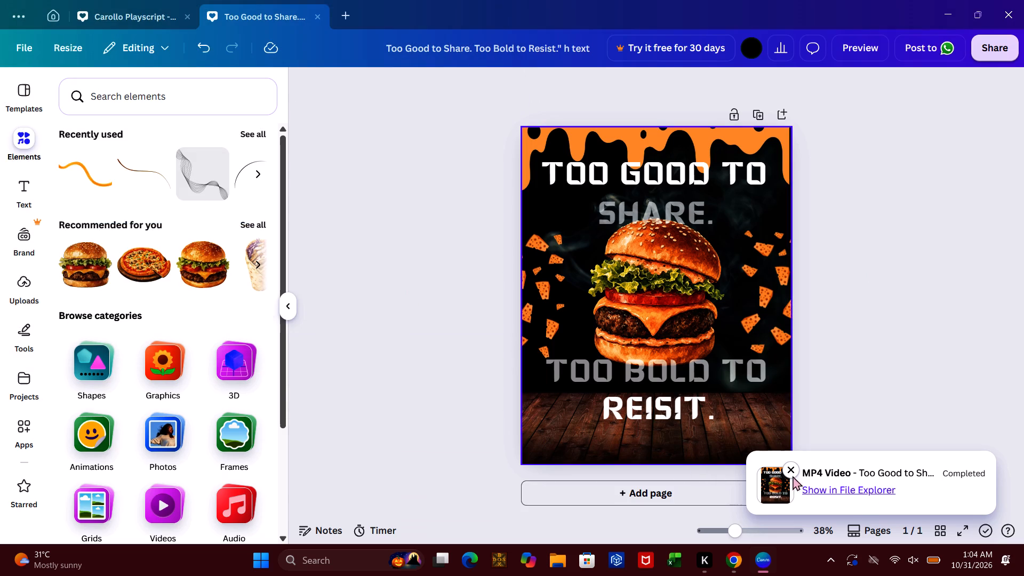
Locate the exported MP4 in File Explorer, open it just once with Media Player, and play the animation.
click(865, 489)
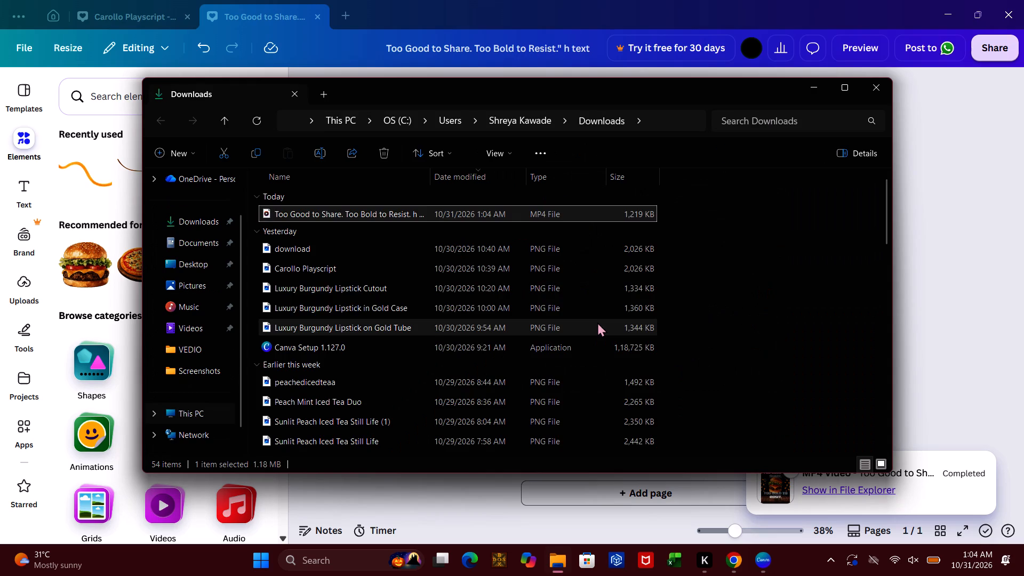
double_click(345, 213)
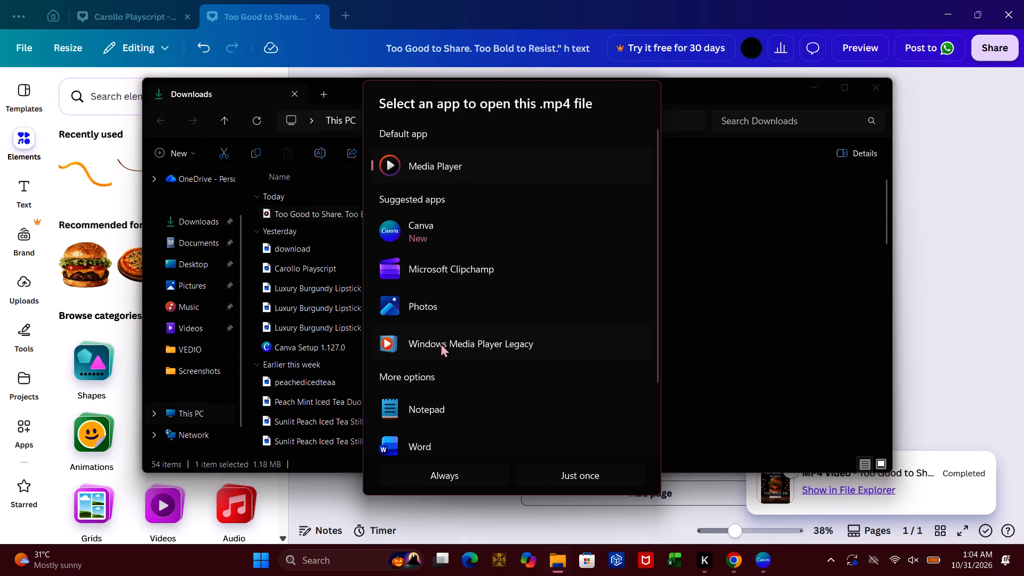
click(445, 178)
click(563, 473)
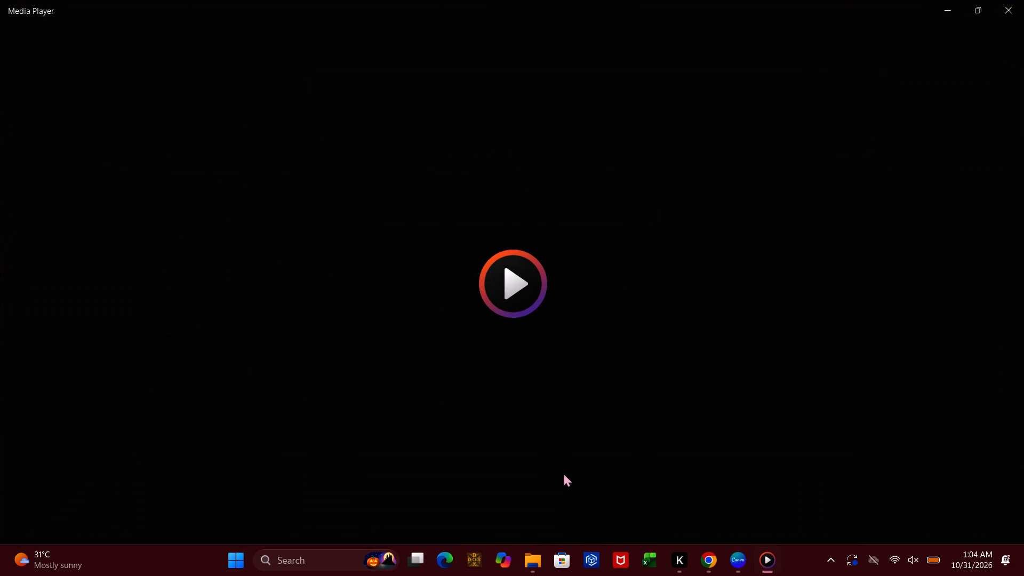
click(523, 292)
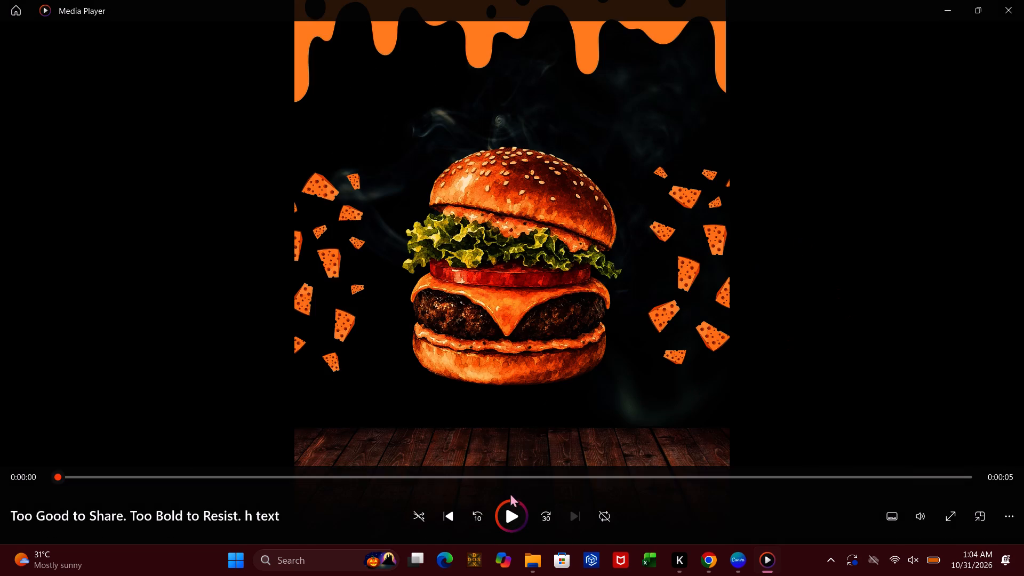
click(514, 517)
Check the player's additional options and switch the video to the mini player.
click(1013, 519)
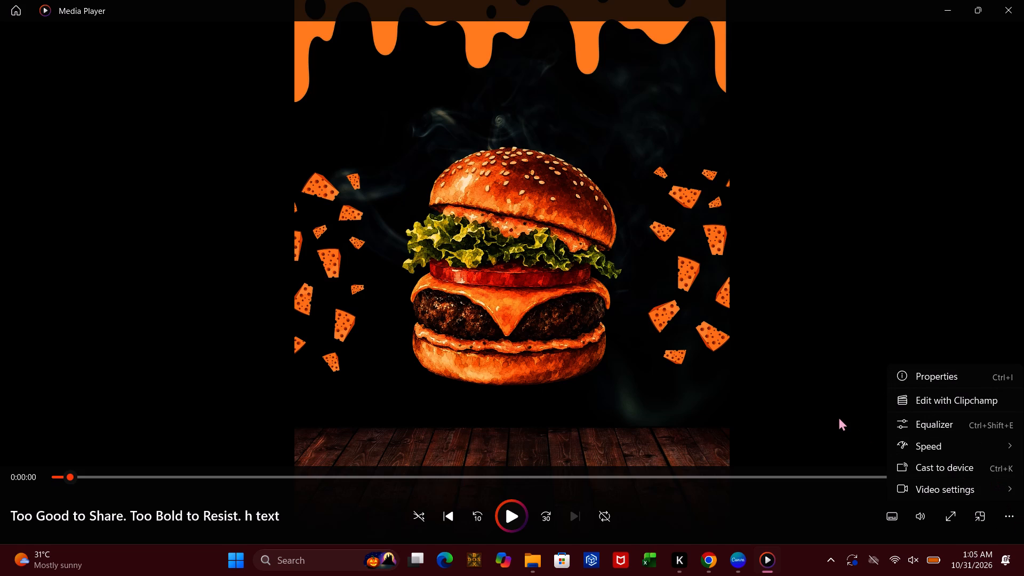
click(973, 515)
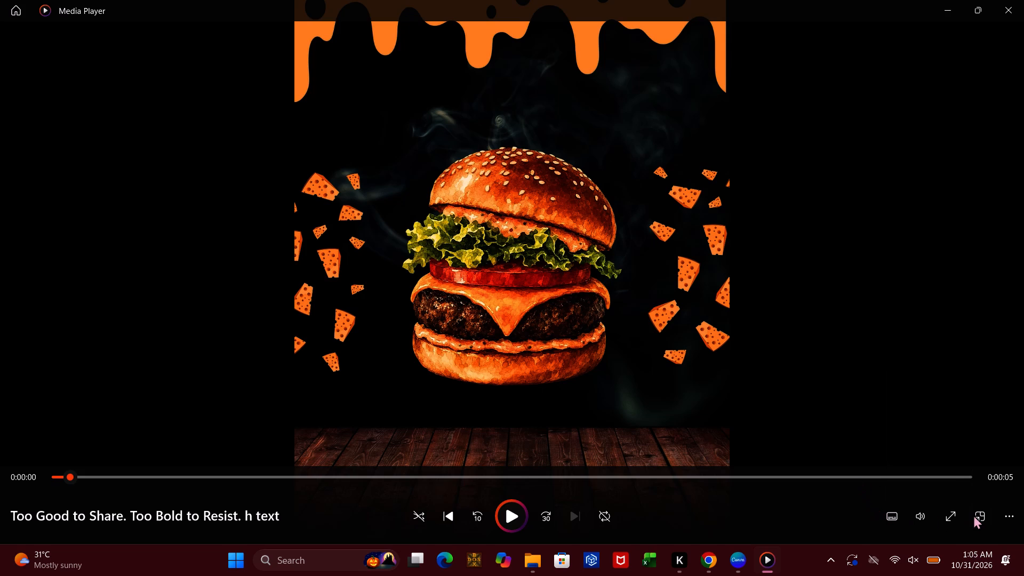
click(973, 515)
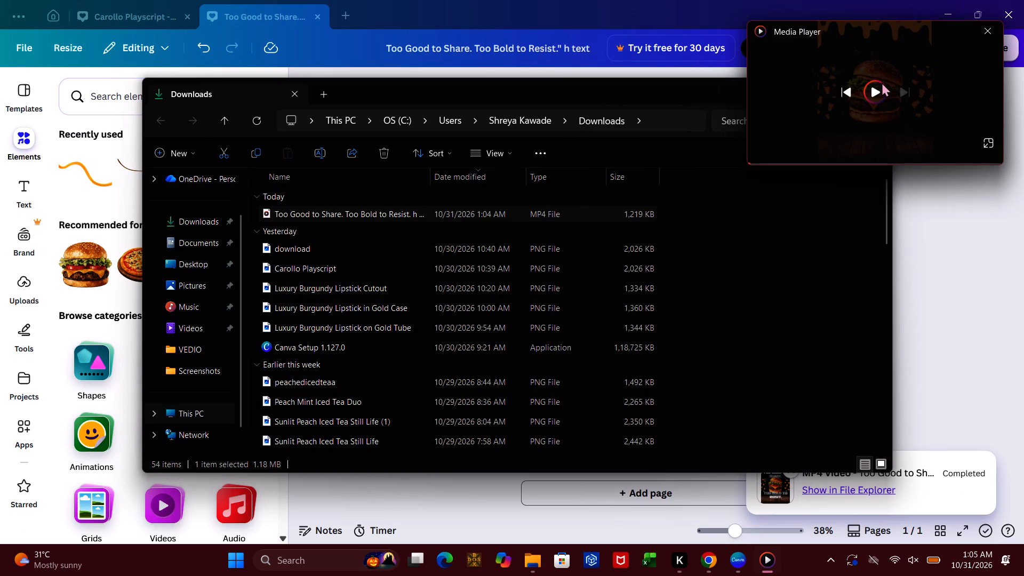
Play the burger video in the mini player and return it to the full player view.
click(882, 82)
click(983, 139)
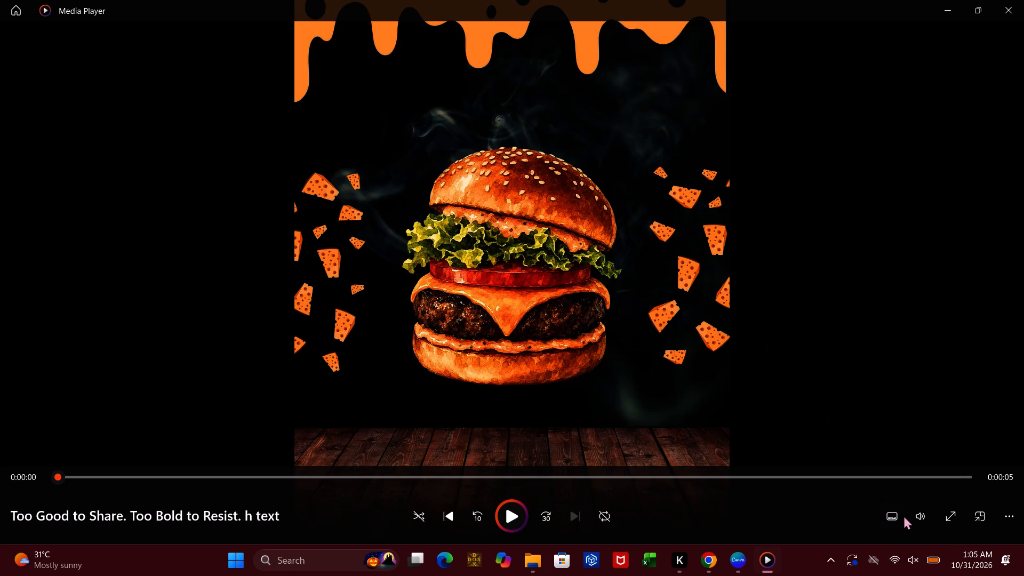
Check the player's subtitle and audio track options for the video.
click(894, 513)
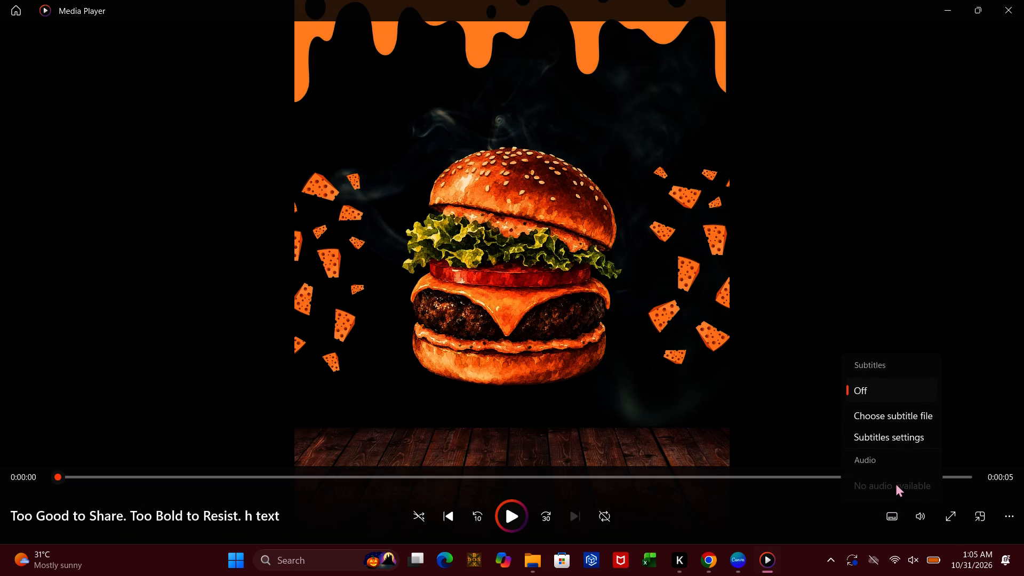
click(906, 323)
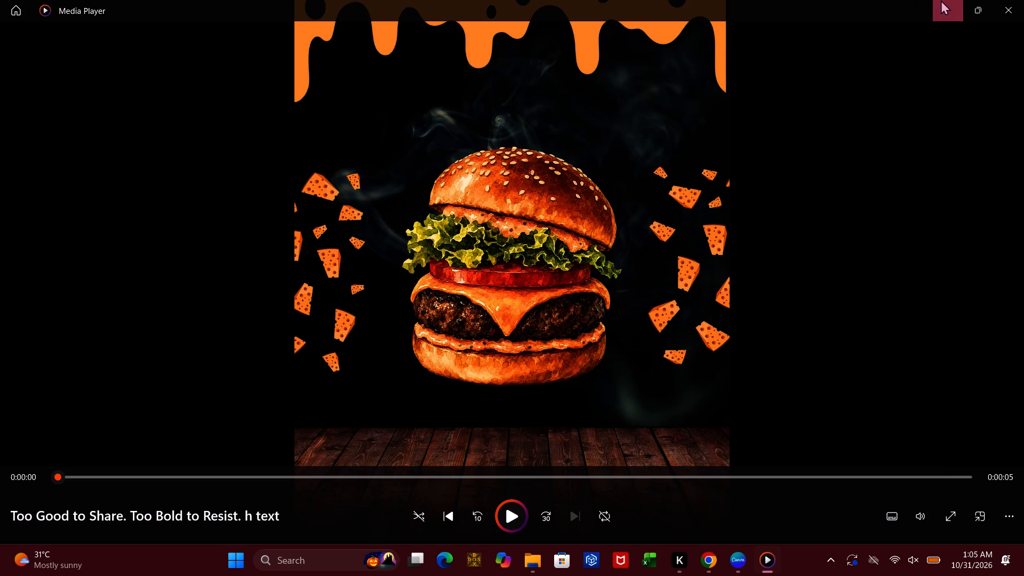
Minimize the player, replay the exported MP4 from the Downloads folder and check the additional options, including the video settings.
click(941, 0)
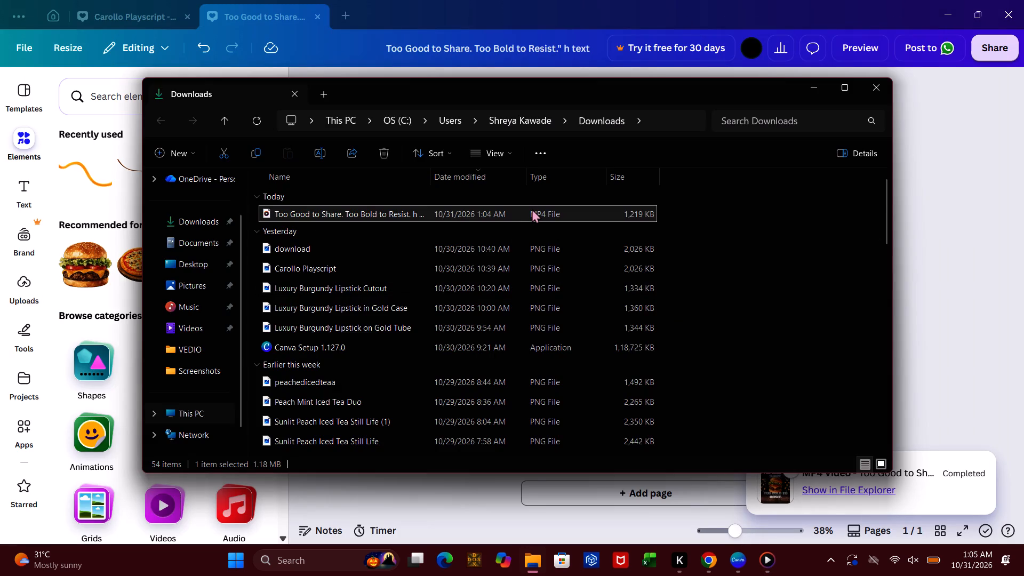
double_click(532, 209)
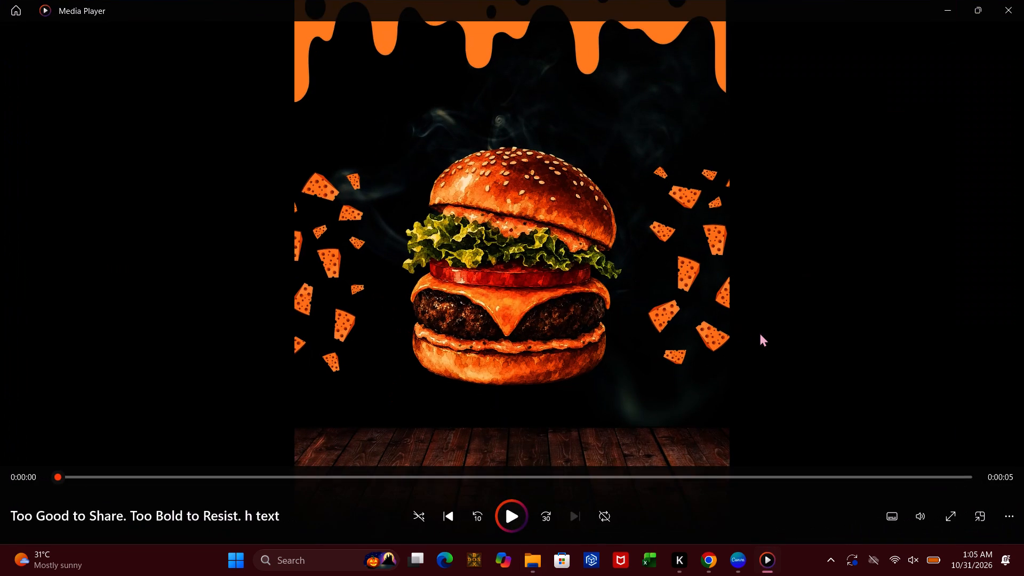
click(999, 511)
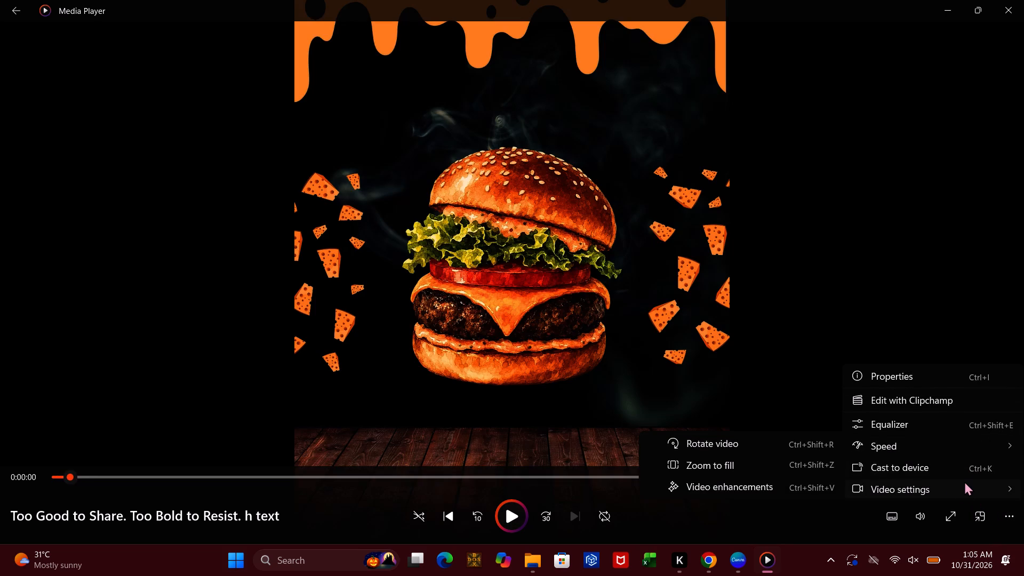
click(911, 324)
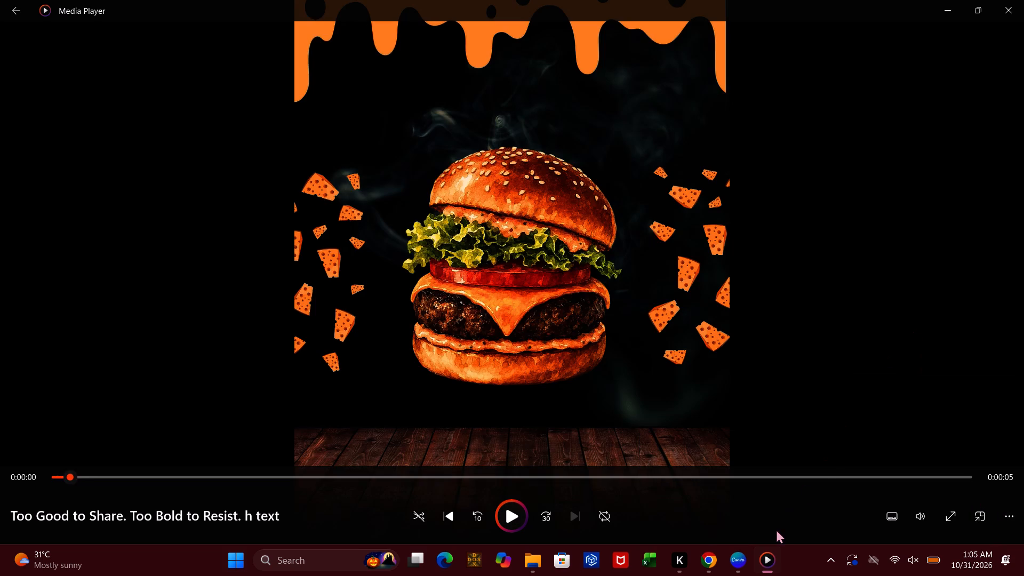